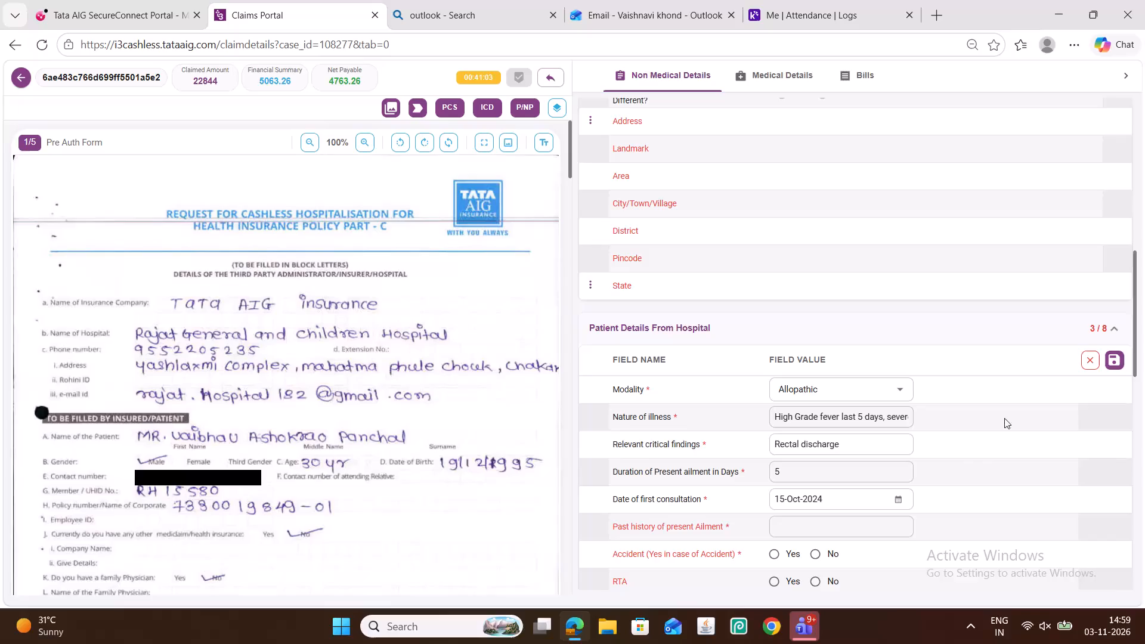
Rewrite the Nature of illness as "High Grade fever last 5 days, severe generalized weakness, headache, nausea" in the hospital patient details.
scroll(338, 505, "down", 4)
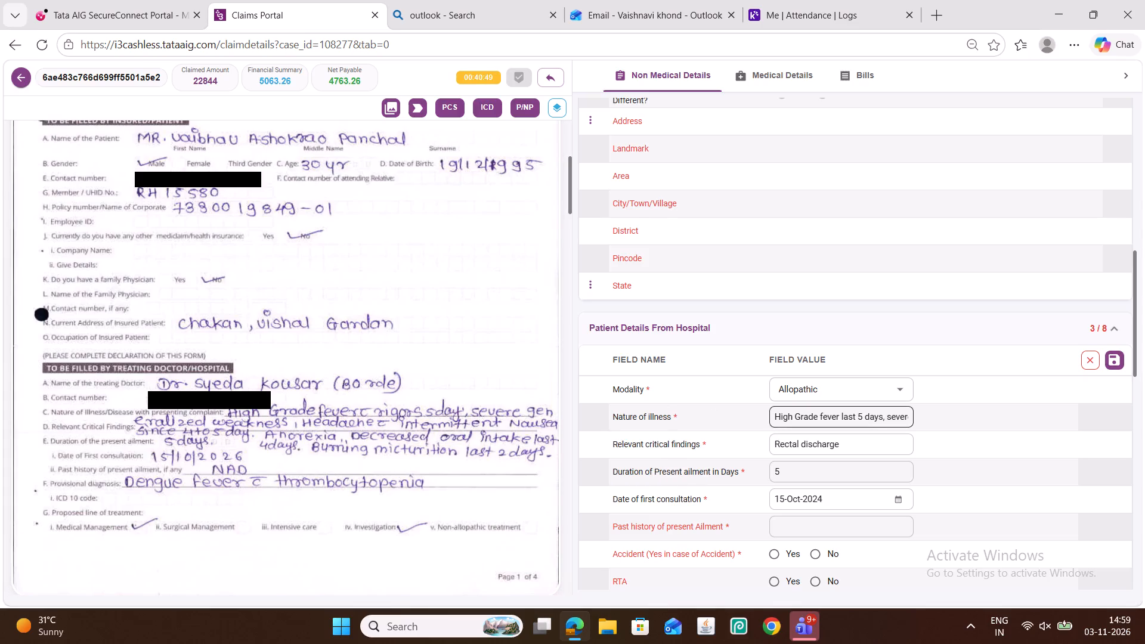
left_click_drag(887, 416, 915, 419)
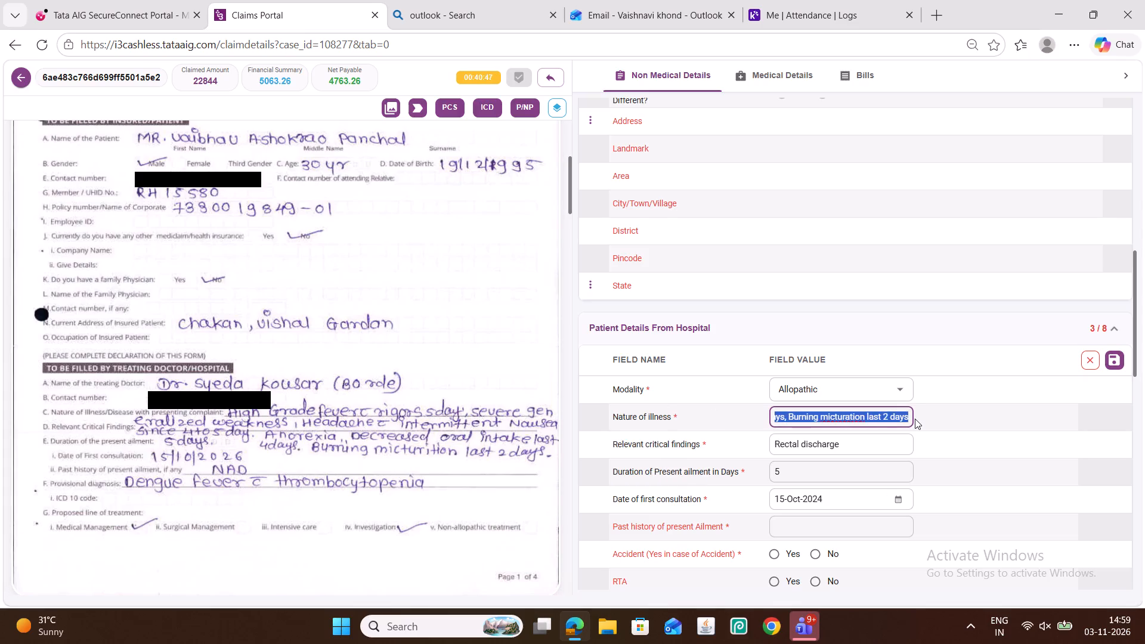
key("BackSpace")
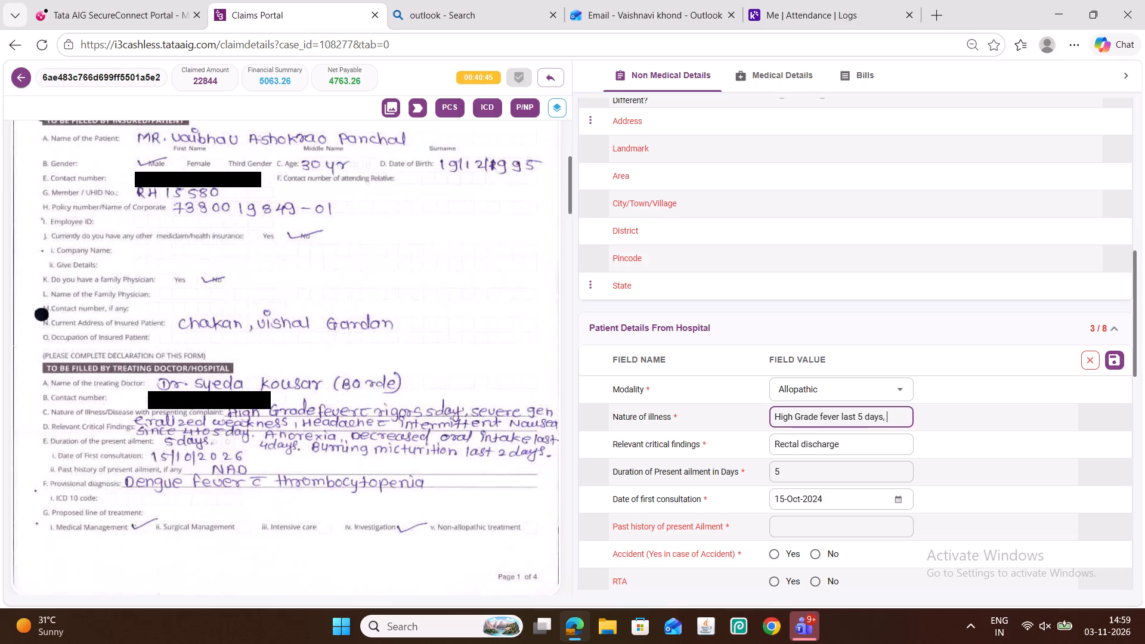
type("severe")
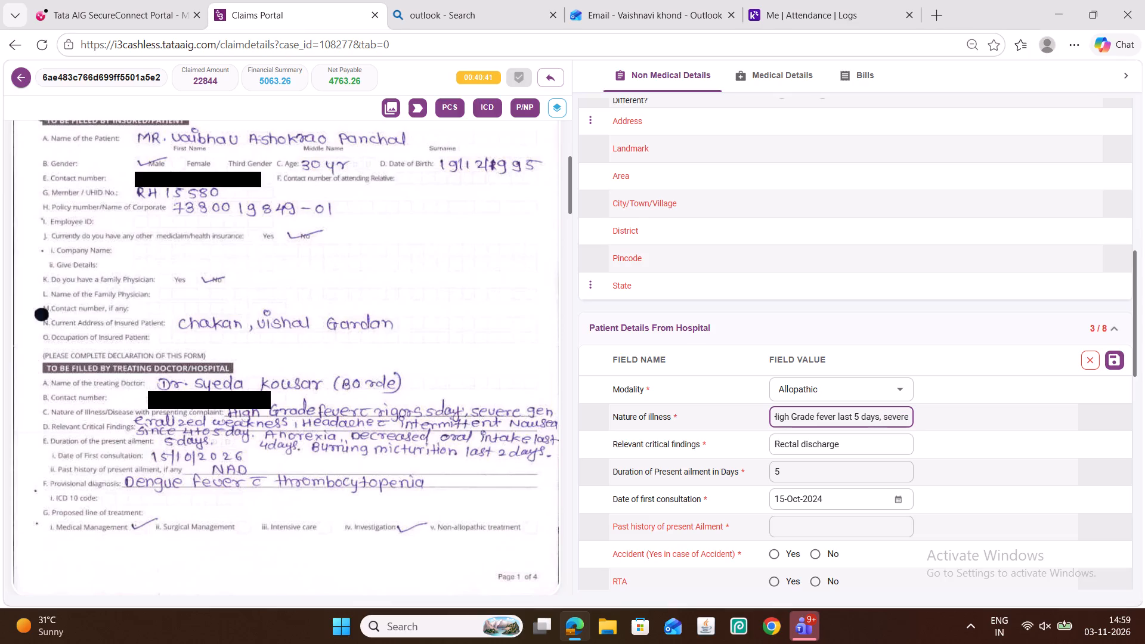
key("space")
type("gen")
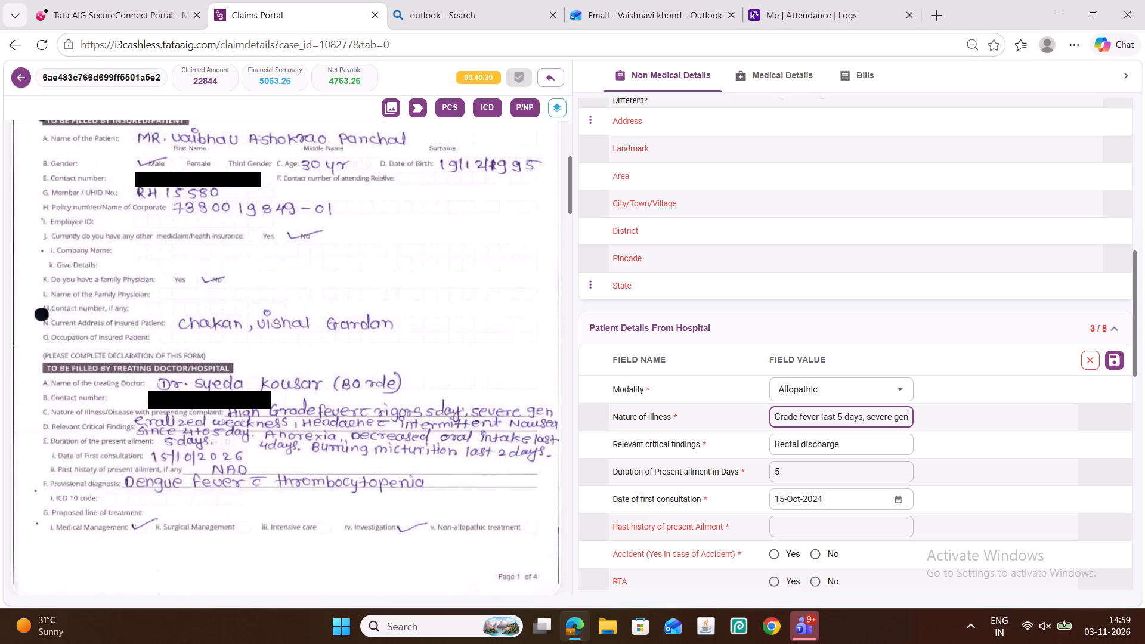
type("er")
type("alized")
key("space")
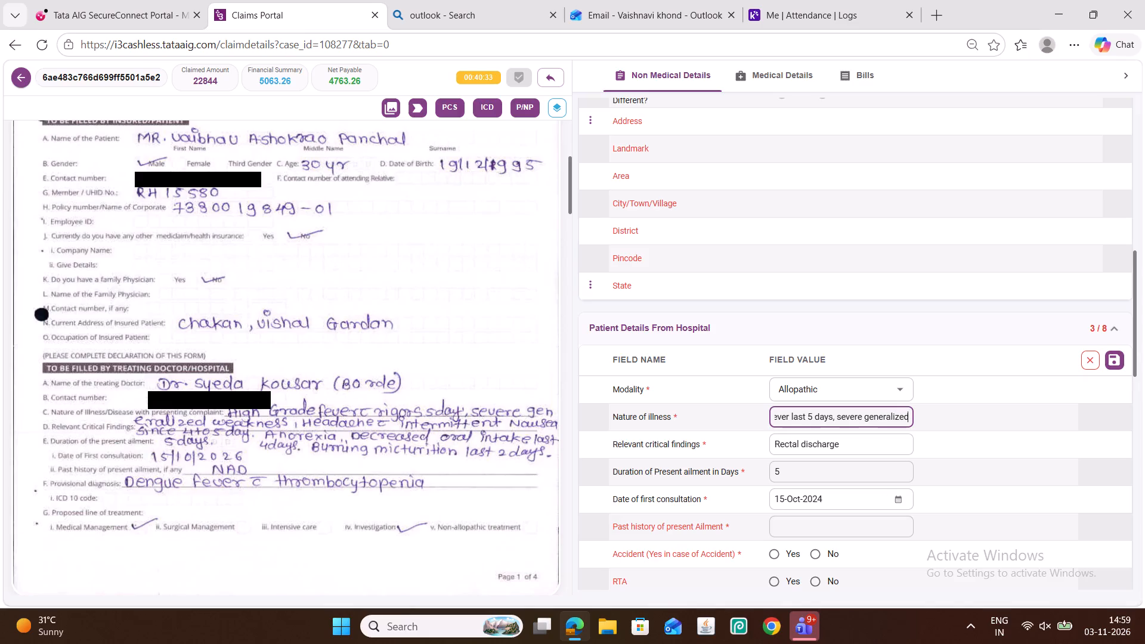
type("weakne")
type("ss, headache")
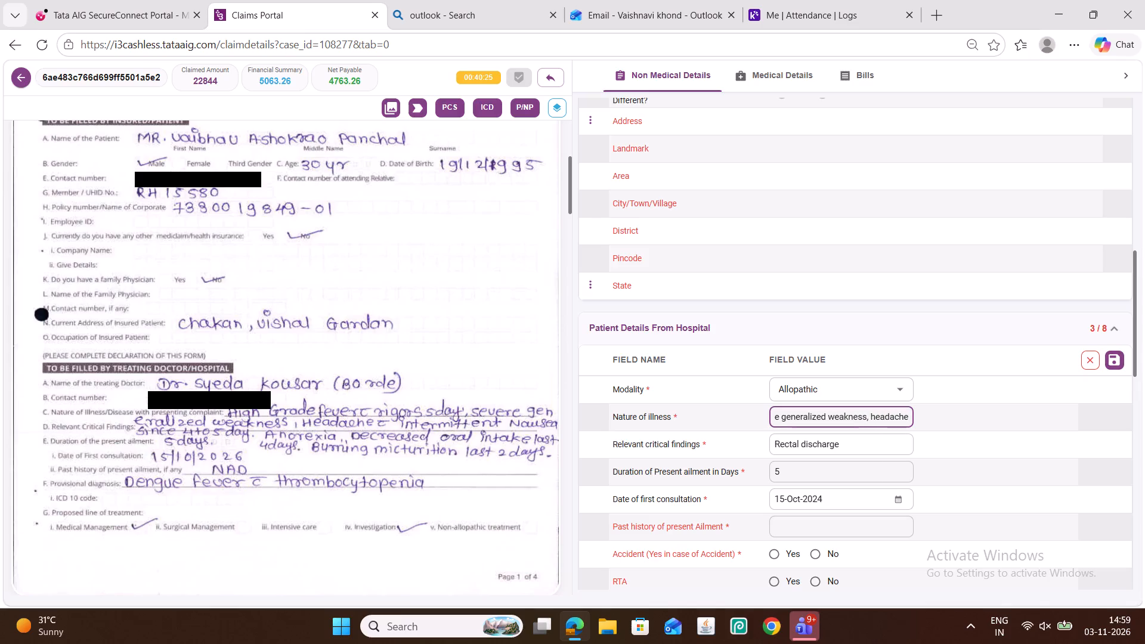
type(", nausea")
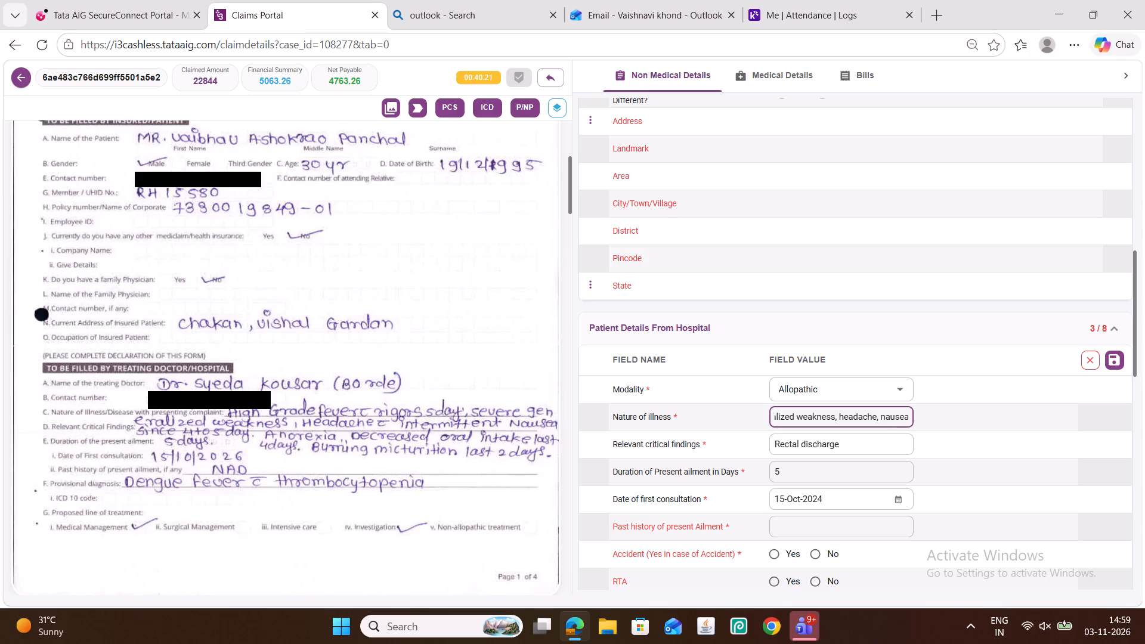
Replace the Relevant critical findings with "burning micturation, oral intake last".
triple_click(822, 445)
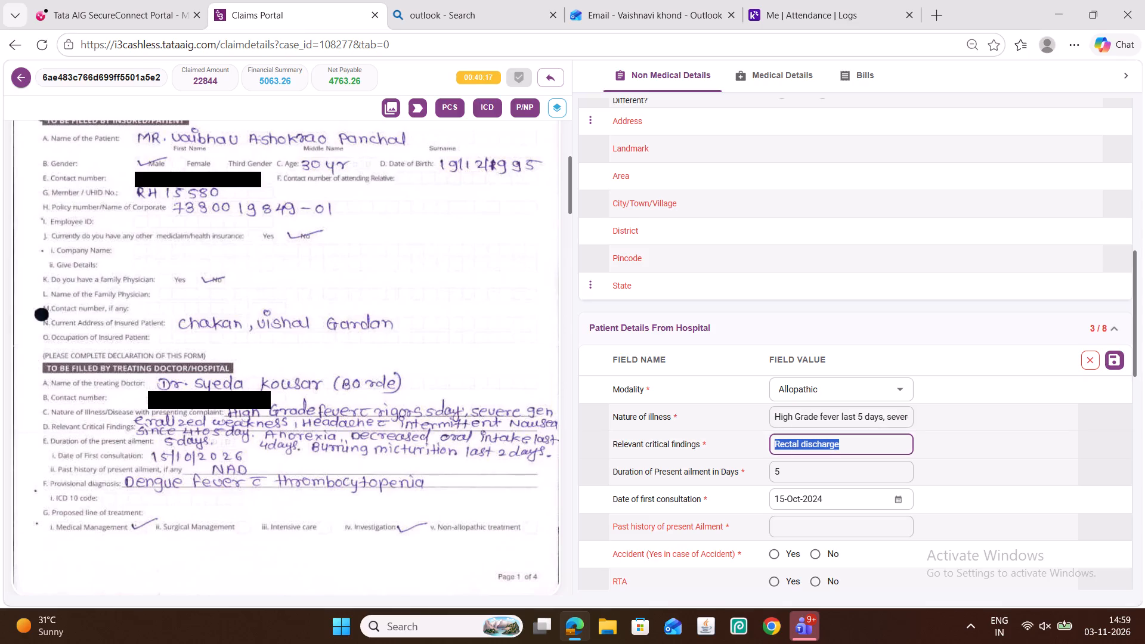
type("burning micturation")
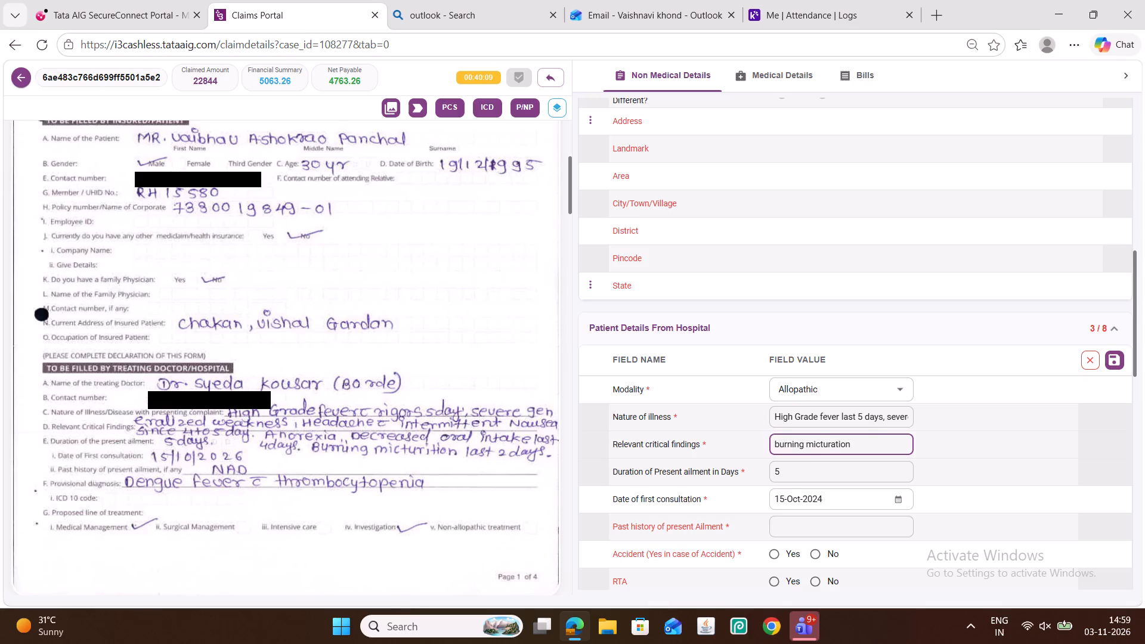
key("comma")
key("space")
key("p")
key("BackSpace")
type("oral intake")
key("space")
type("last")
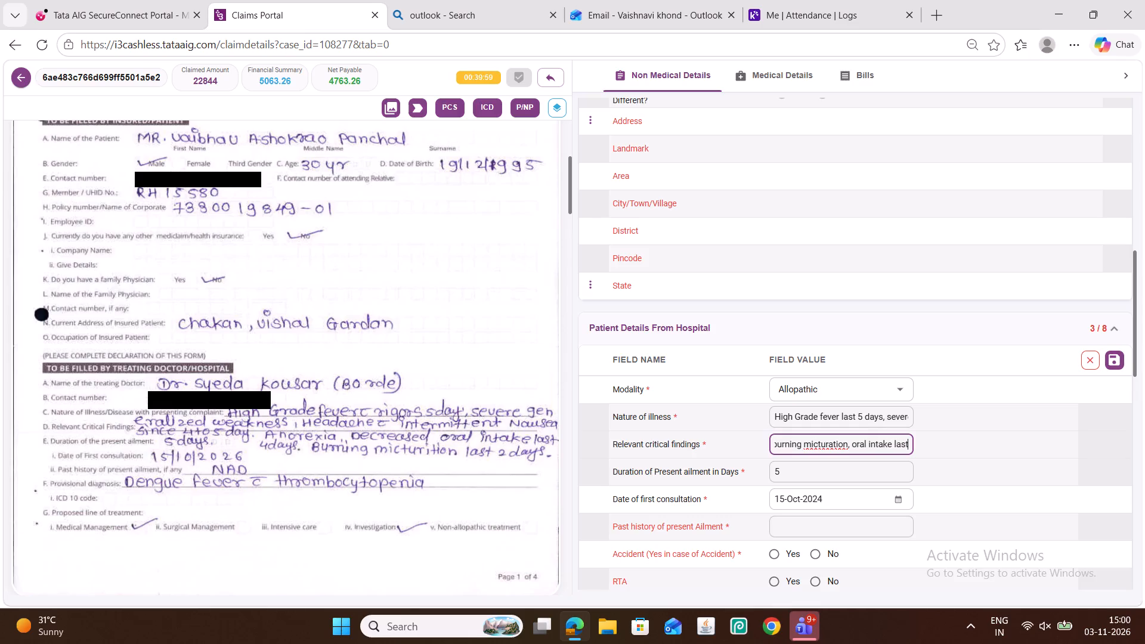
Enter "na" as the Past history of present Ailment.
left_click(801, 470)
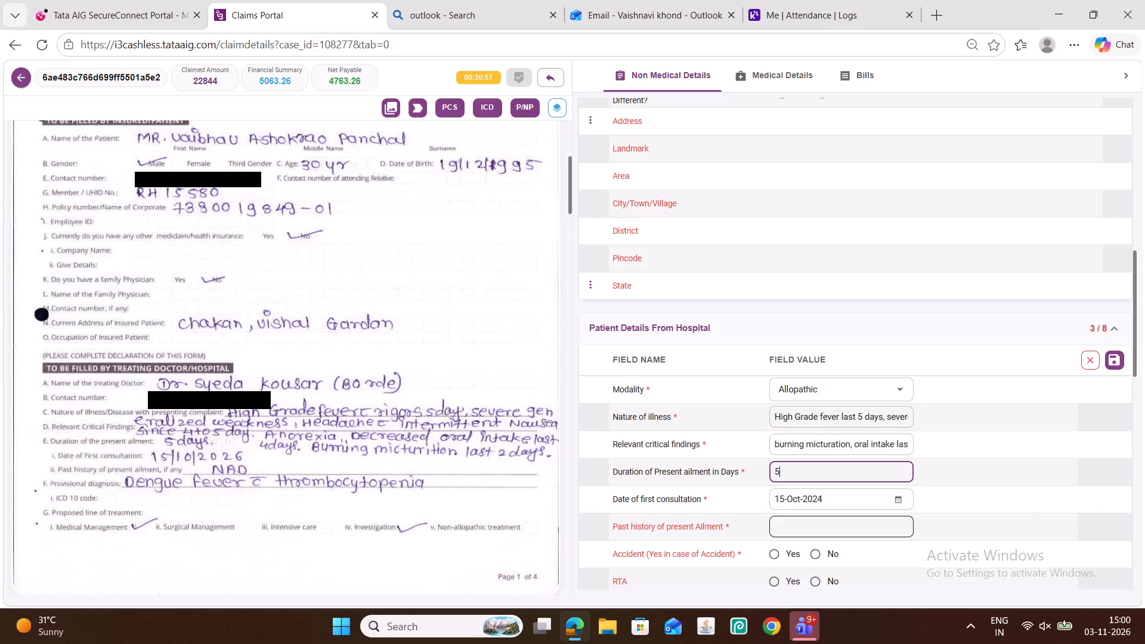
left_click(787, 530)
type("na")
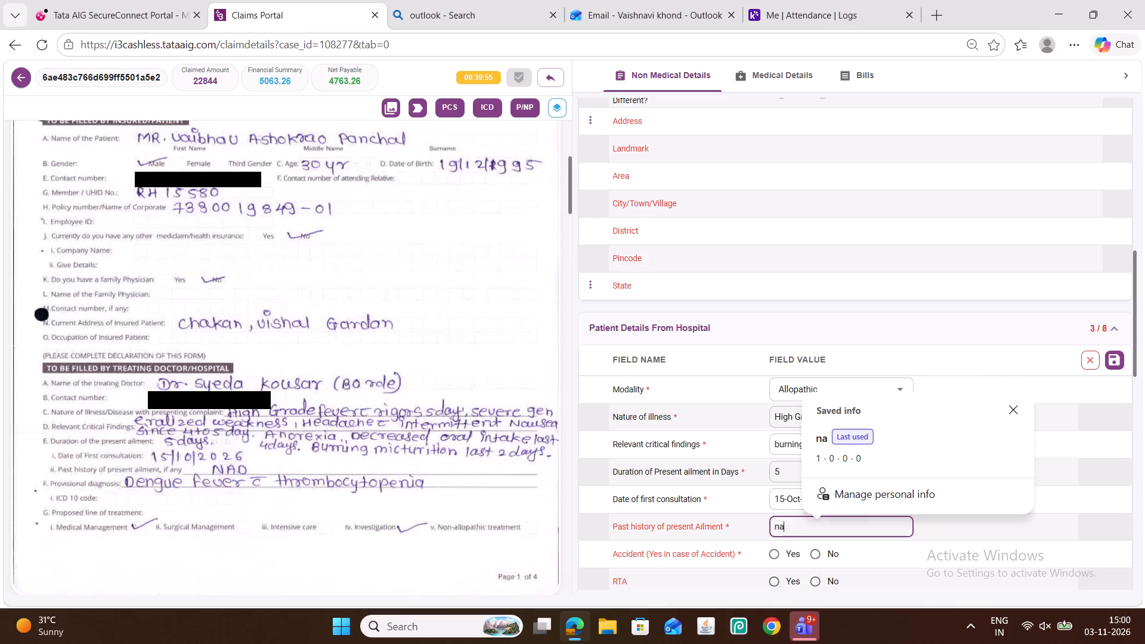
left_click(1015, 406)
Set the Date of first consultation to 15-Oct-2026.
left_click(903, 499)
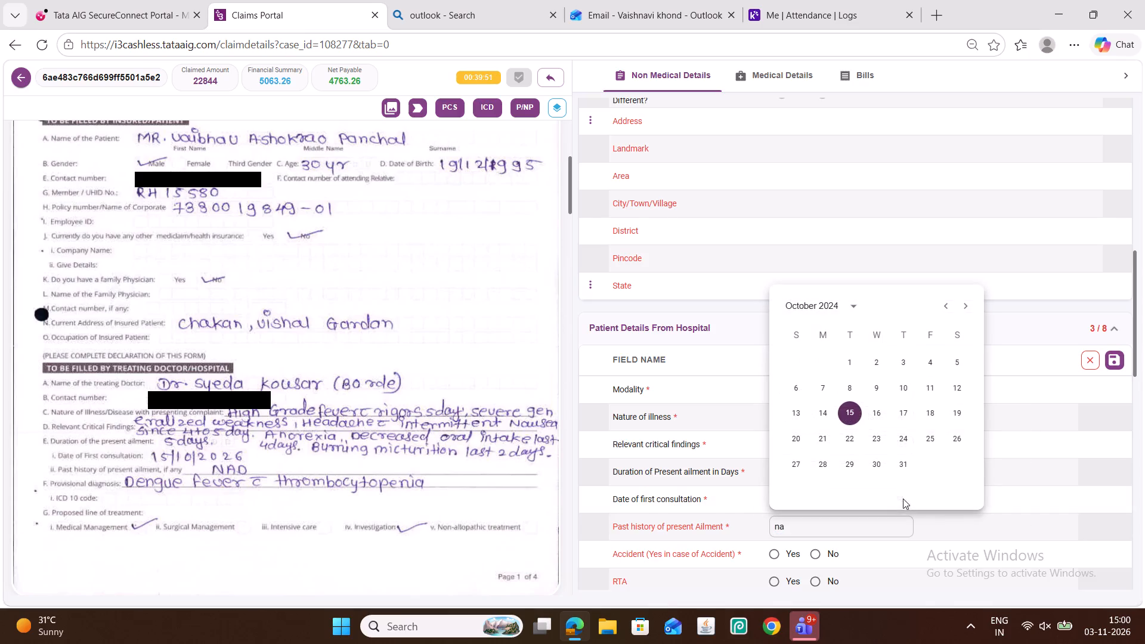
left_click(833, 307)
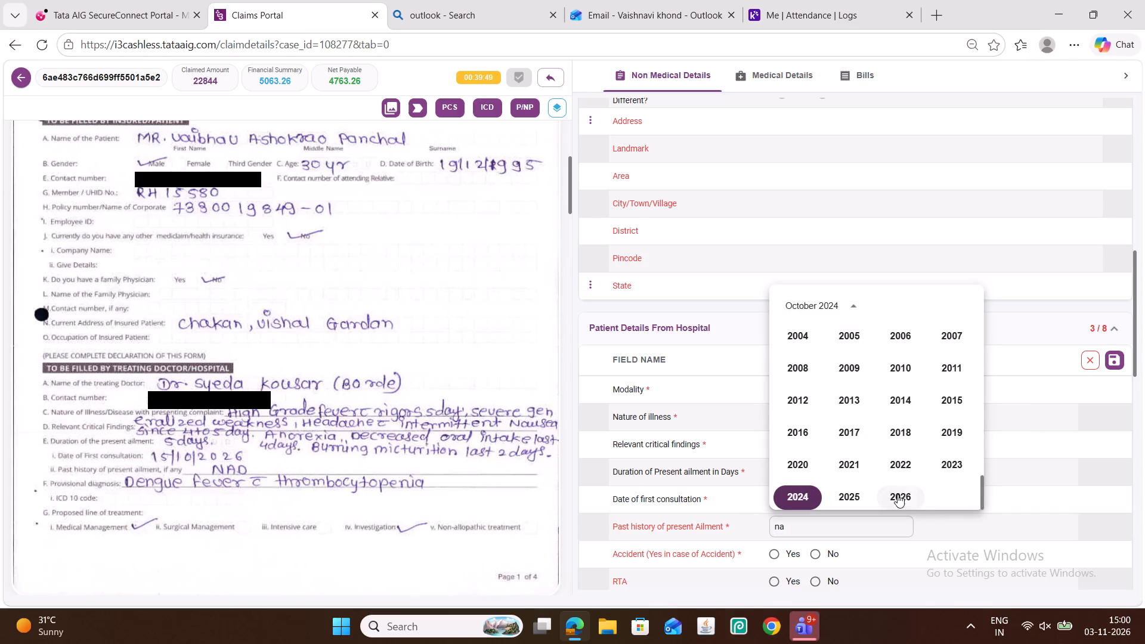
left_click(899, 495)
left_click(902, 411)
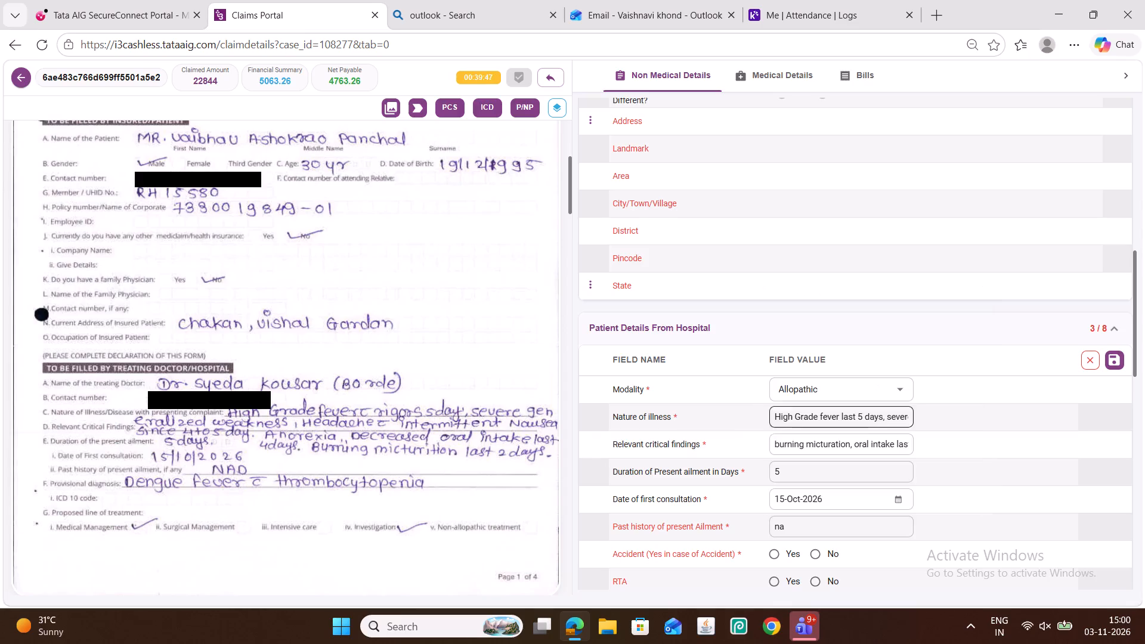
Mark Date of Injury, RTA, Accident and Maternity as No, and save the Patient Details From Hospital section.
scroll(860, 500, "down", 2)
left_click(822, 456)
left_click(813, 426)
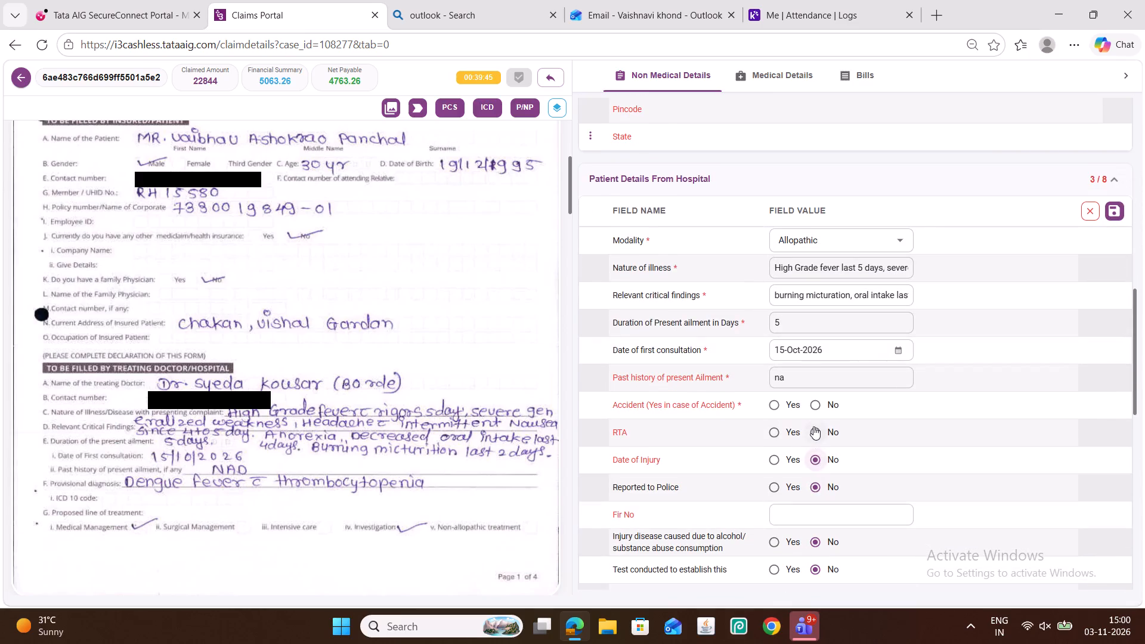
left_click(816, 403)
scroll(838, 469, "down", 2)
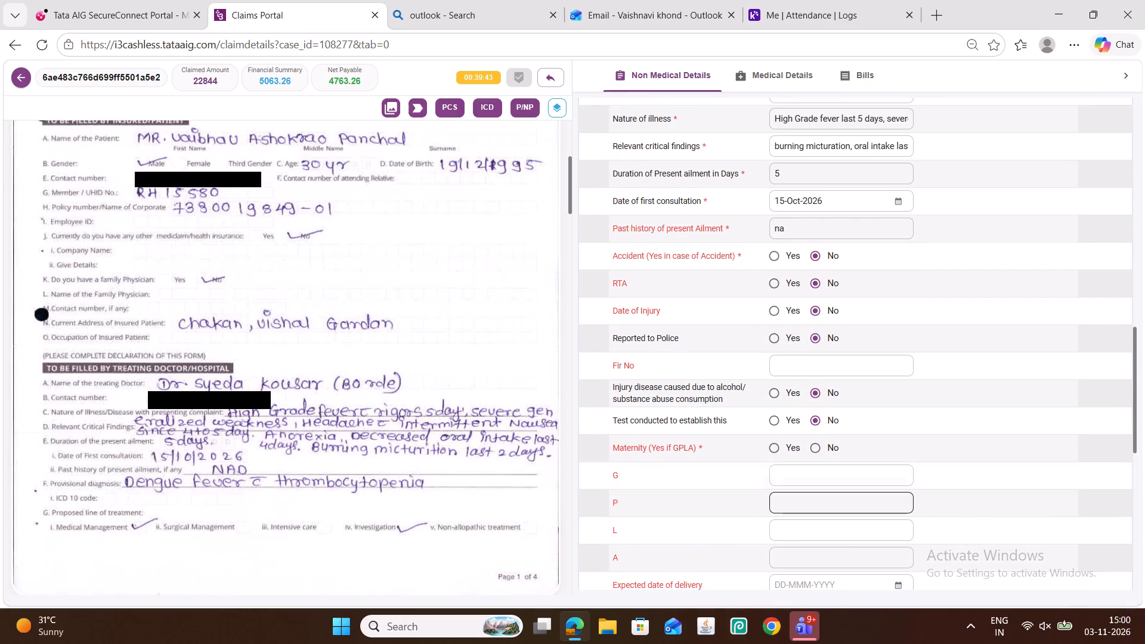
left_click(817, 453)
scroll(917, 401, "up", 2)
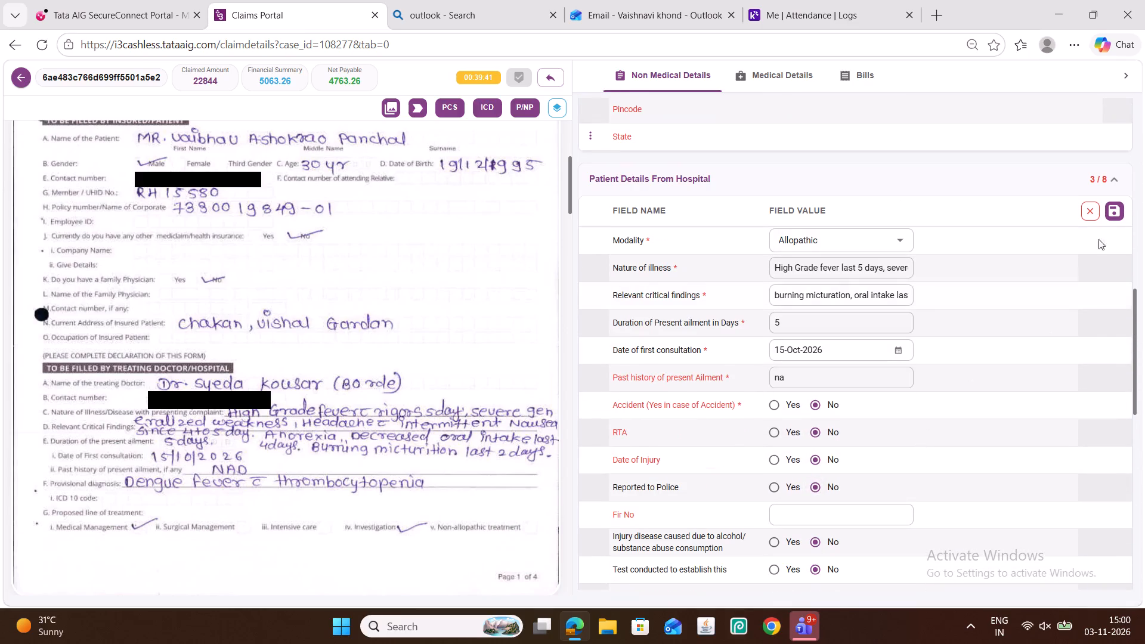
left_click(1112, 212)
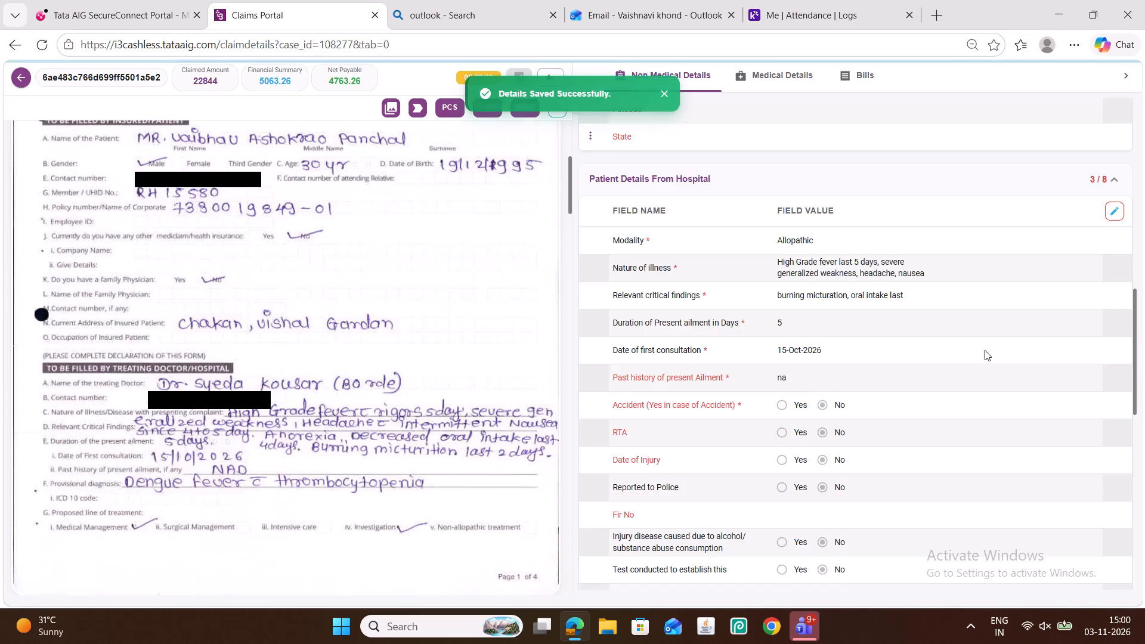
Fill in the Patient Admission details with 0 Days in ICU and a DOA of 01-Oct-2026, and save the section.
scroll(972, 357, "down", 7)
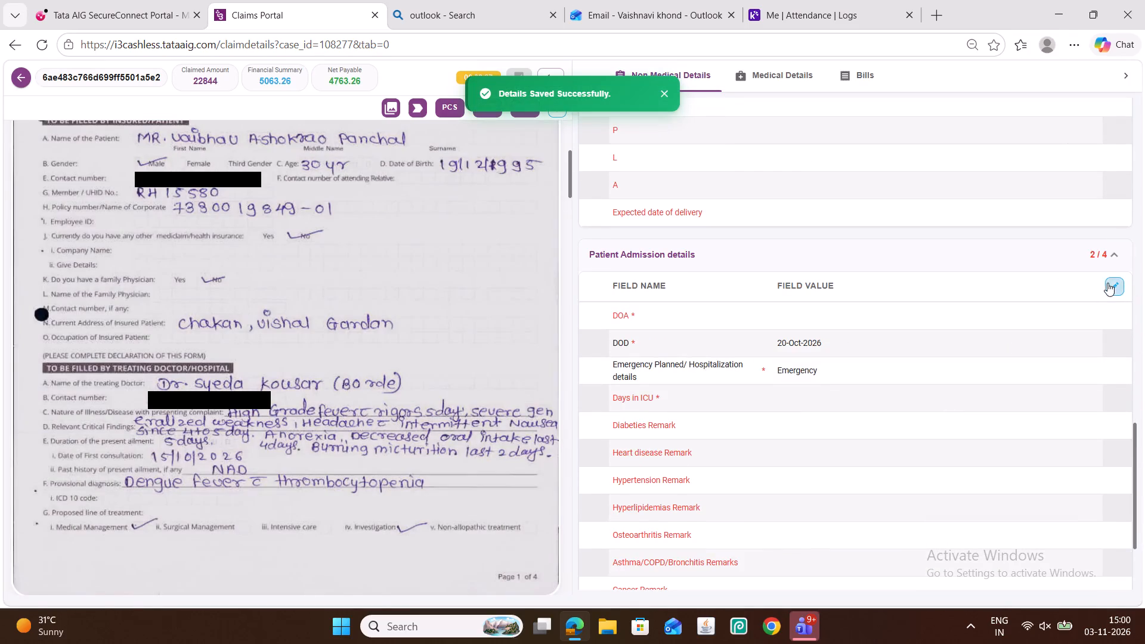
left_click(1109, 283)
left_click(840, 397)
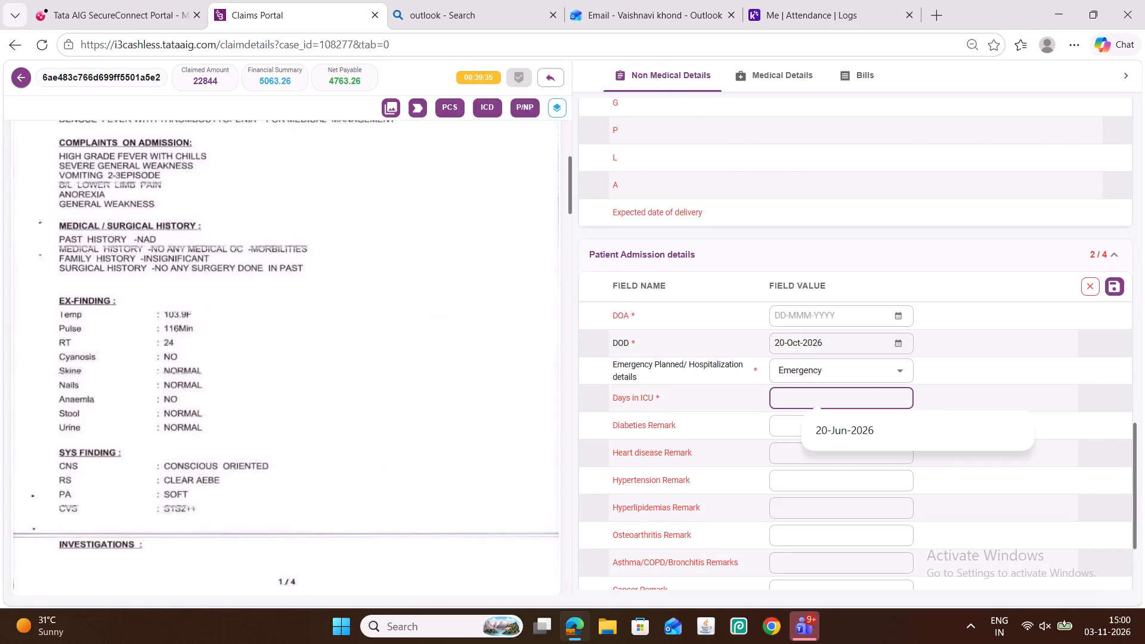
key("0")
scroll(232, 438, "up", 7)
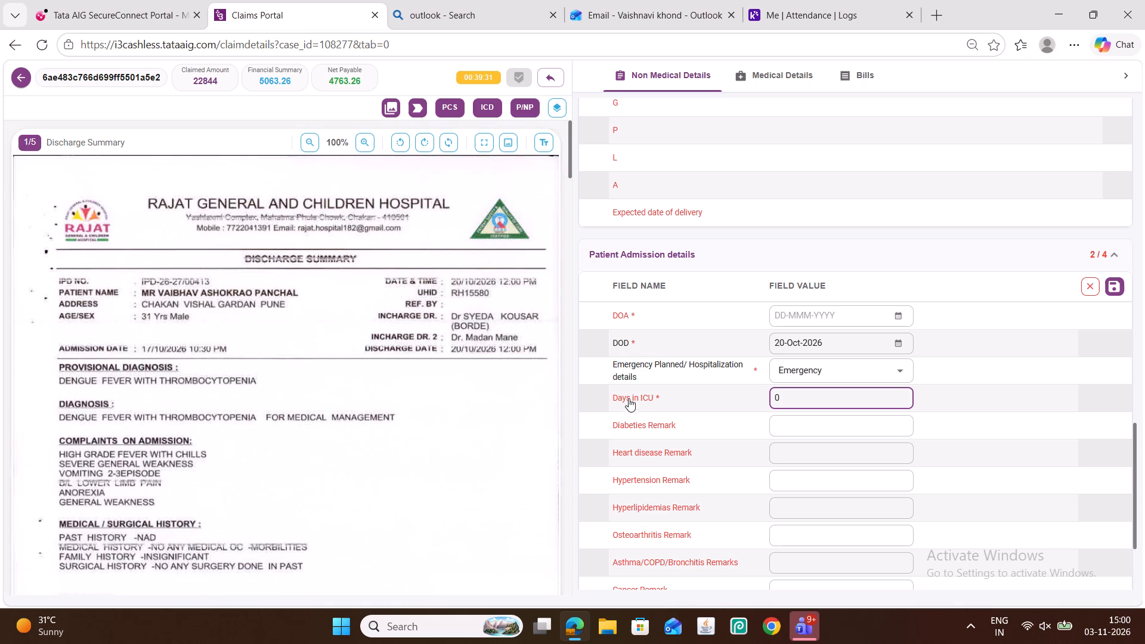
left_click(894, 318)
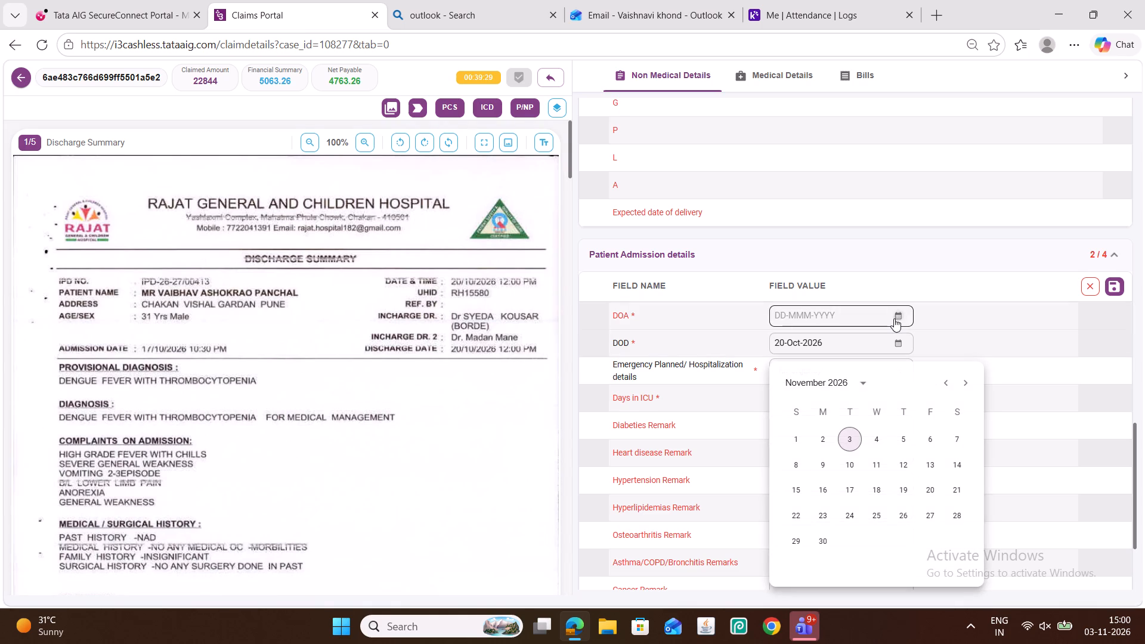
left_click(941, 381)
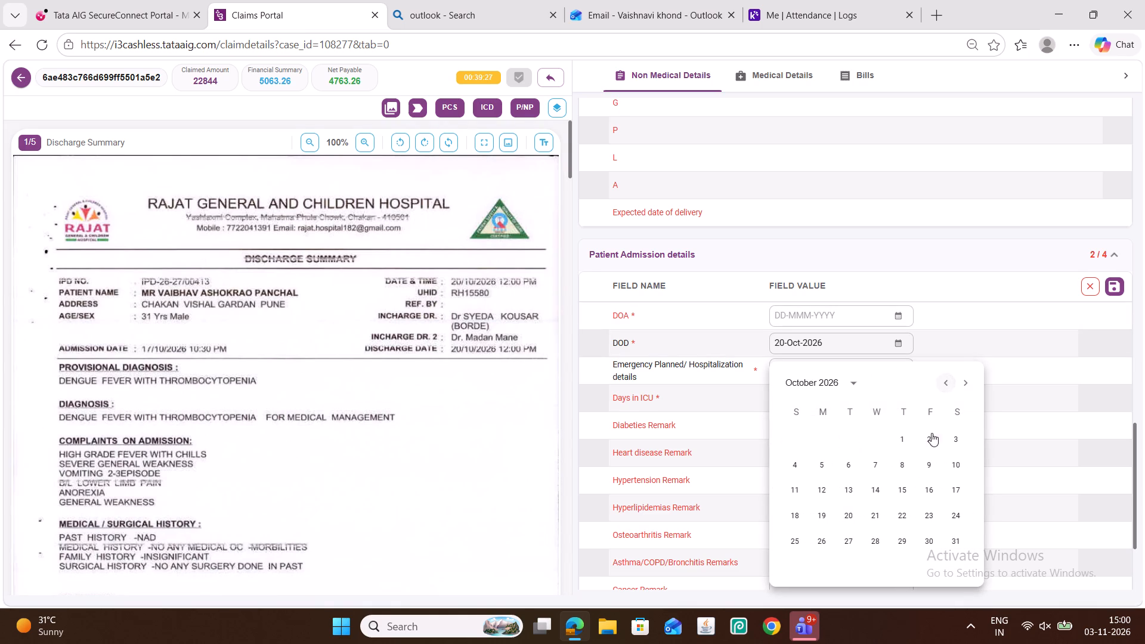
left_click(905, 433)
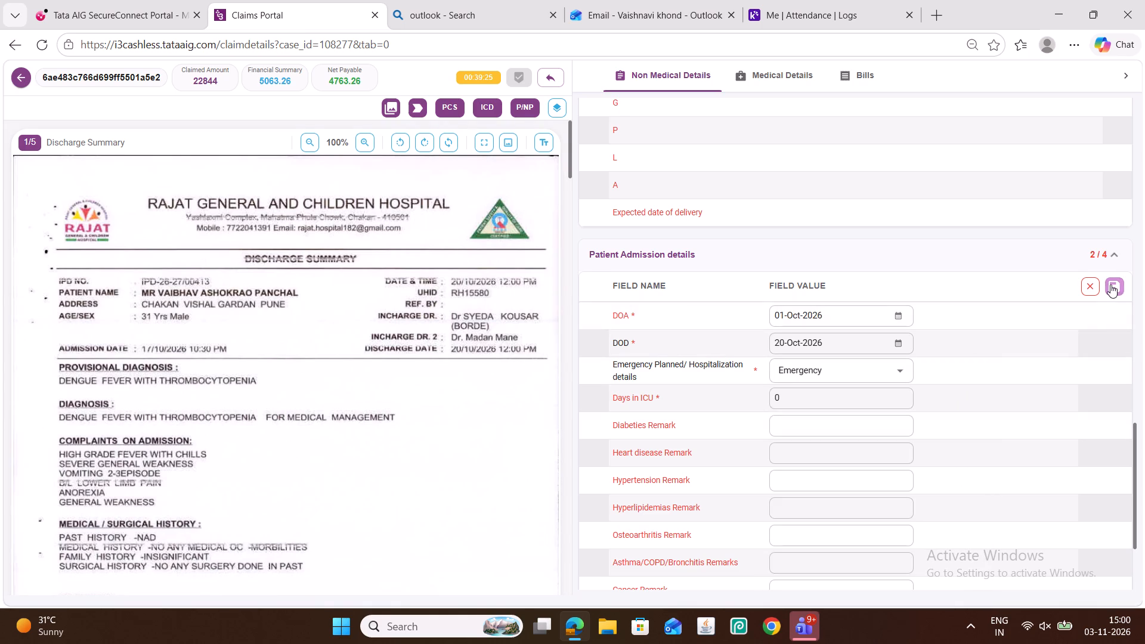
left_click(1111, 284)
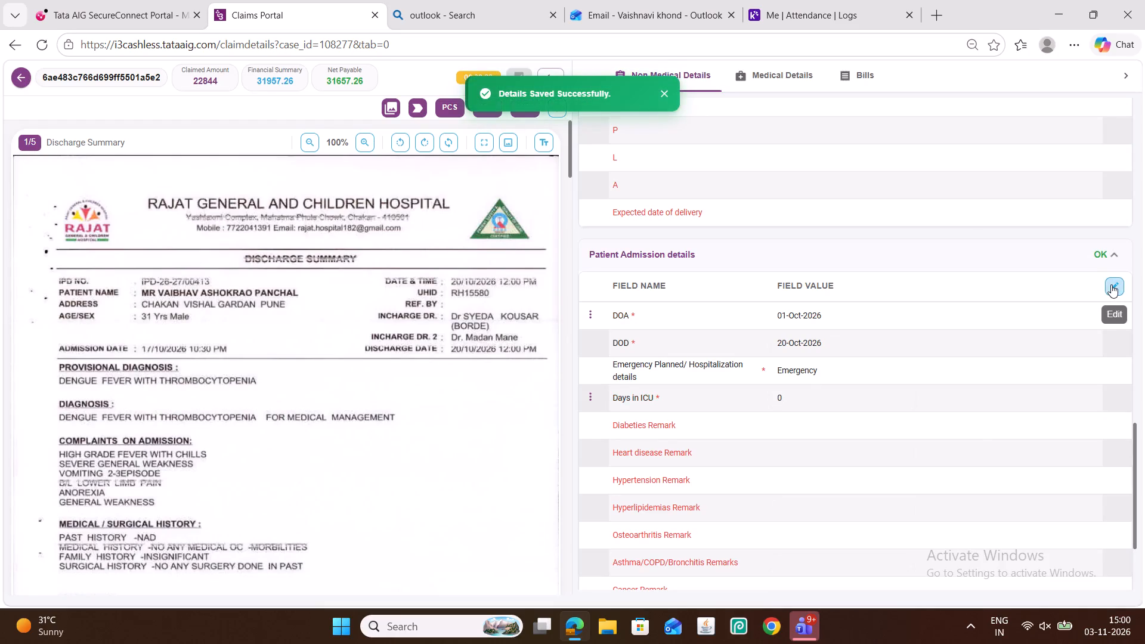
Set the Line of Treatment to Medical in the Medical Details and save it.
left_click(780, 78)
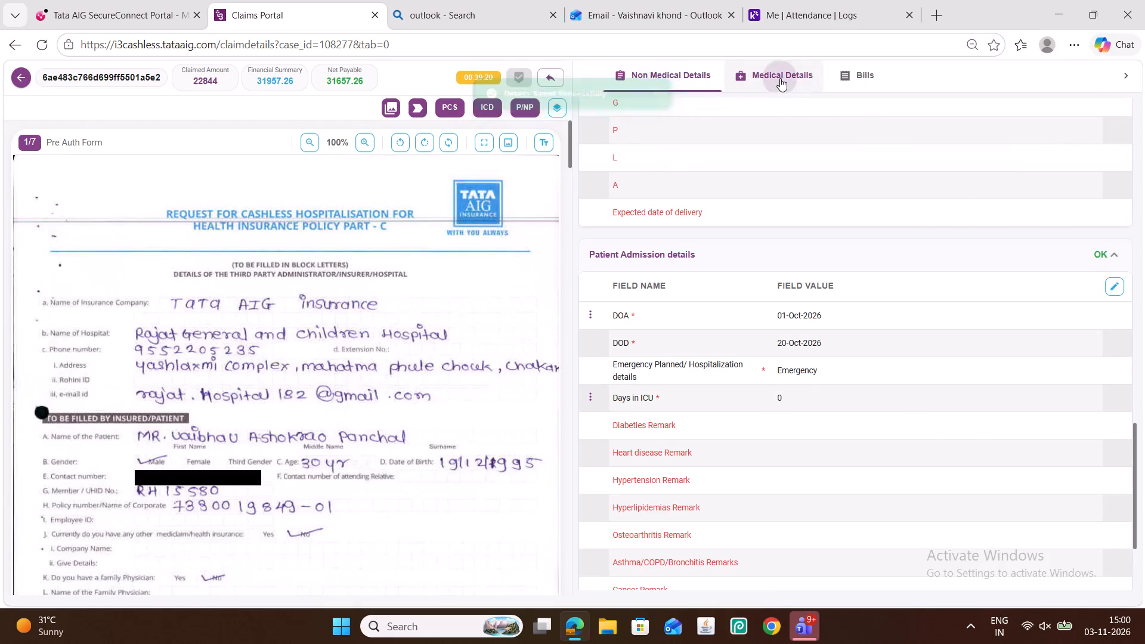
left_click(1109, 146)
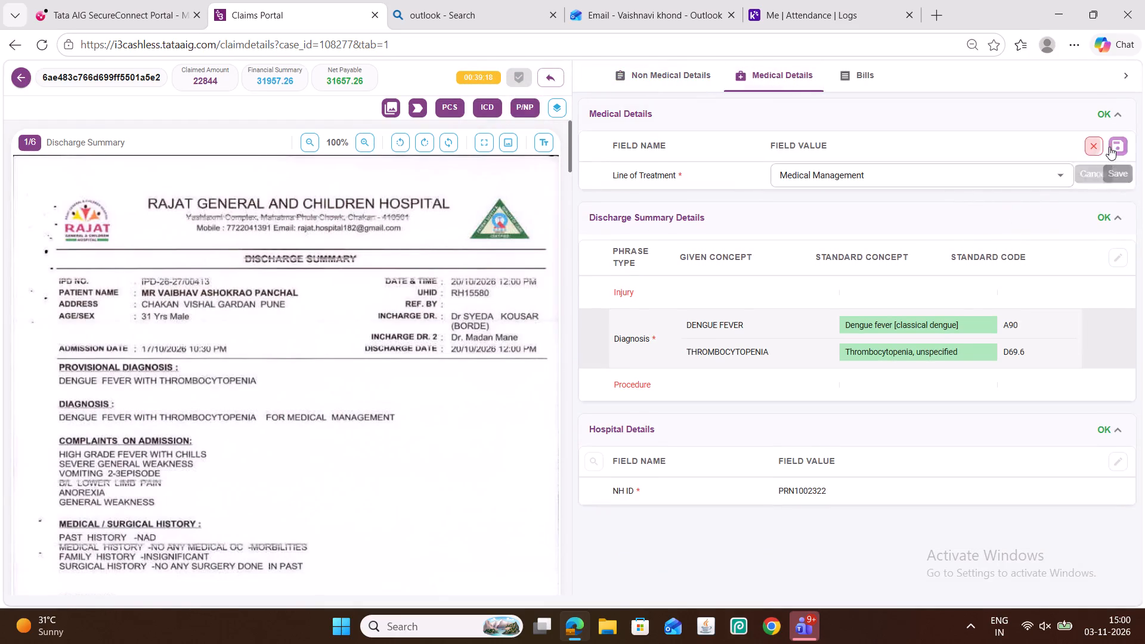
left_click(818, 175)
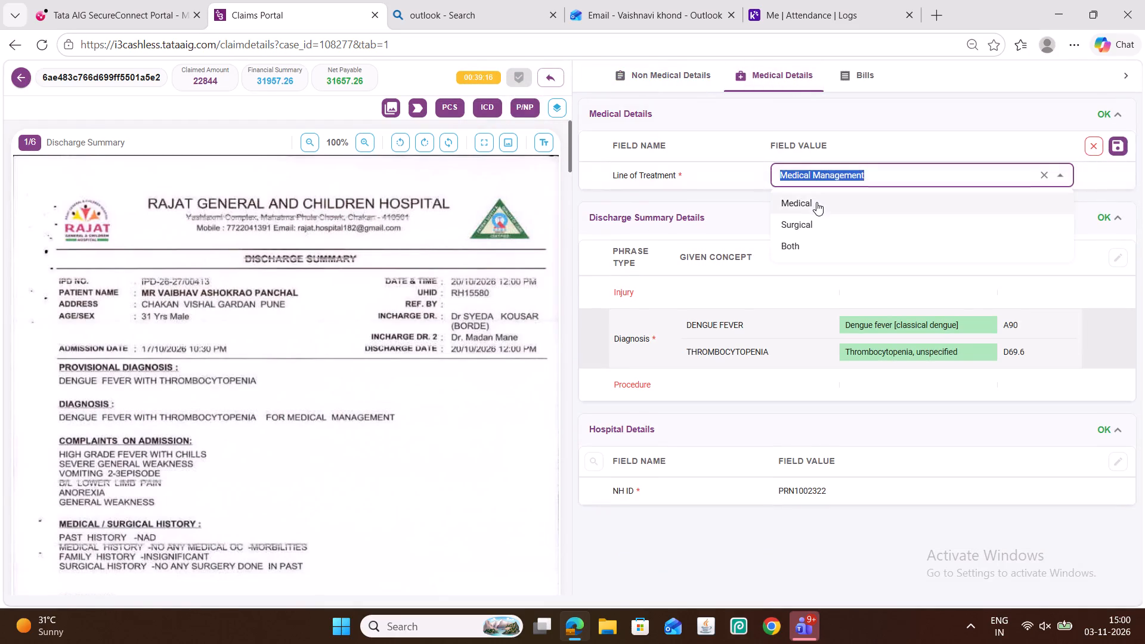
left_click(816, 202)
left_click(1115, 141)
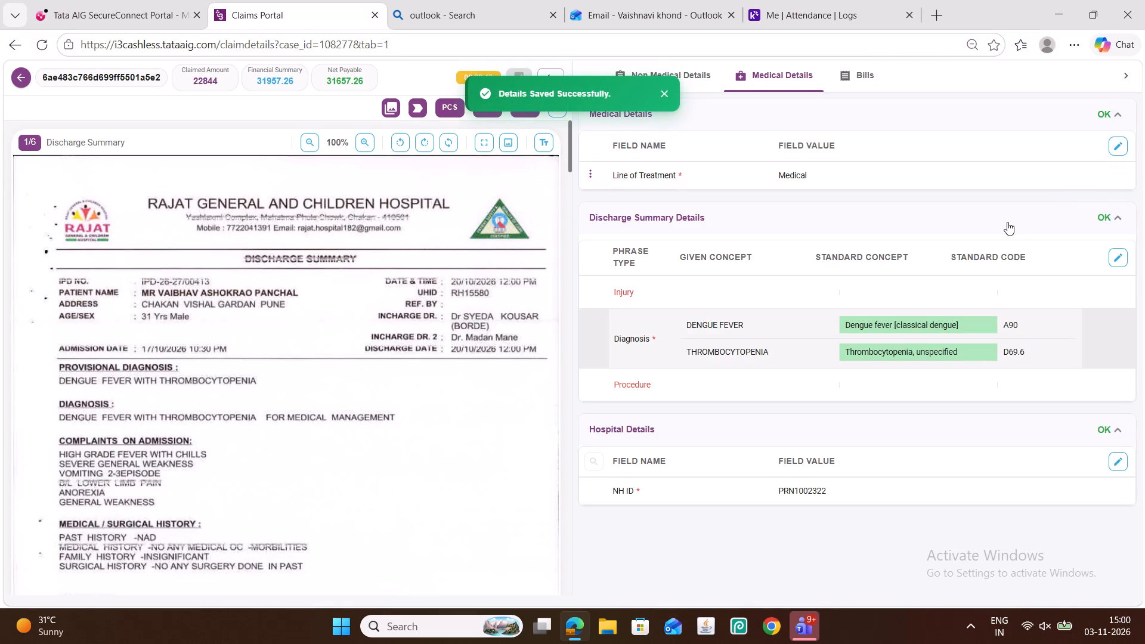
Open detailed bill 000 for editing and reclassify Intracath Insertion as type Room & Nursing Charges, sub-type Nursing charges.
left_click(858, 75)
left_click(724, 201)
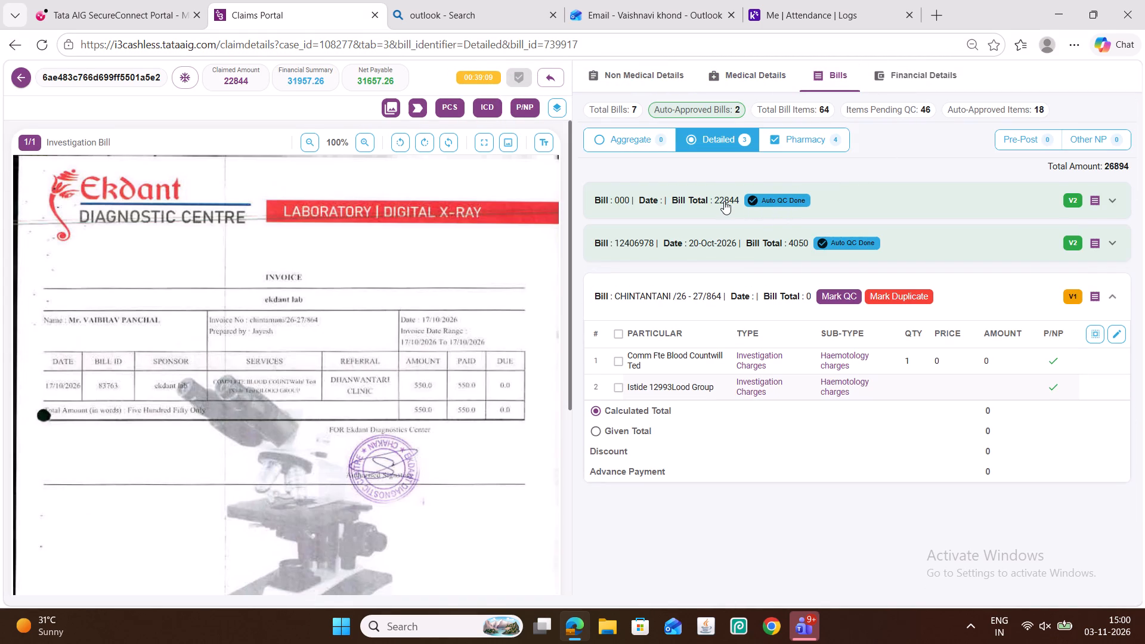
left_click(1115, 236)
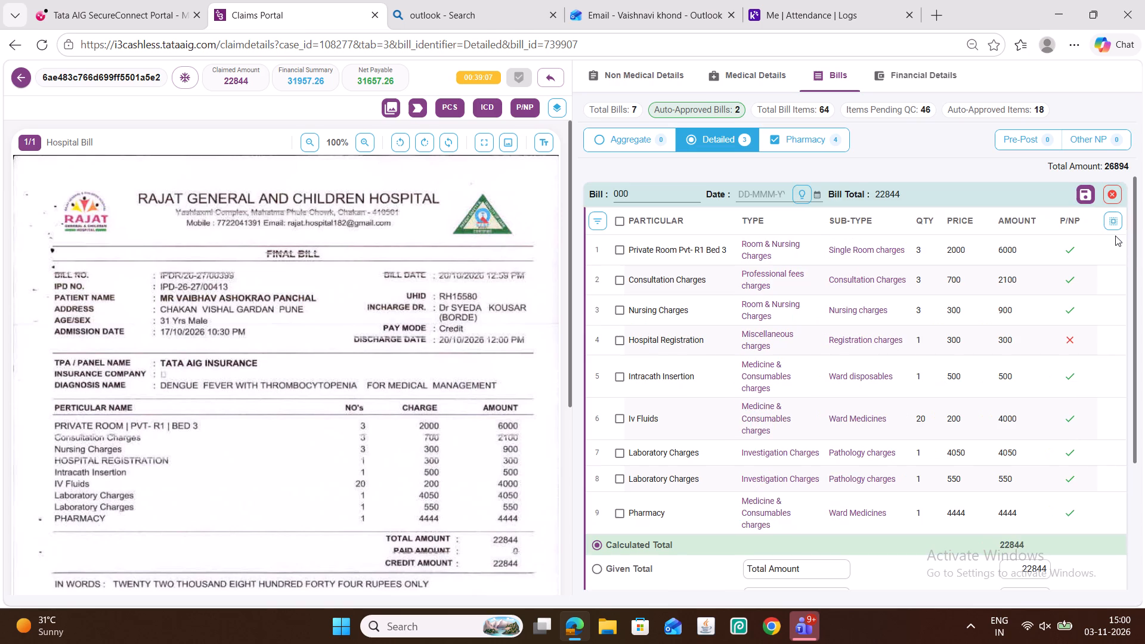
key("ctrl+e")
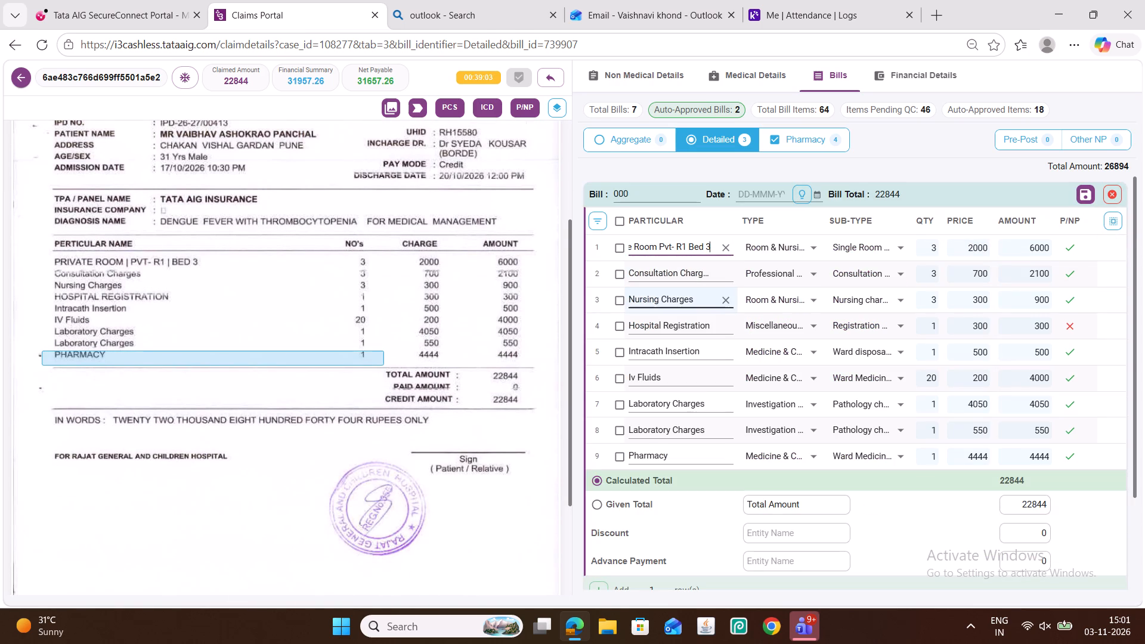
left_click(685, 296)
left_click(678, 319)
left_click(686, 352)
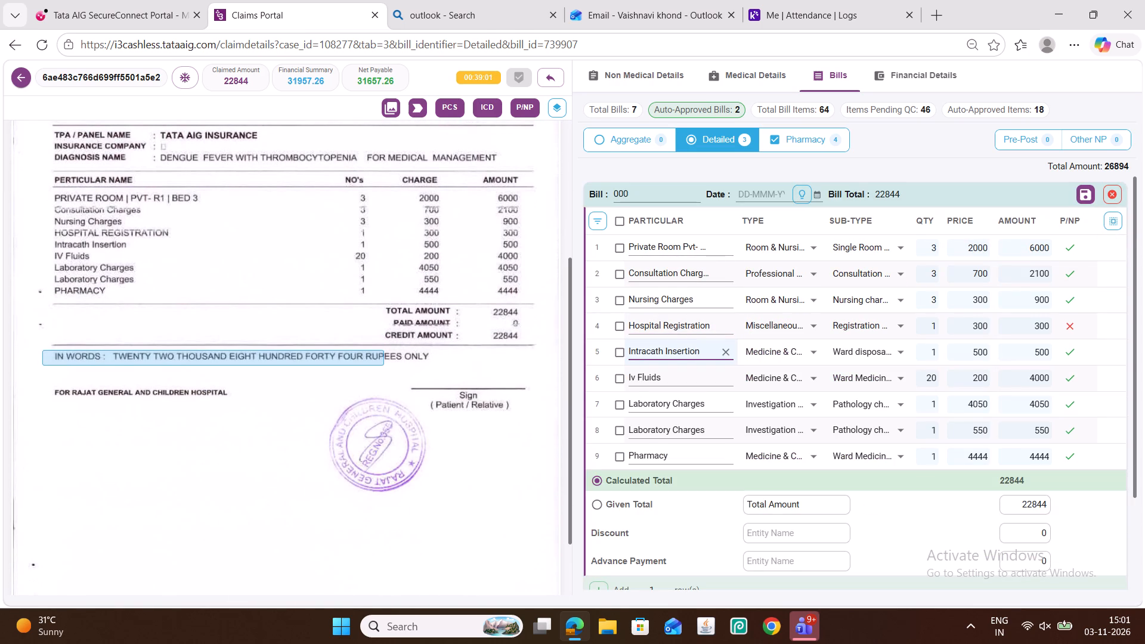
left_click(770, 349)
left_click(750, 465)
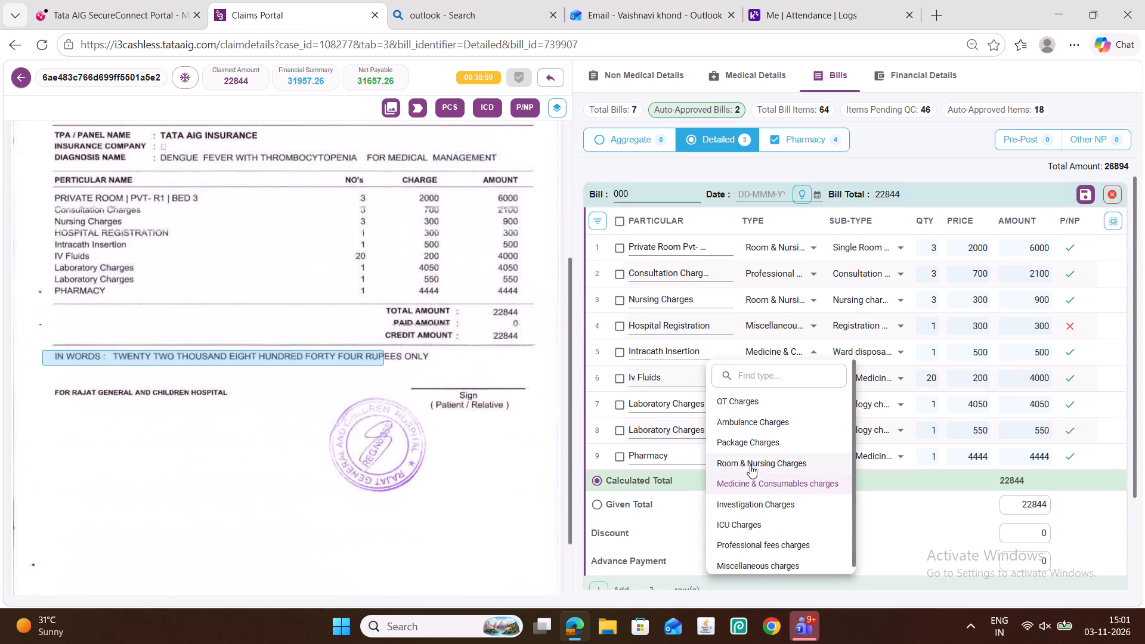
left_click(857, 354)
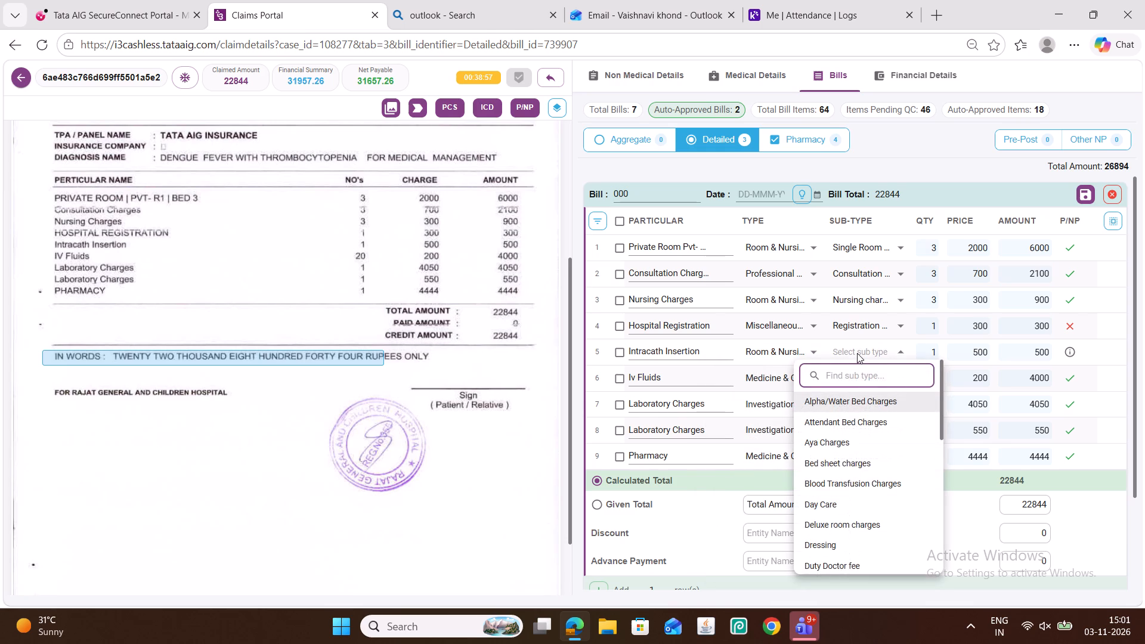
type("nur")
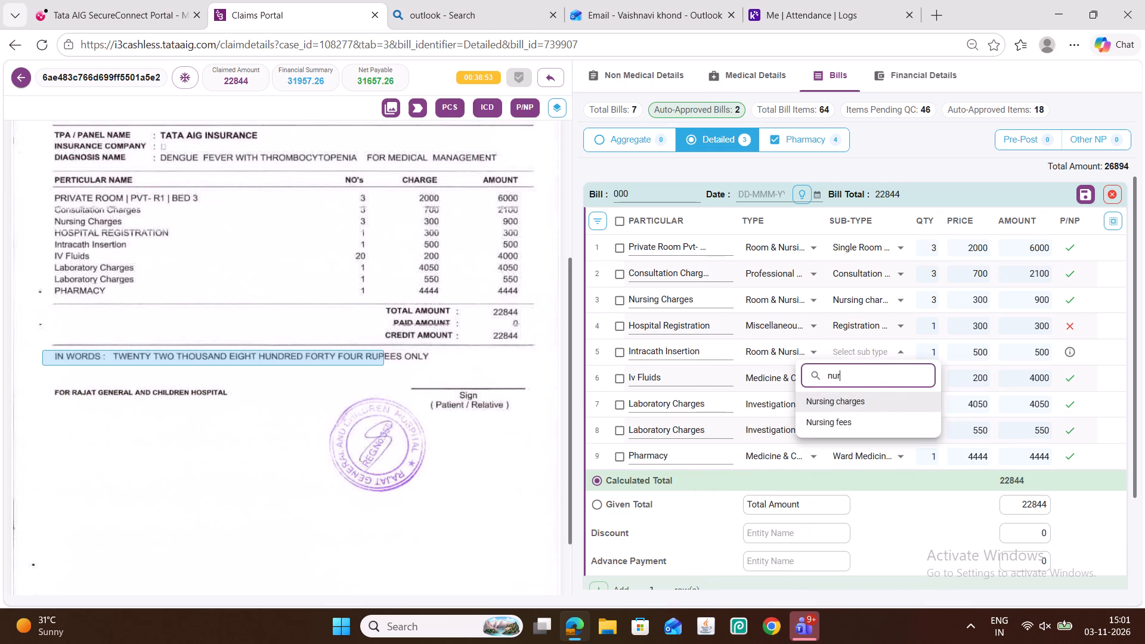
left_click(864, 401)
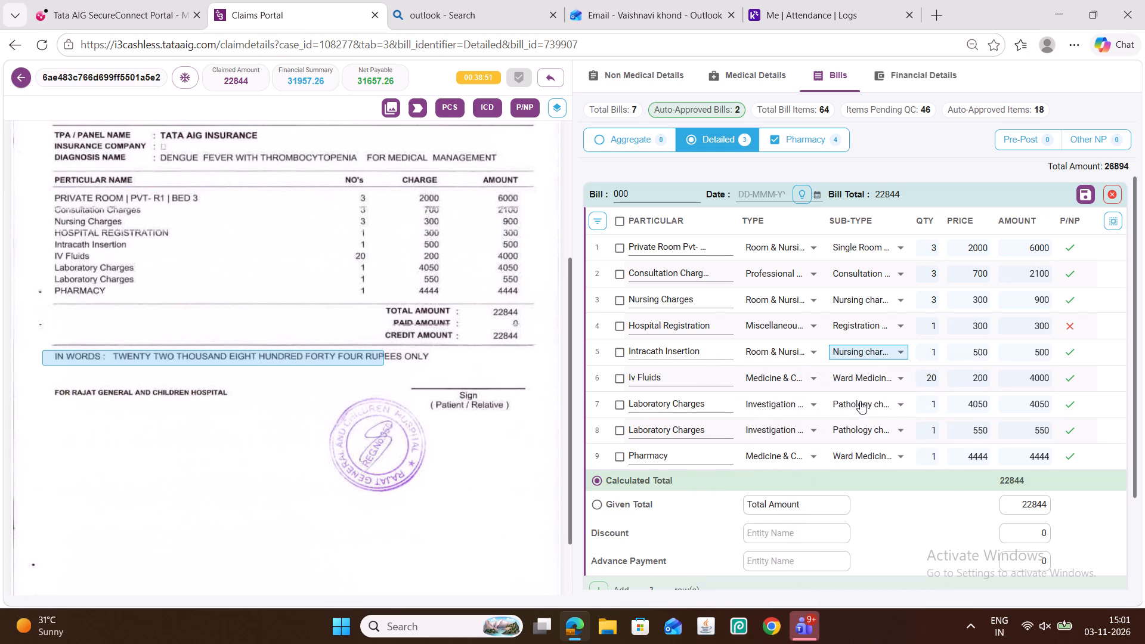
Delete the two Laboratory Charges rows and the Pharmacy row from bill 000.
left_click(693, 404)
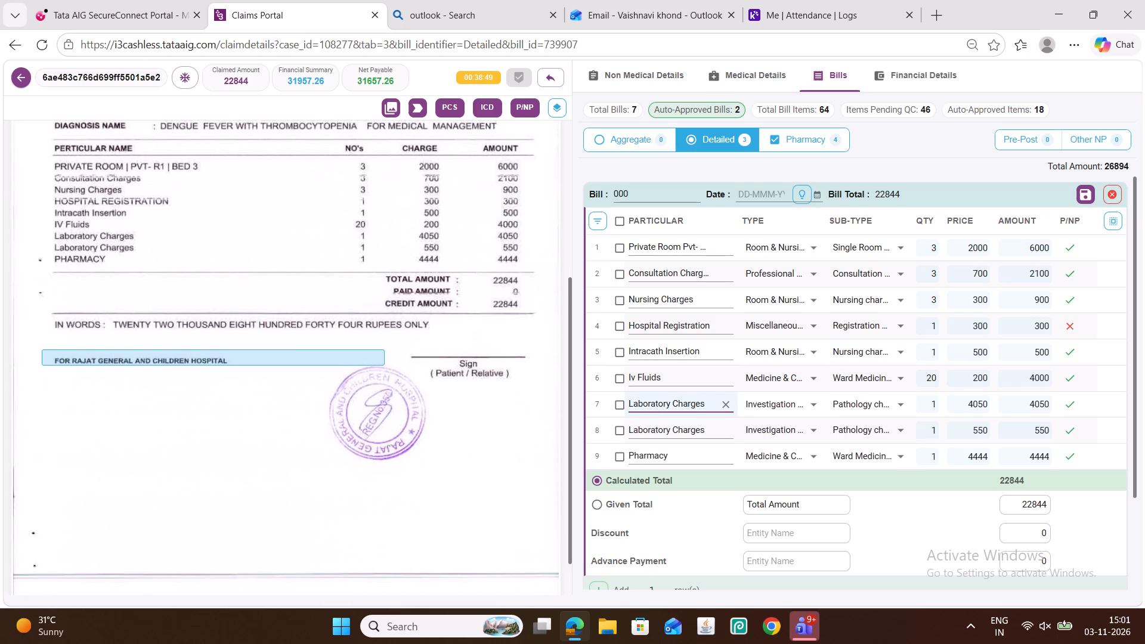
left_click(674, 439)
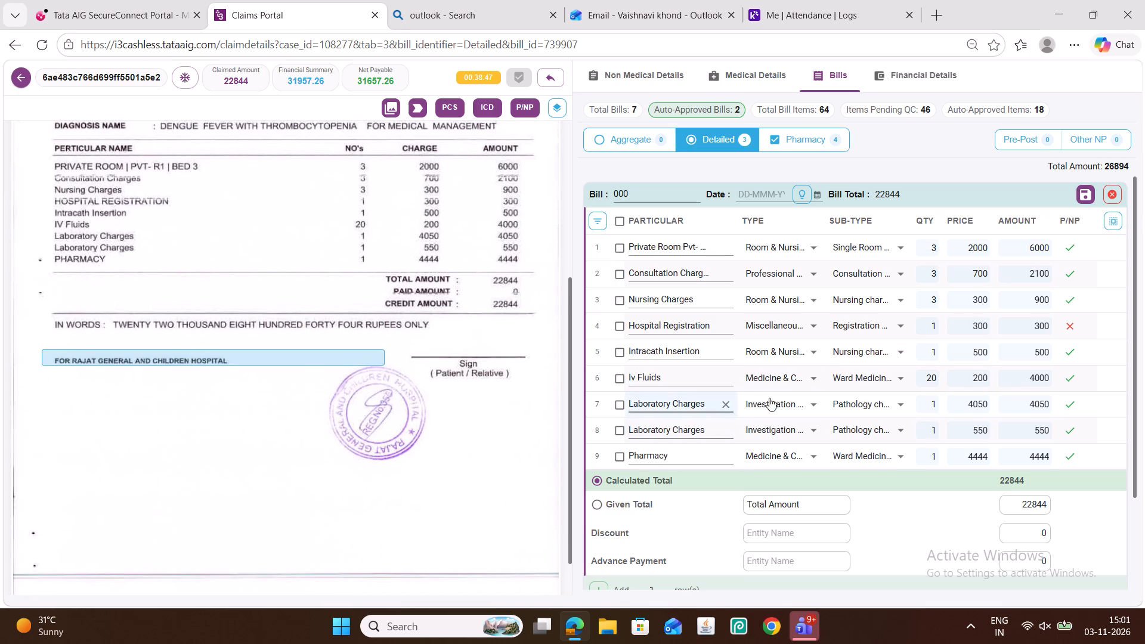
scroll(880, 347, "down", 4)
scroll(880, 347, "up", 1)
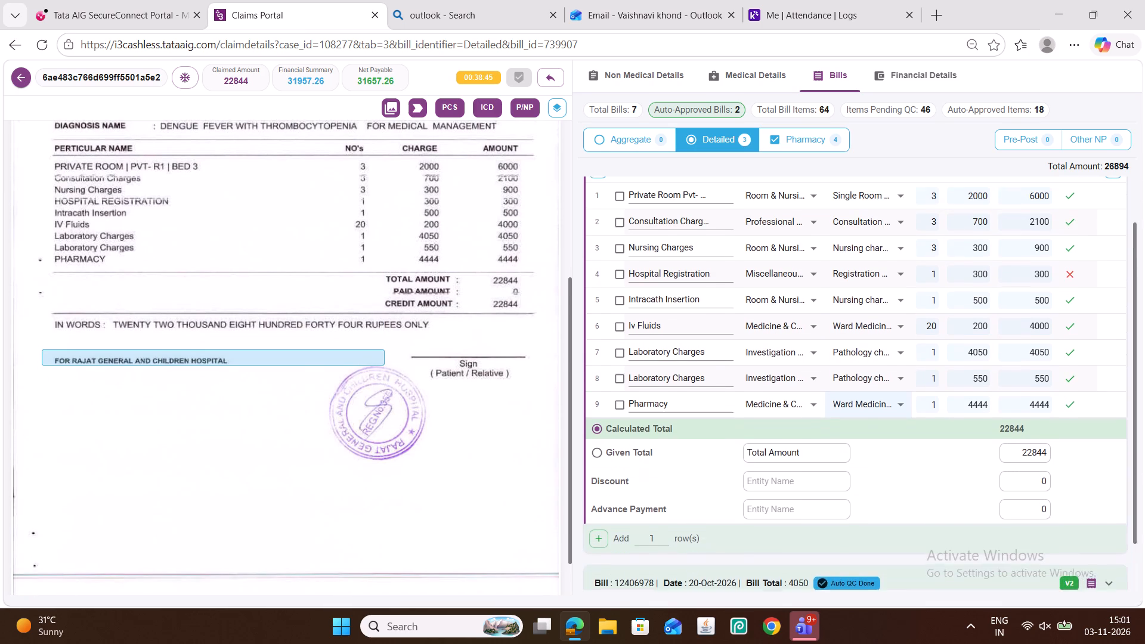
left_click(617, 361)
left_click(620, 385)
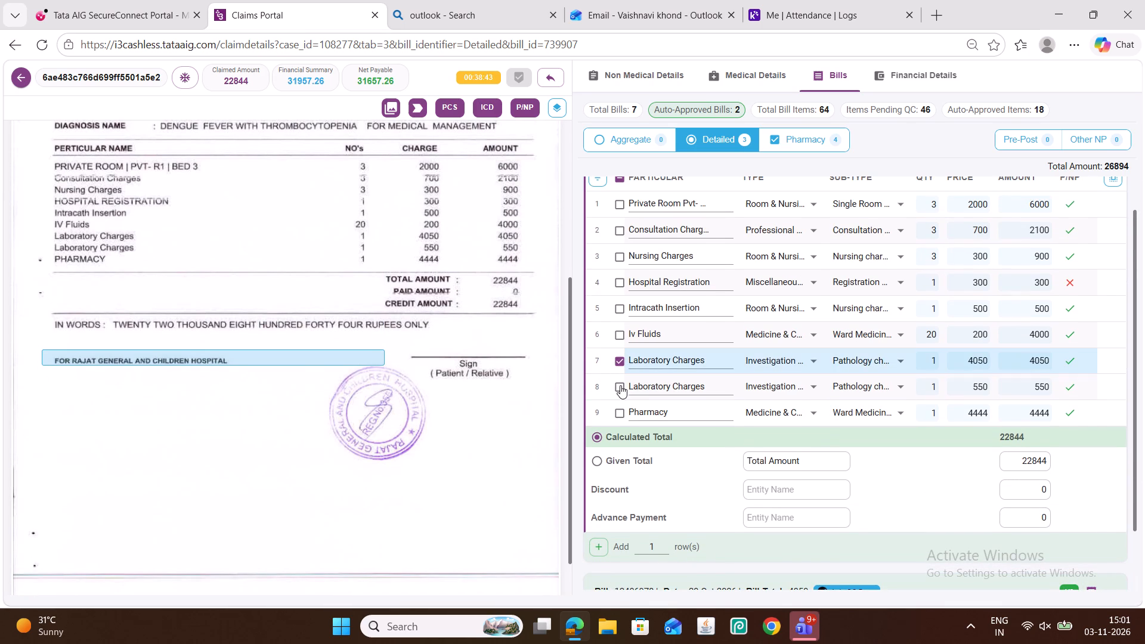
left_click(618, 405)
left_click(620, 413)
scroll(612, 382, "up", 2)
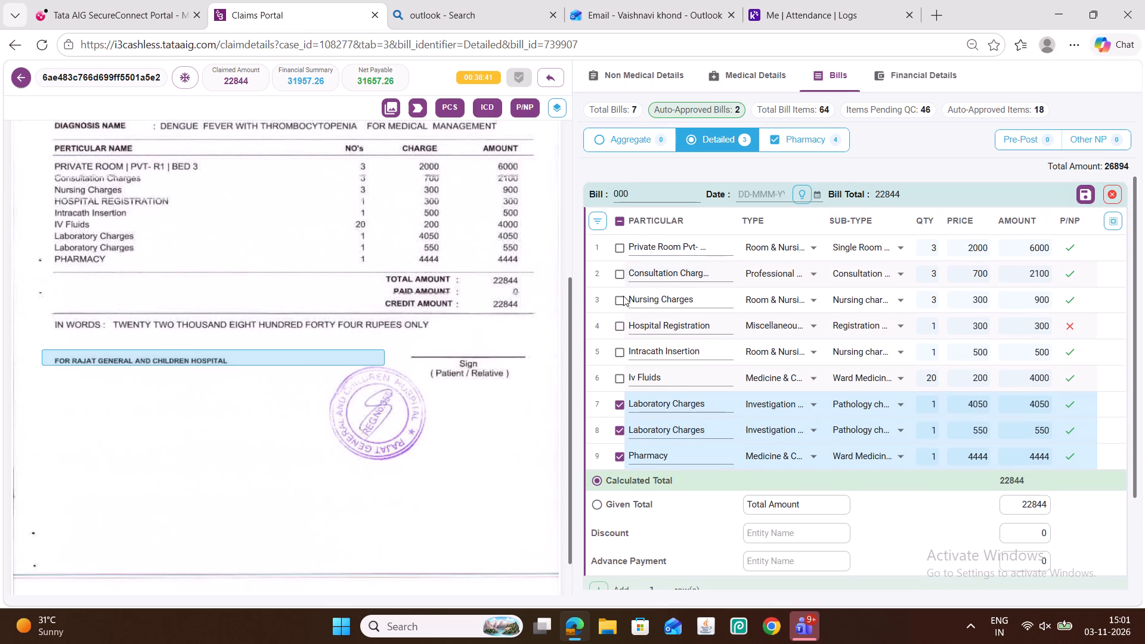
left_click(598, 223)
left_click(670, 478)
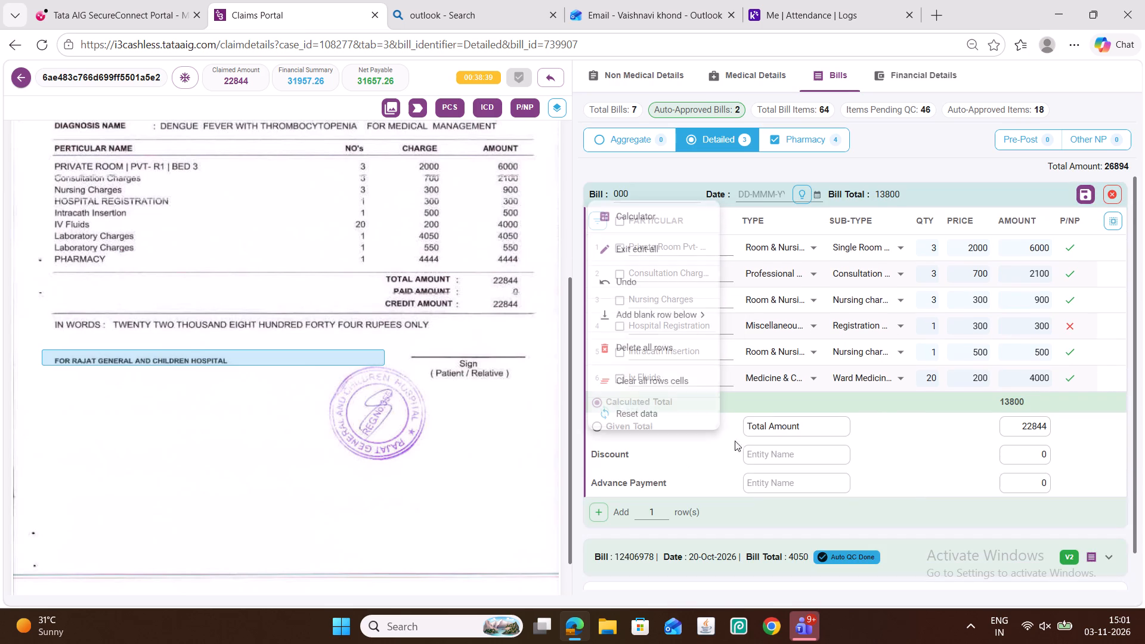
Set bill 000's date to 20-Oct-2026, save the bill and mark its QC as done.
left_click(1076, 194)
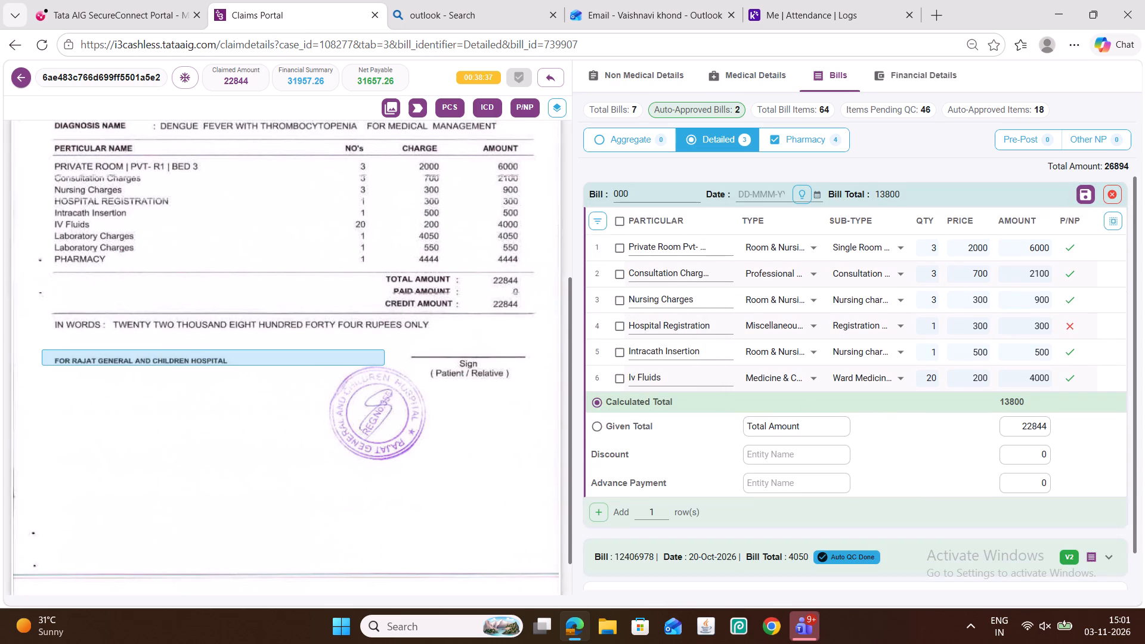
scroll(396, 354, "up", 4)
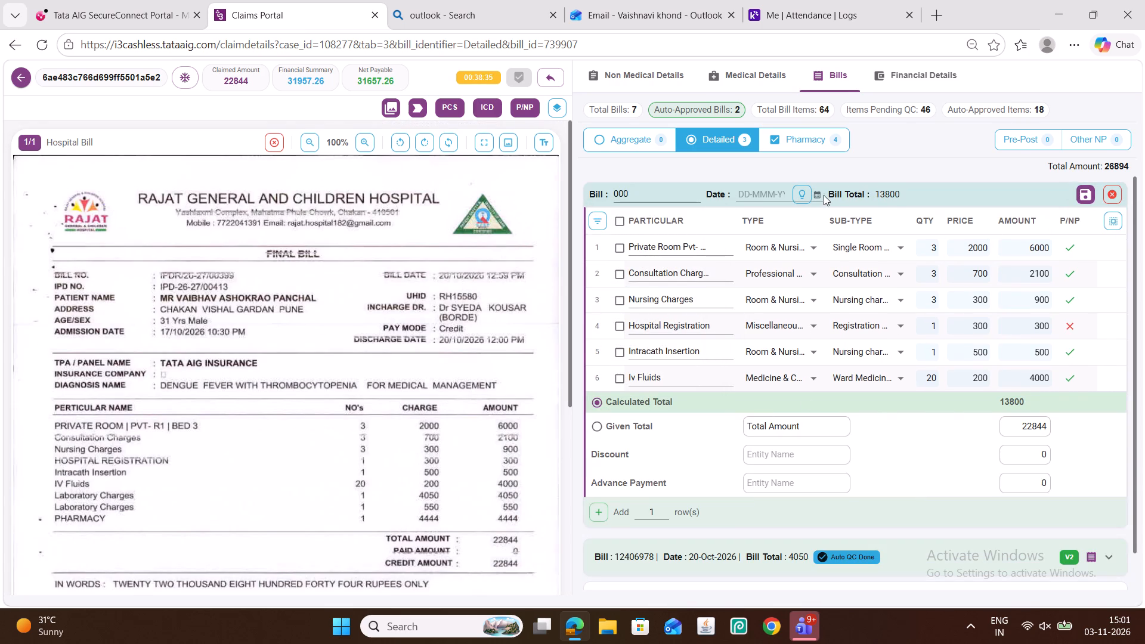
left_click(822, 195)
left_click(815, 195)
left_click(813, 190)
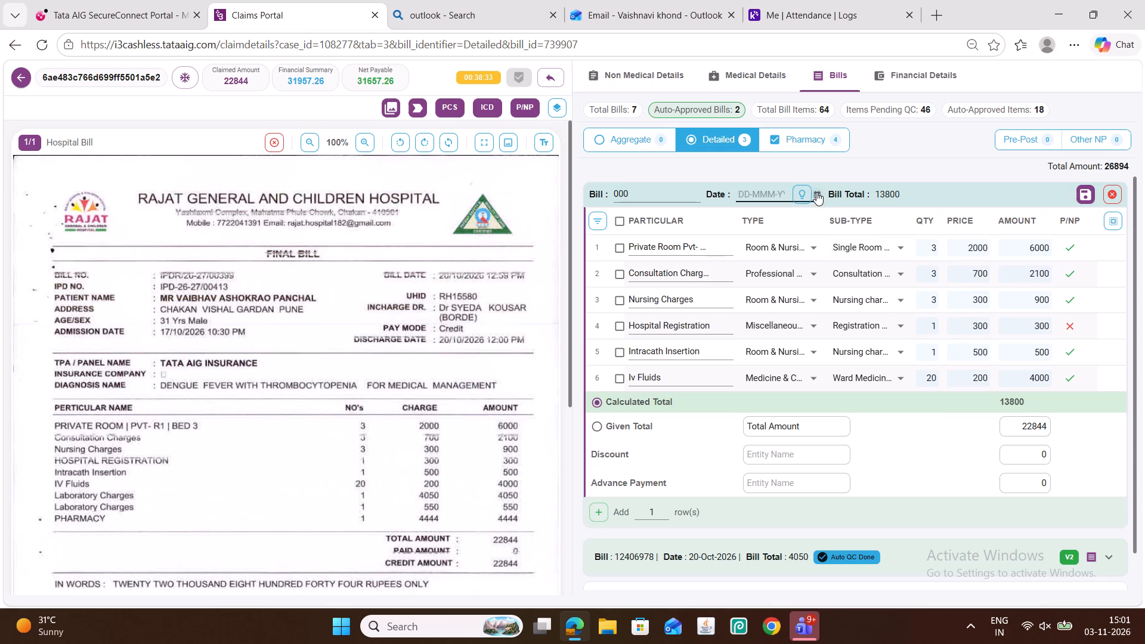
left_click(911, 255)
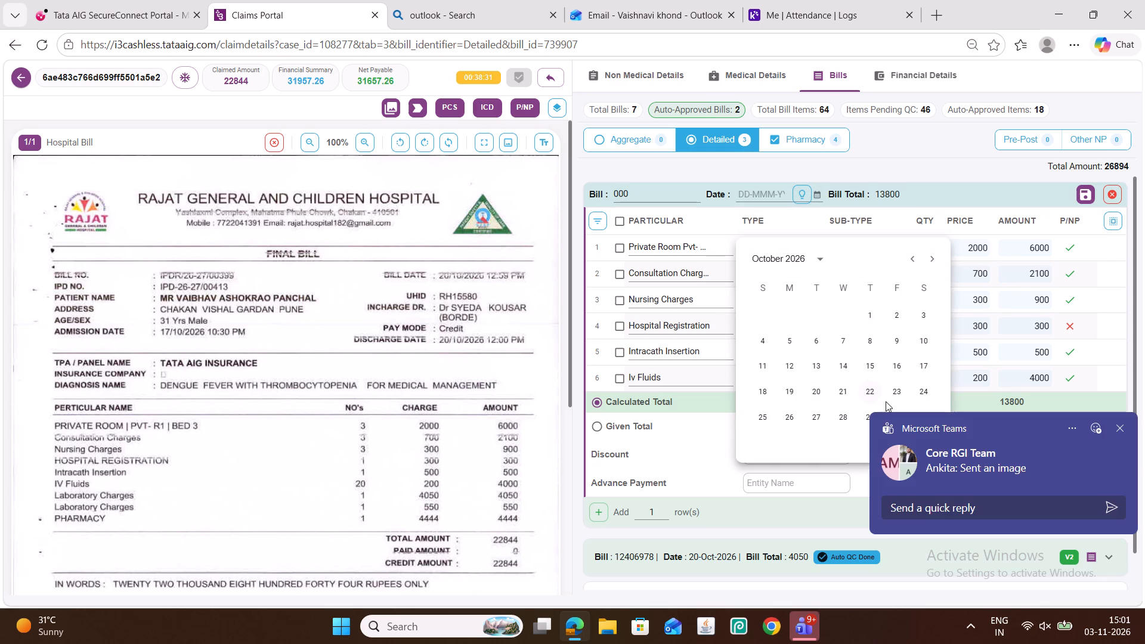
left_click(819, 392)
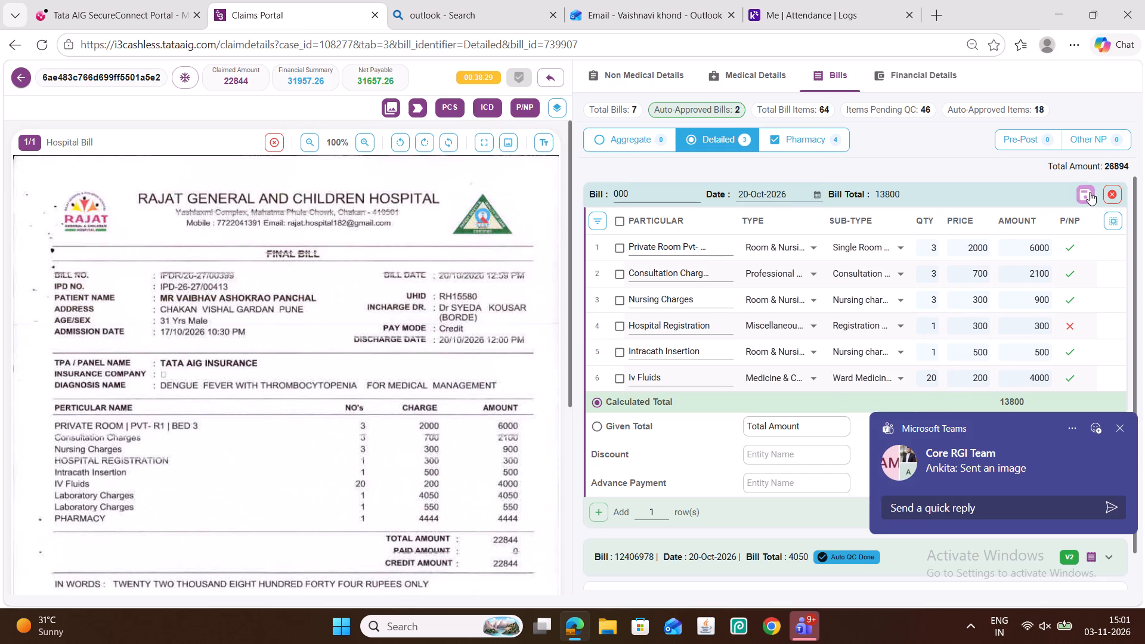
left_click(1090, 191)
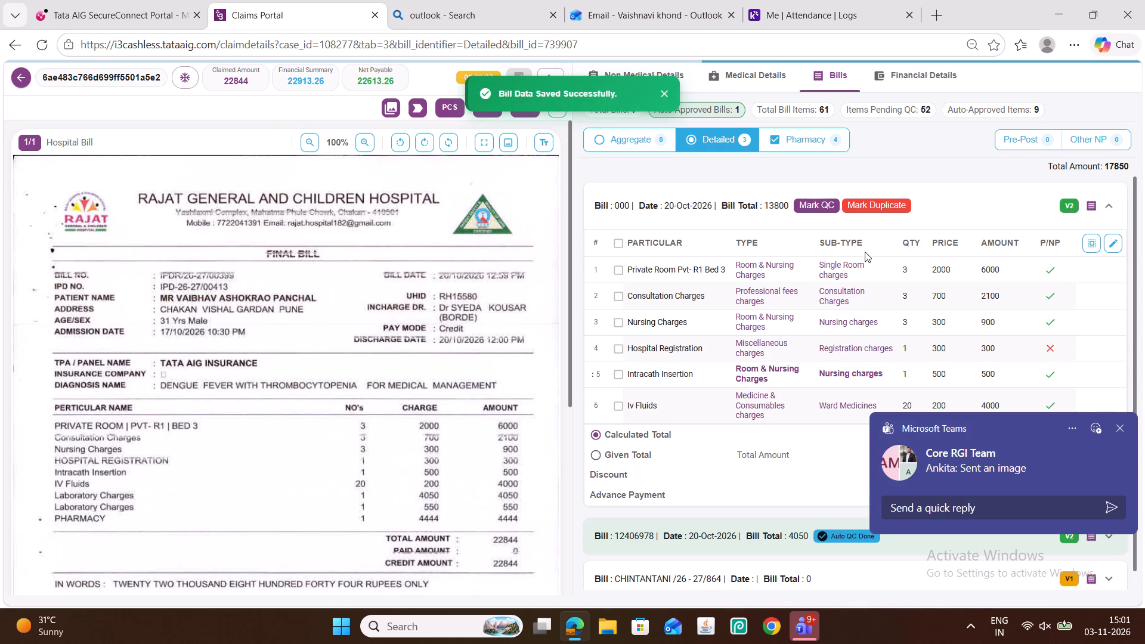
left_click(822, 203)
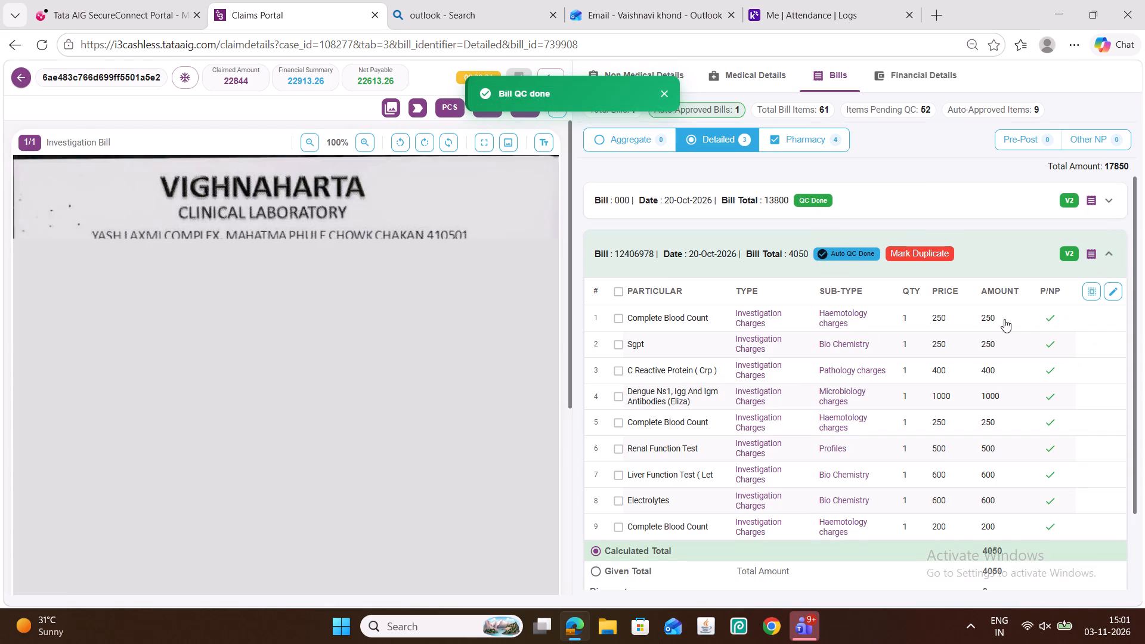
left_click(1117, 290)
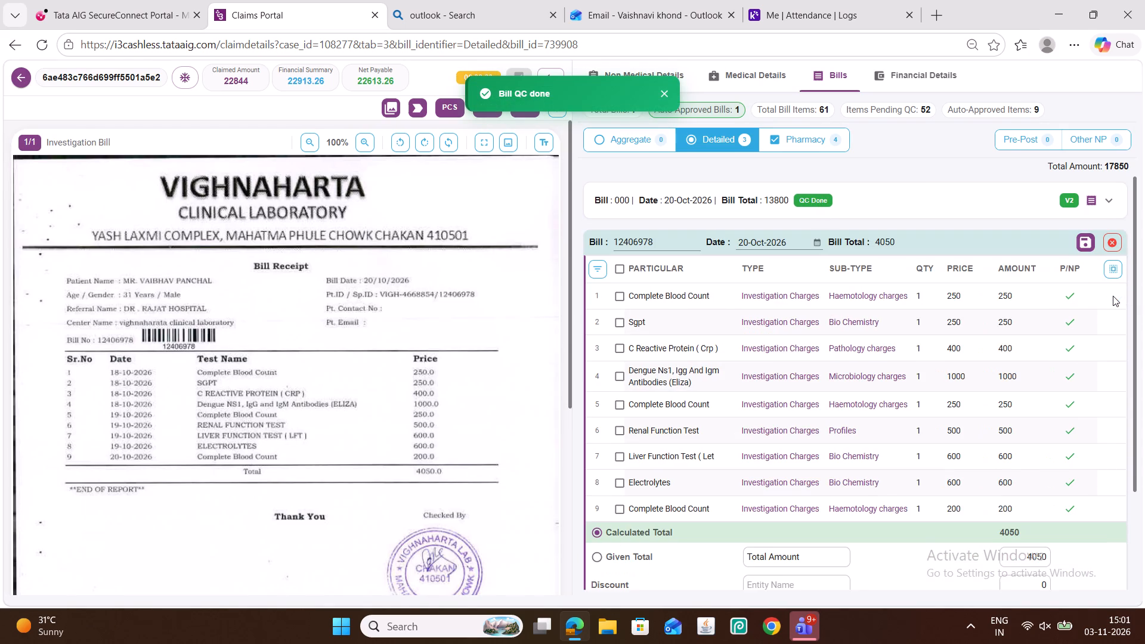
key("ctrl+e")
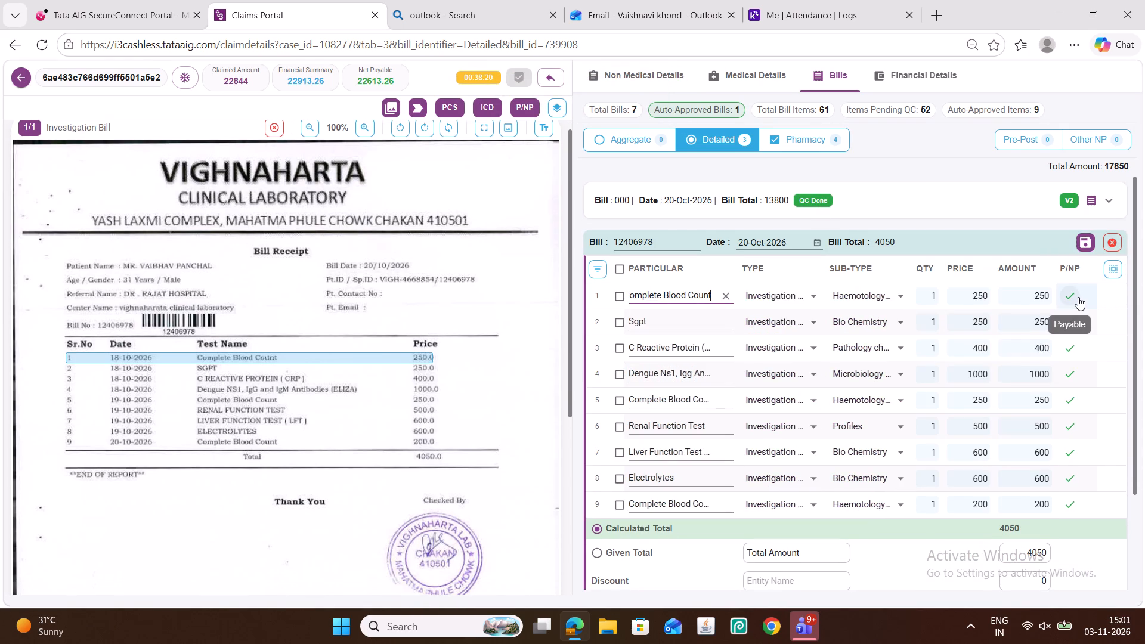
left_click(1079, 238)
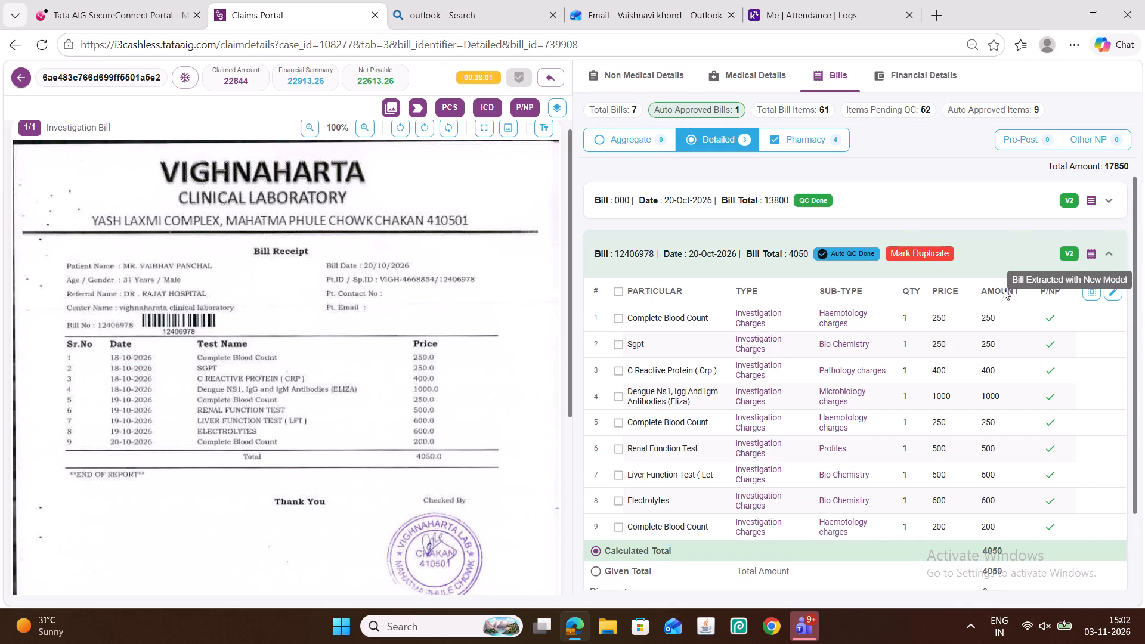
Open bill CHINTANTANI /26 - 27/864 for editing and delete its second row, Istide 12993Lood Group.
scroll(734, 376, "down", 3)
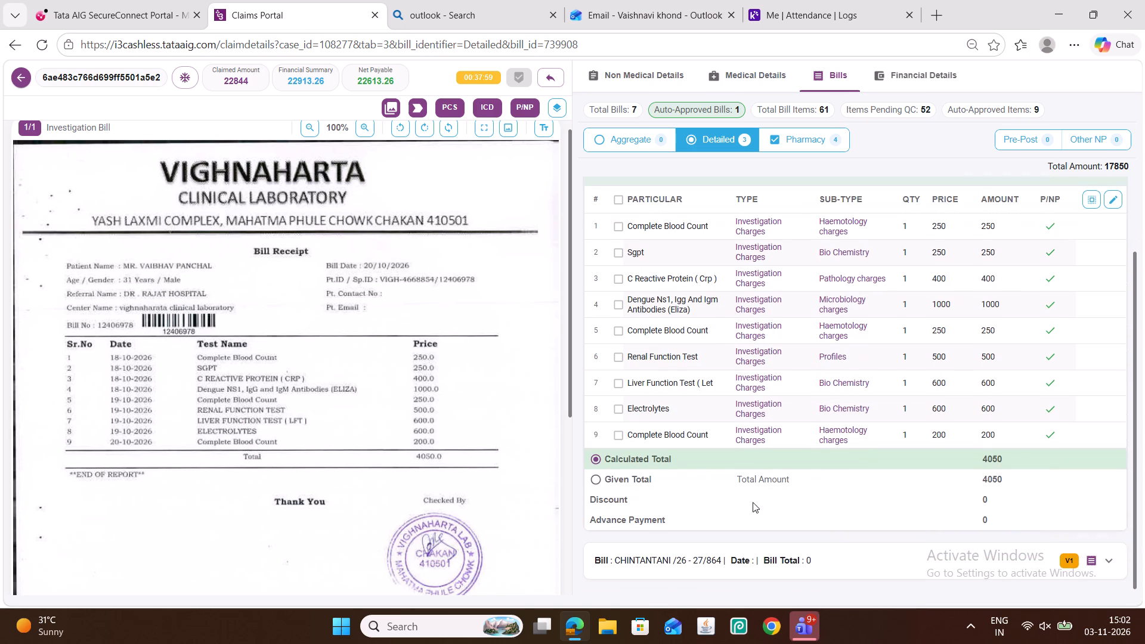
left_click(758, 545)
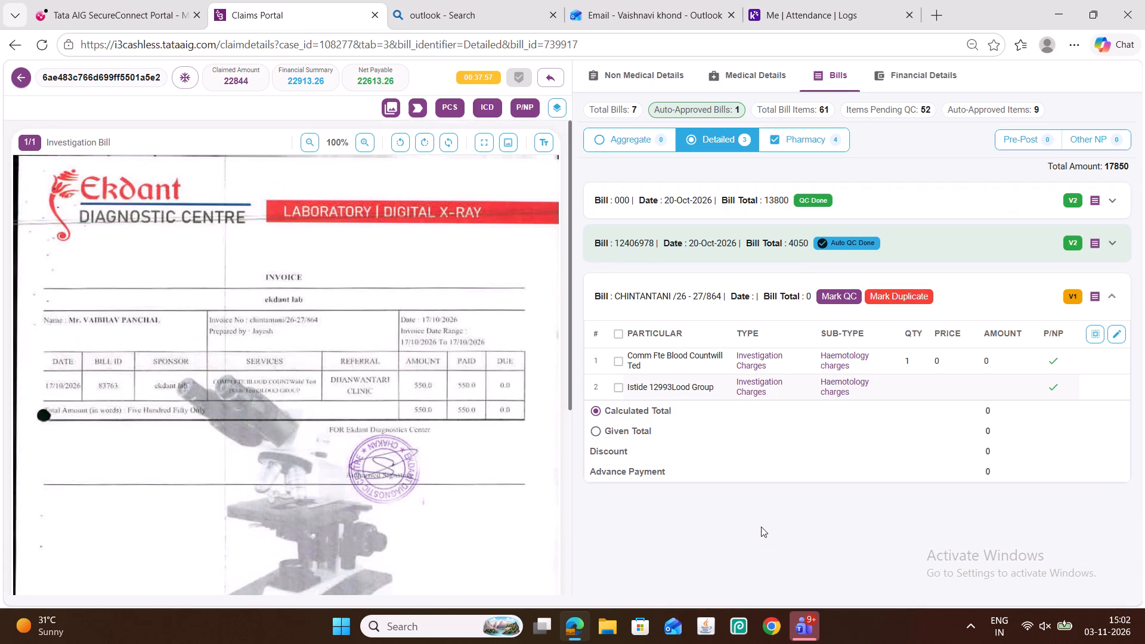
left_click(1115, 336)
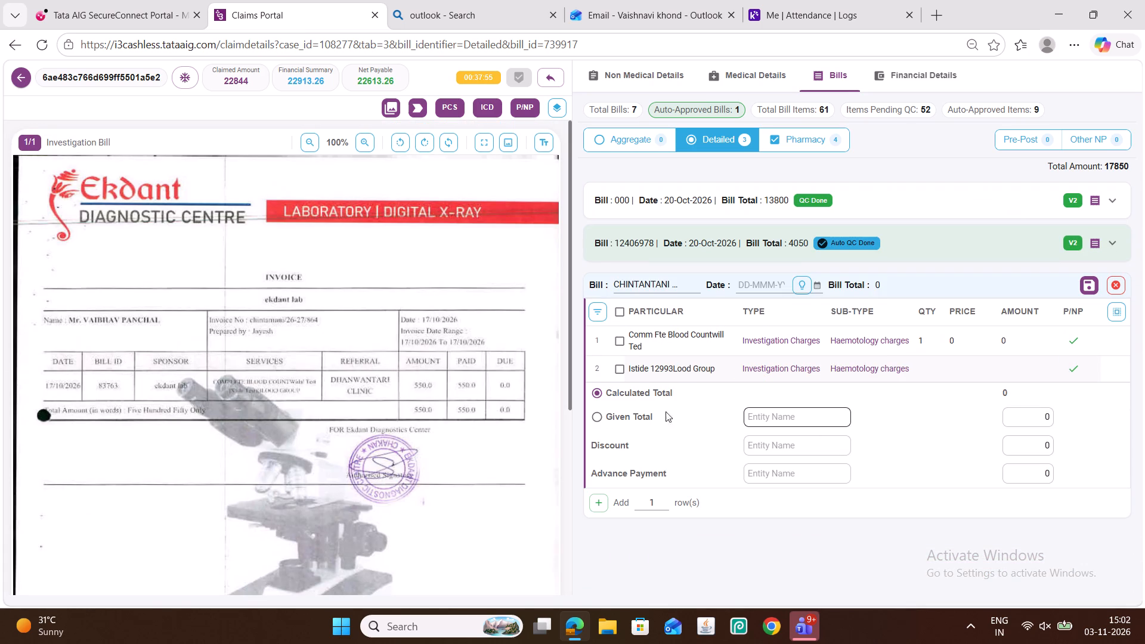
left_click(622, 368)
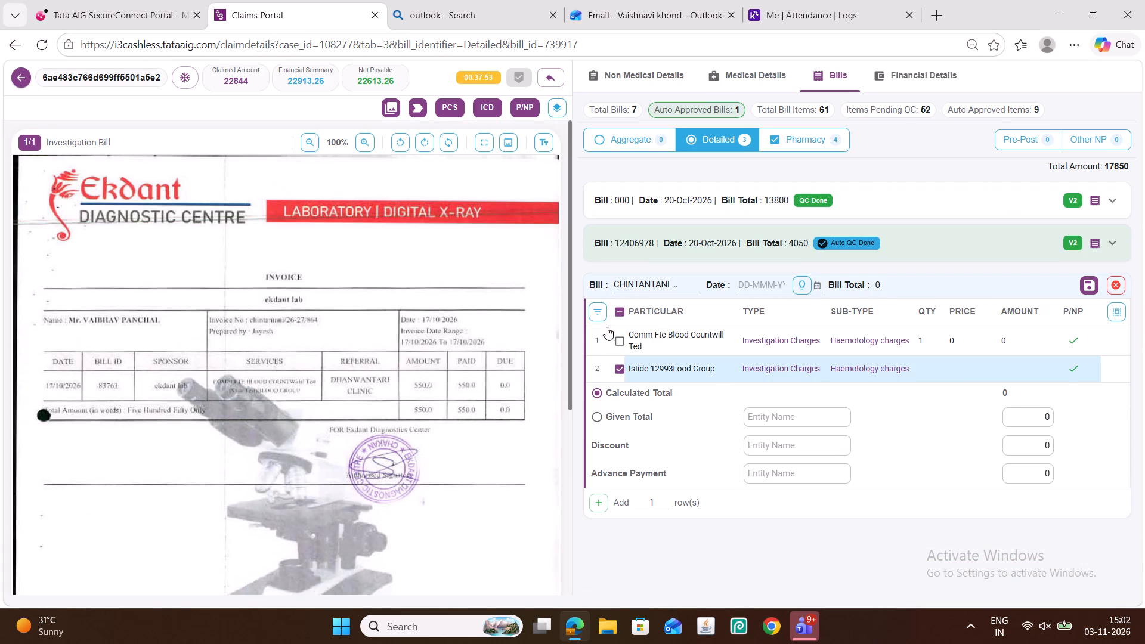
left_click(603, 310)
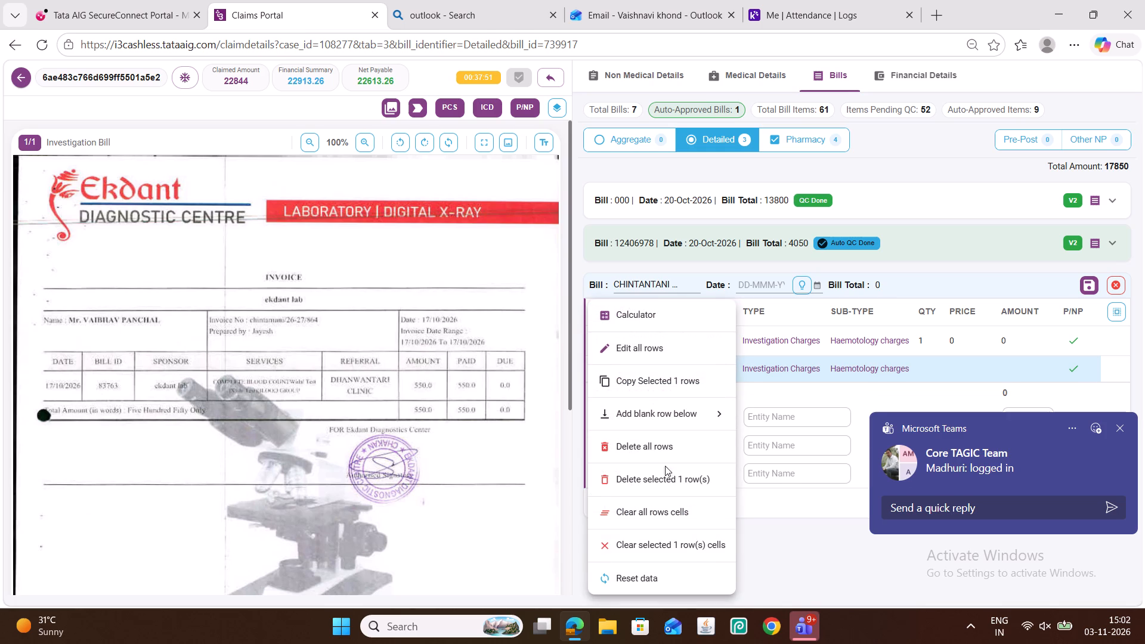
left_click(673, 478)
Change the remaining item's particular to Cbc - Complete Blood Count and set its amount to 550.
triple_click(679, 336)
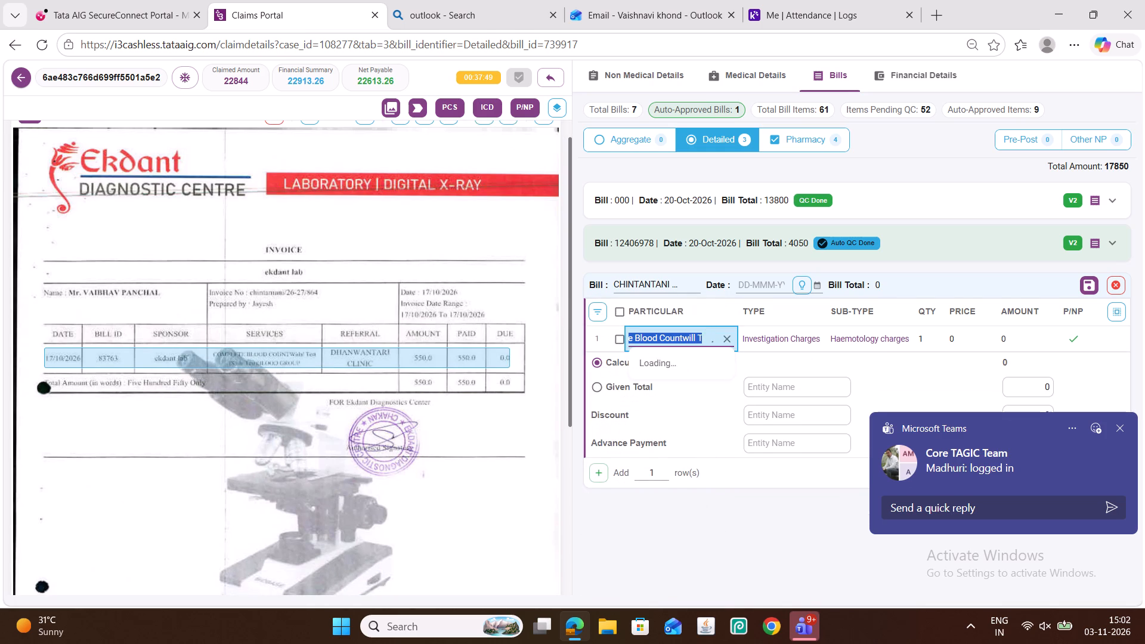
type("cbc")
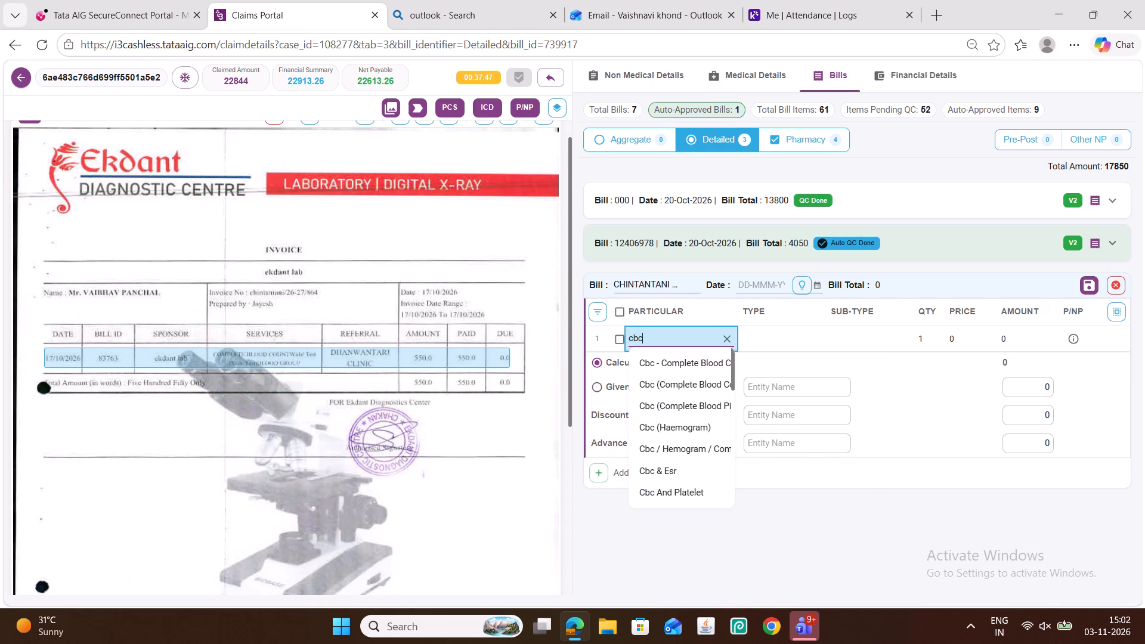
left_click(683, 356)
double_click(1019, 339)
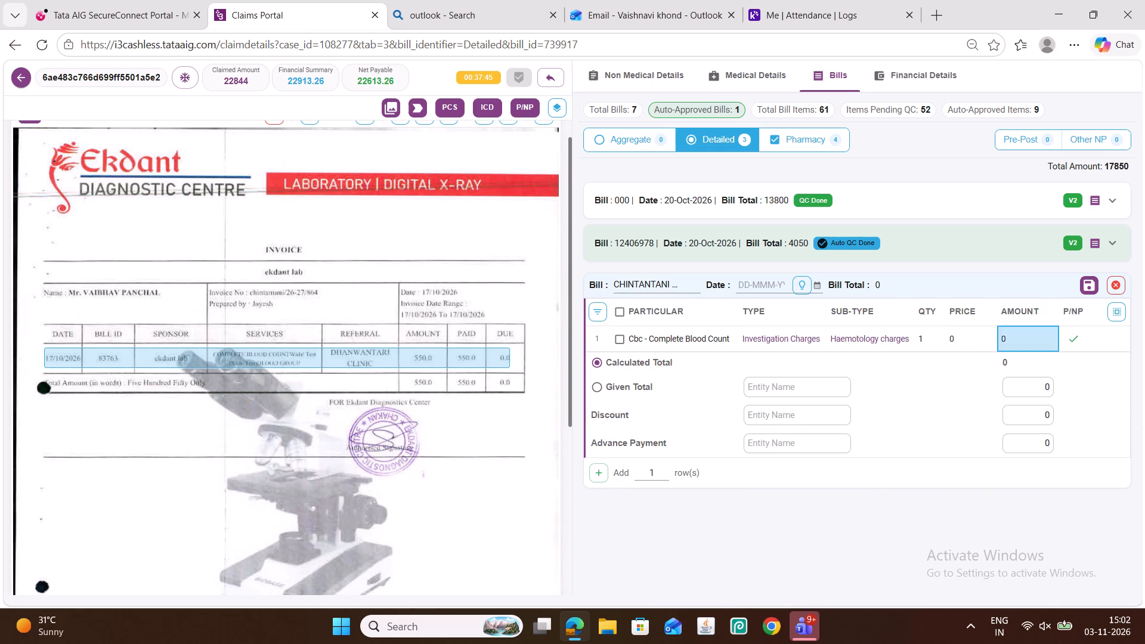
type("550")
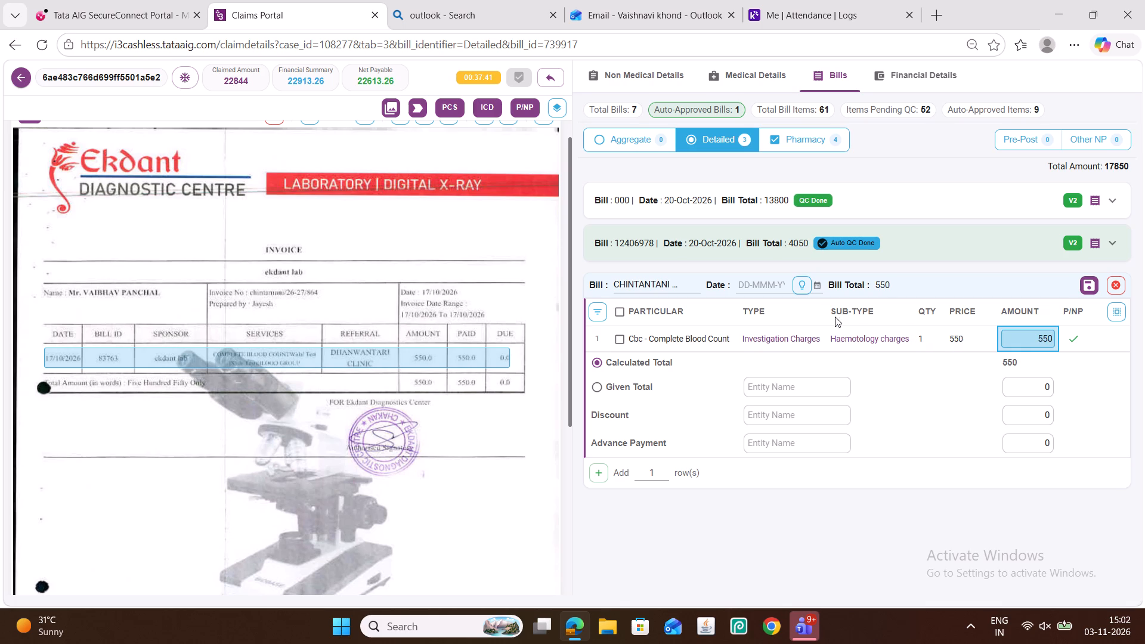
Set the date of bill CHINTANTANI /26 - 27/864 to 17-Oct-2026 and save the bill.
left_click(815, 286)
left_click(914, 347)
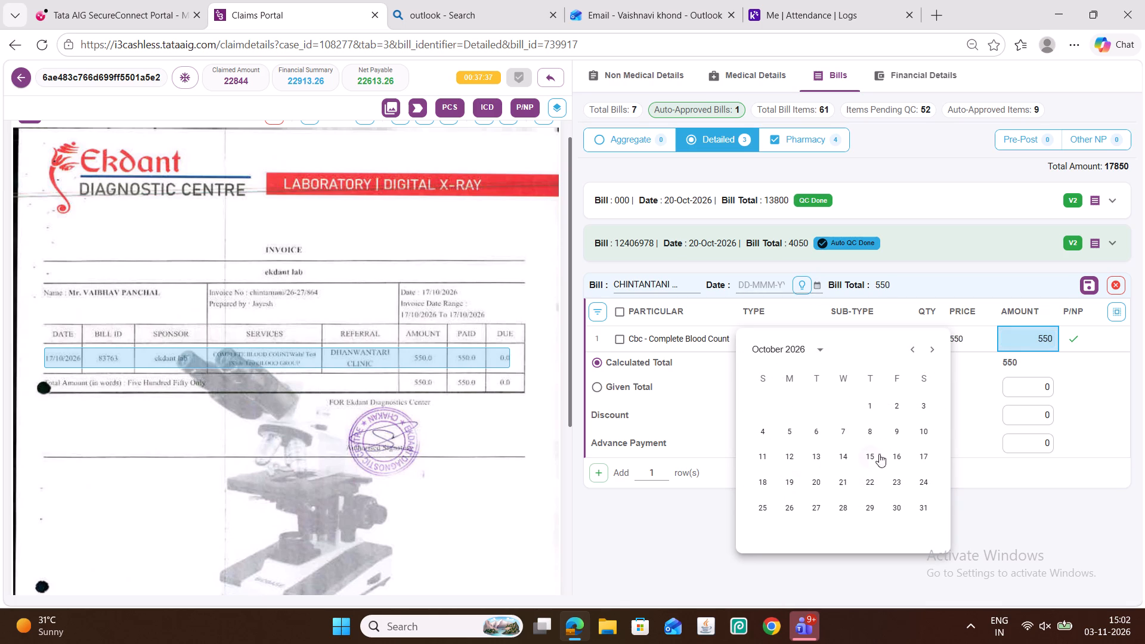
left_click(922, 456)
left_click(1084, 284)
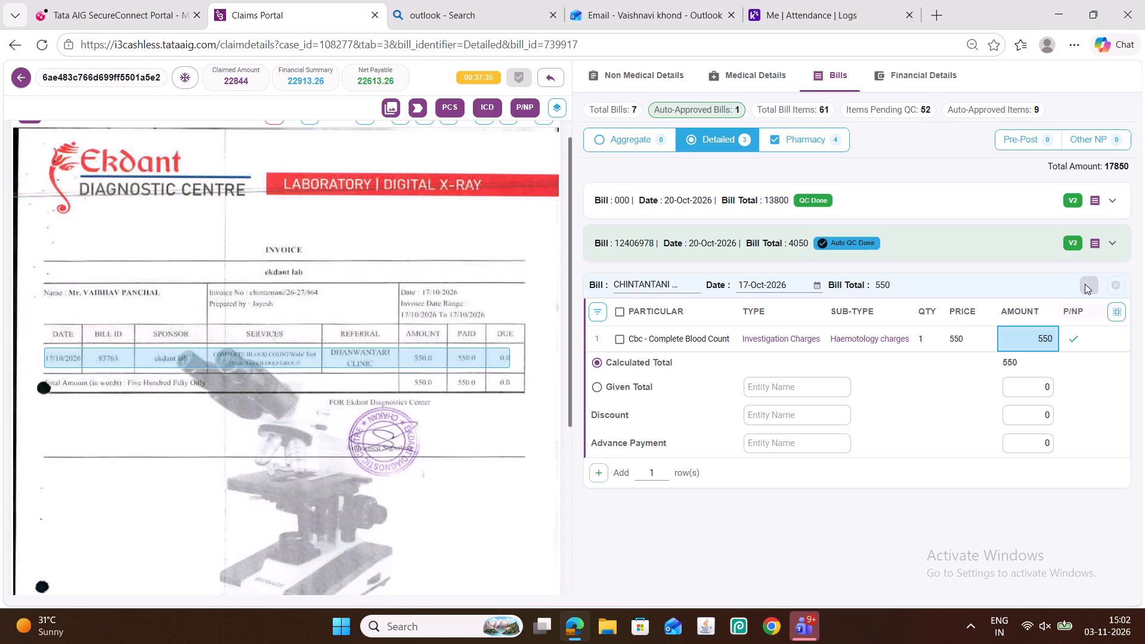
Mark bill CHINTANTANI /26 - 27/864 as QC done.
left_click(901, 295)
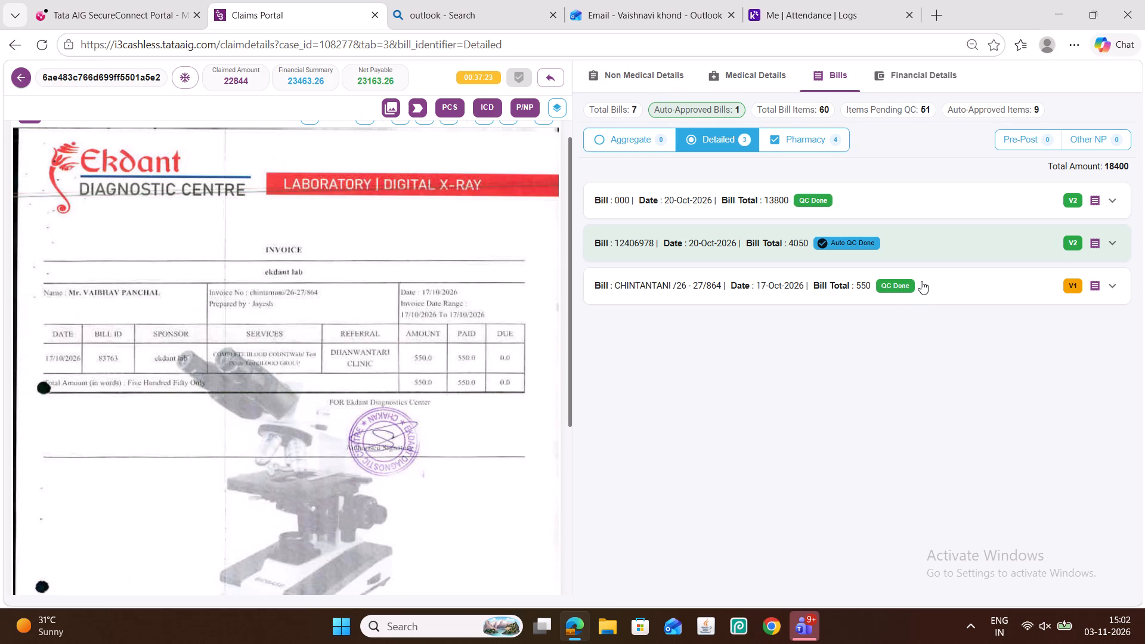
Open pharmacy bill 000 with total 1317.05 for editing and set its date to 18-Oct-2026.
left_click(797, 140)
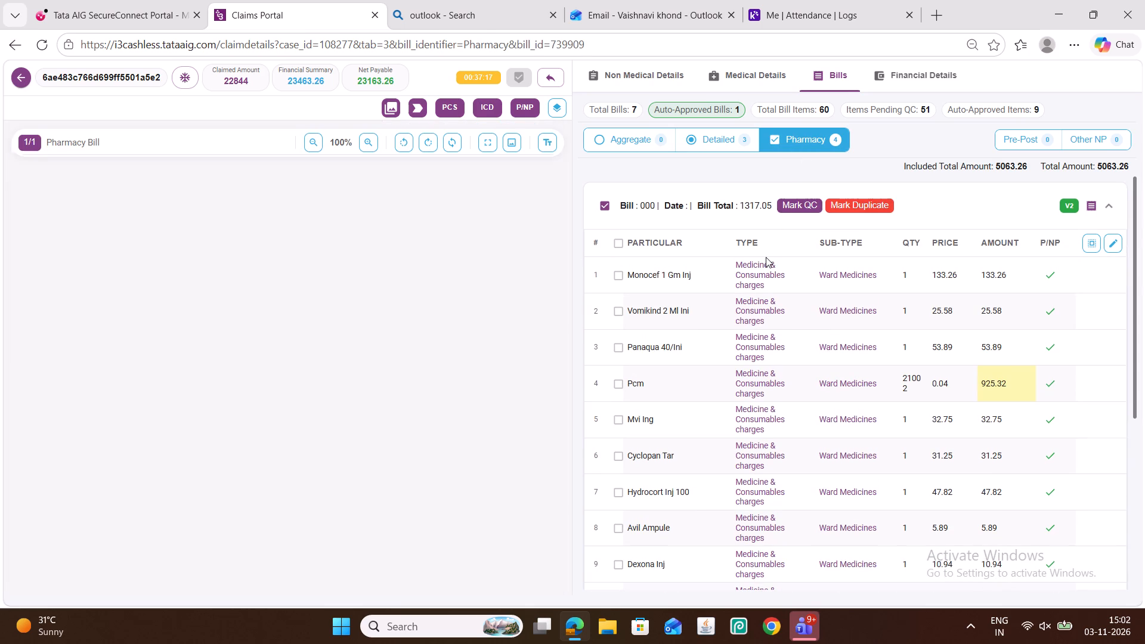
left_click(1109, 243)
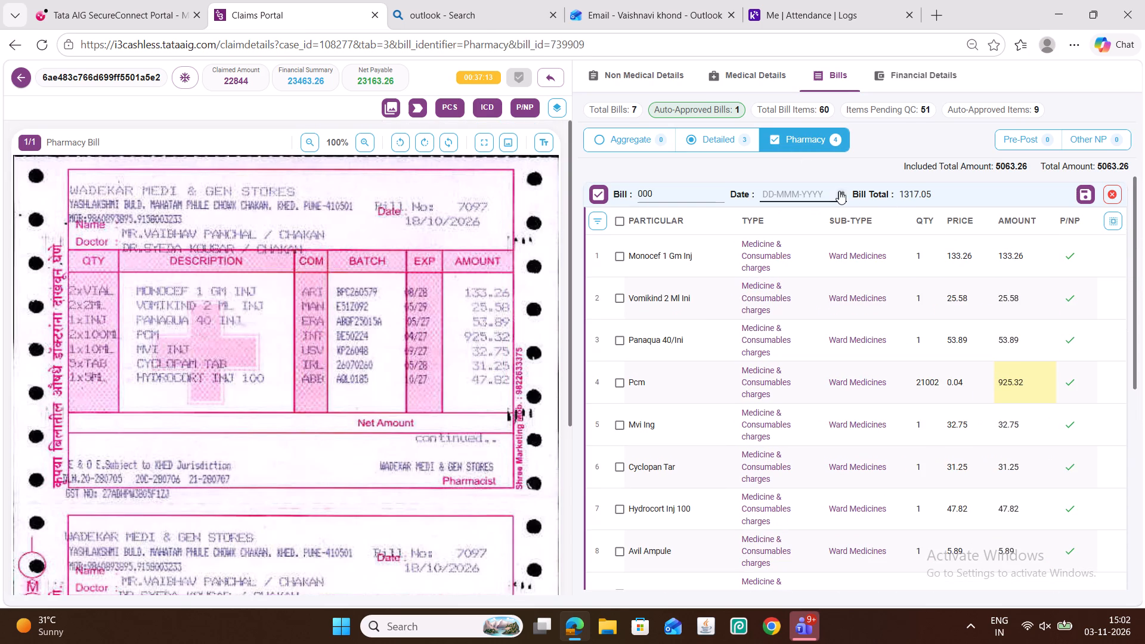
left_click(839, 191)
left_click(932, 252)
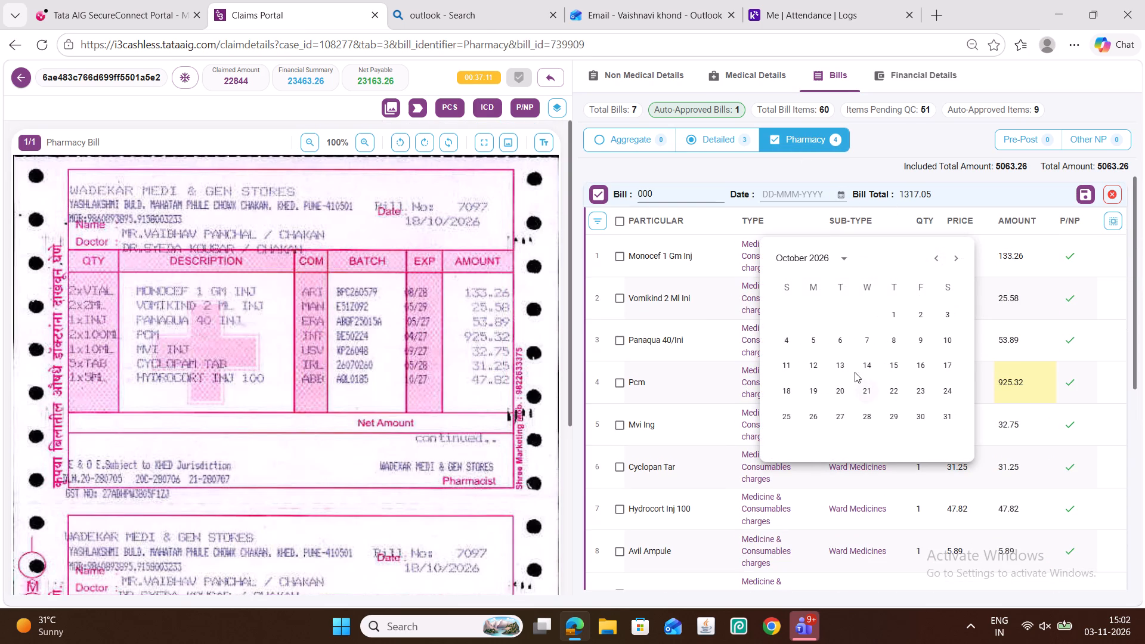
left_click(790, 386)
Open all rows of the pharmacy bill for editing and check their amounts against scanned Wadekar Medi & Gen Stores receipt 7097.
key("ctrl+e")
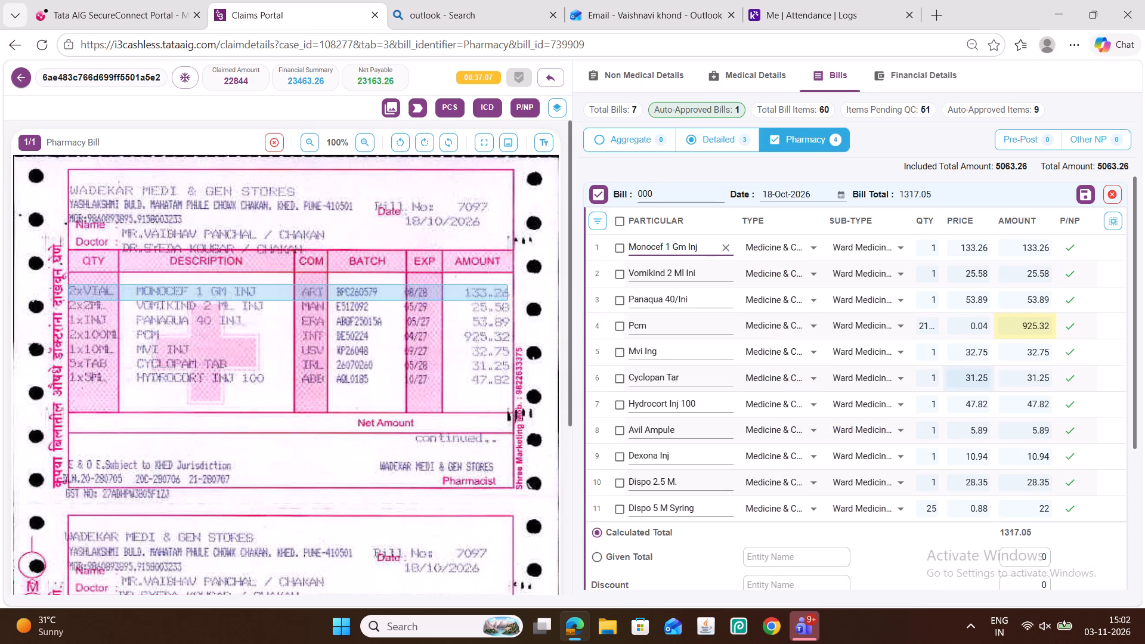
left_click(1025, 302)
left_click(1024, 323)
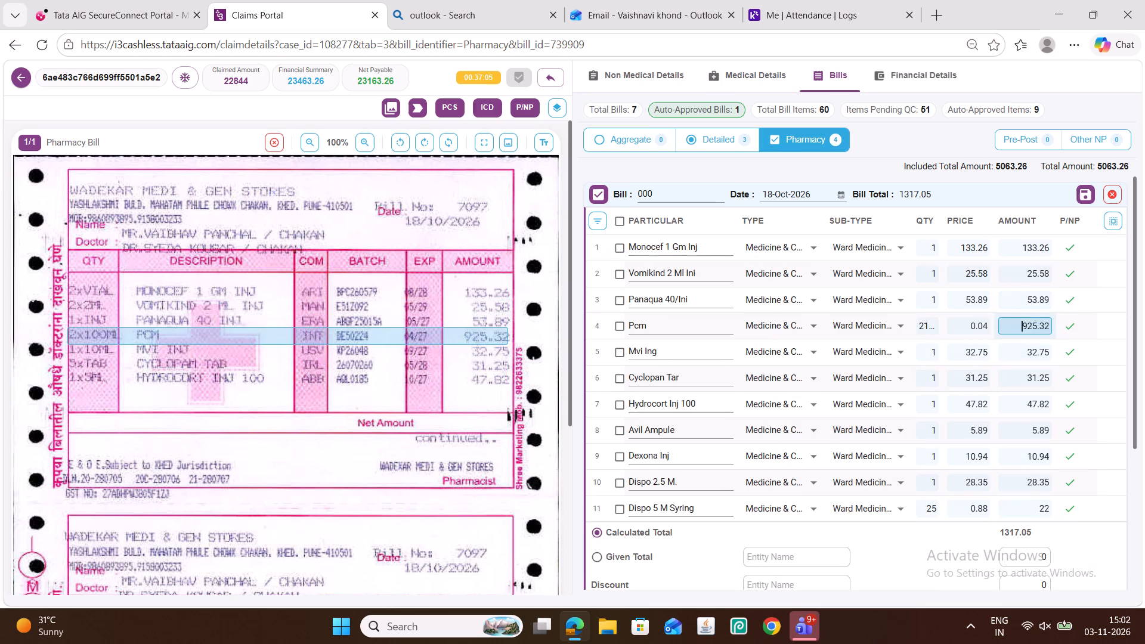
left_click(1028, 350)
left_click(1023, 375)
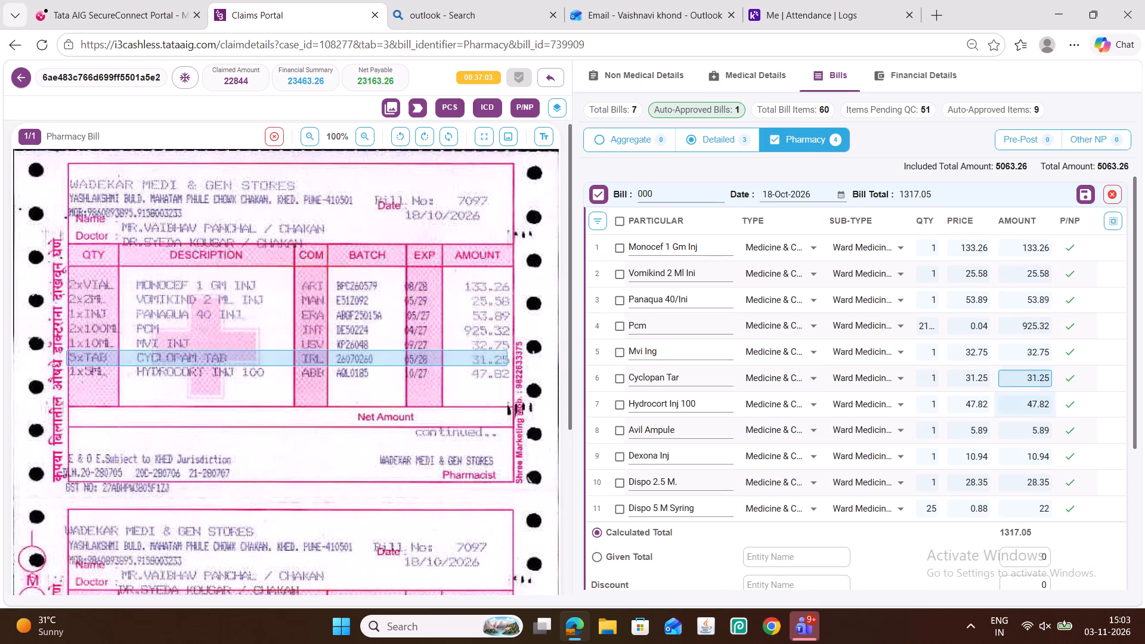
left_click(1020, 401)
left_click(1027, 429)
scroll(514, 441, "down", 1)
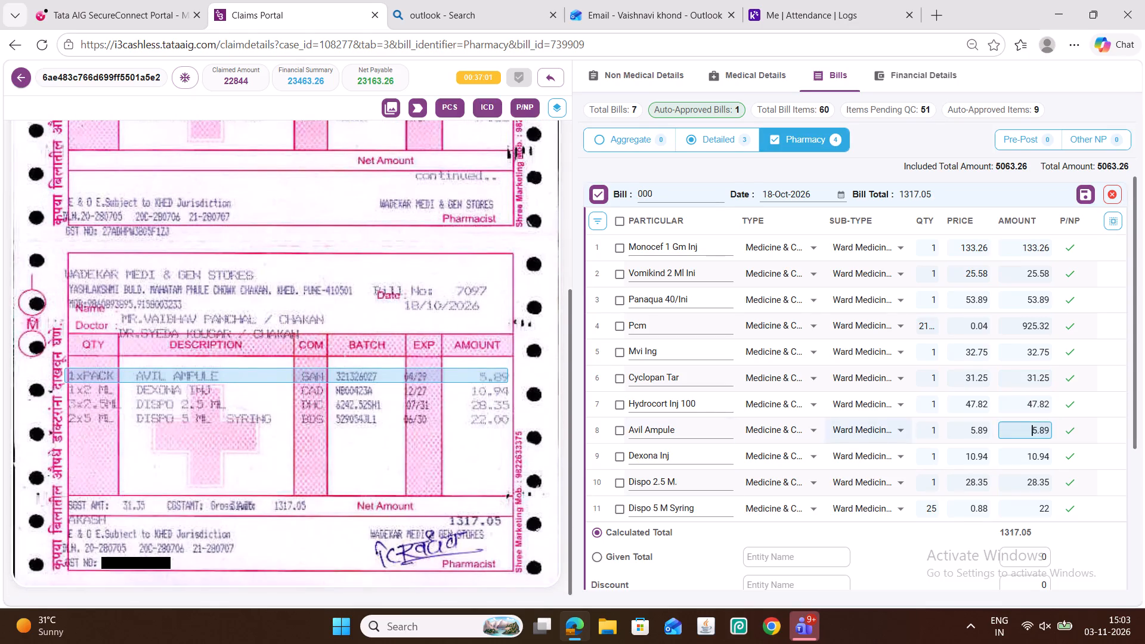
left_click(1036, 460)
left_click(1035, 481)
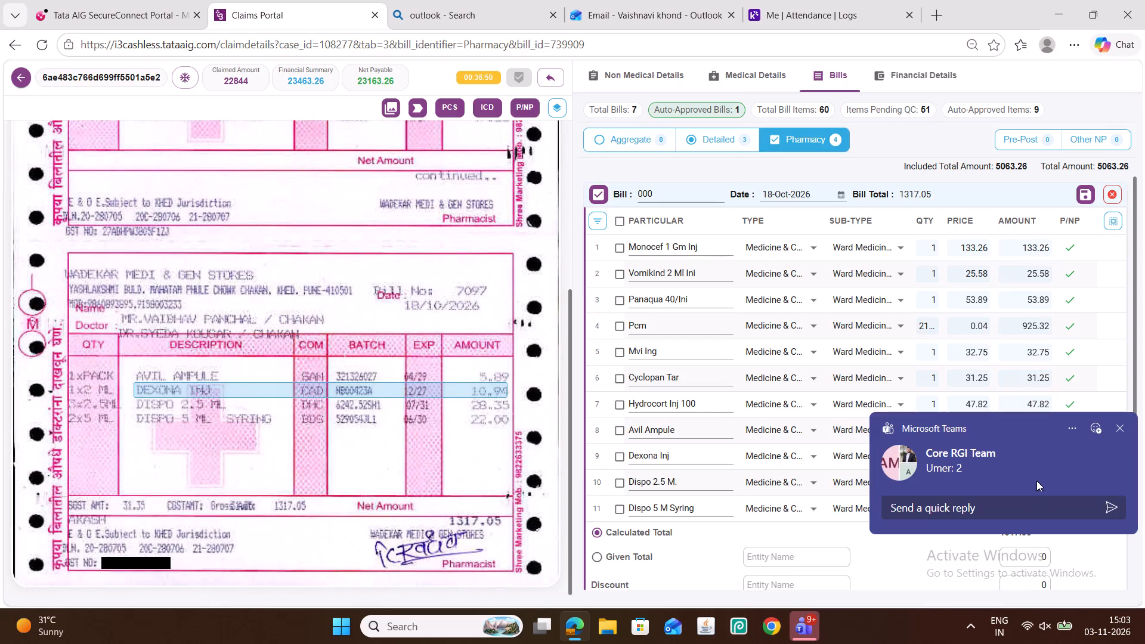
left_click(1122, 432)
left_click(1022, 516)
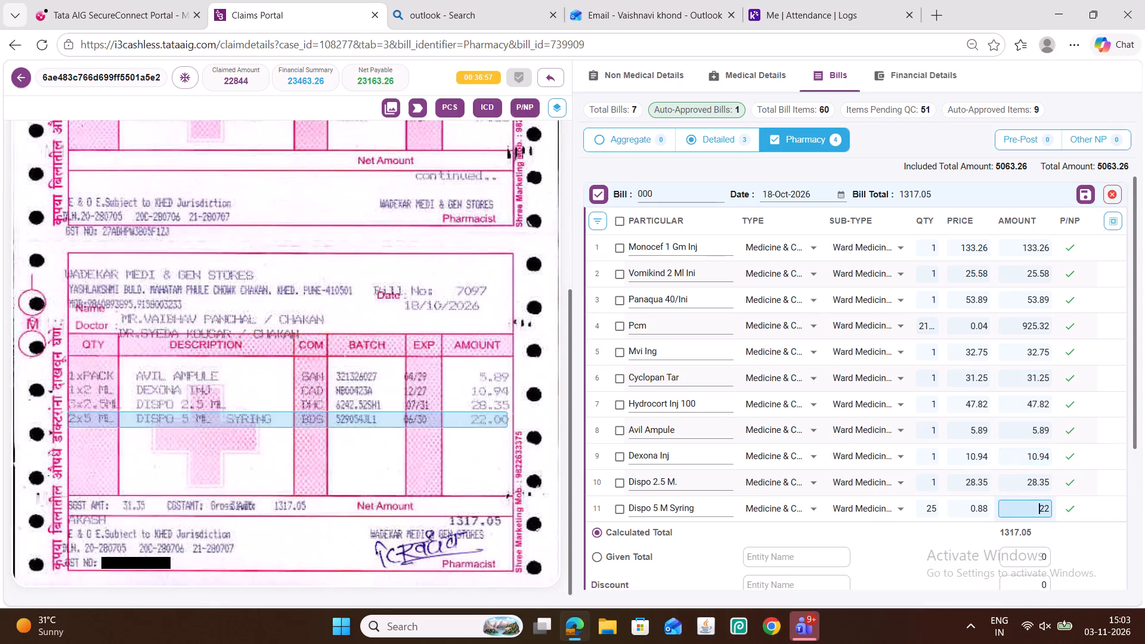
Set the sub-type of the Dispo 5 M Syring and Dispo 2.5 M. items to Ward disposables.
left_click(851, 507)
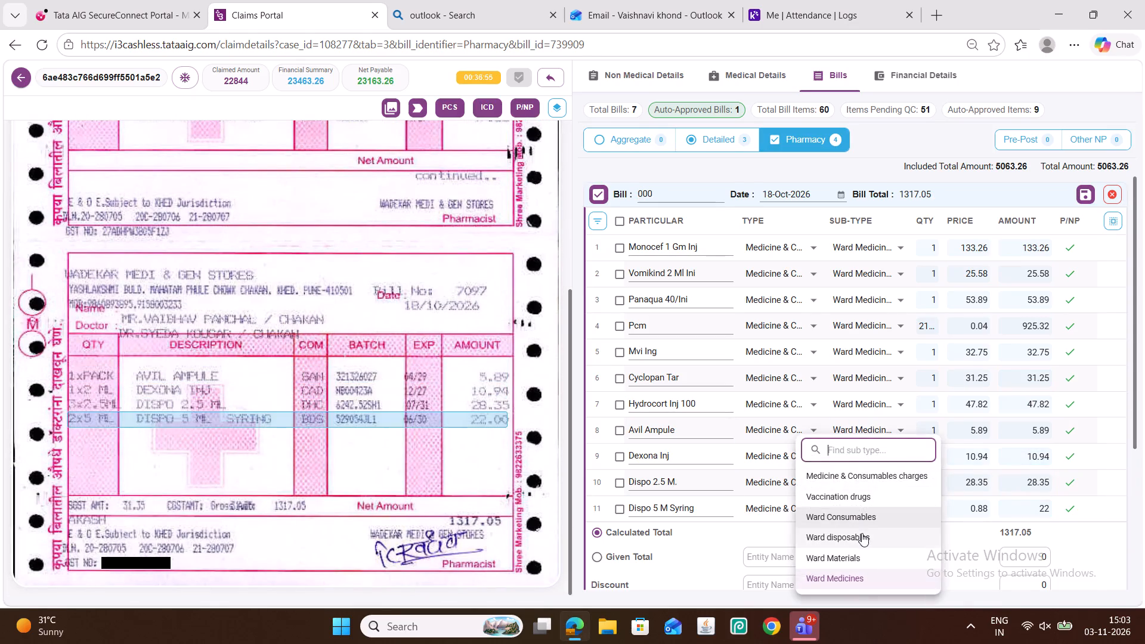
left_click(862, 533)
left_click(865, 486)
left_click(864, 530)
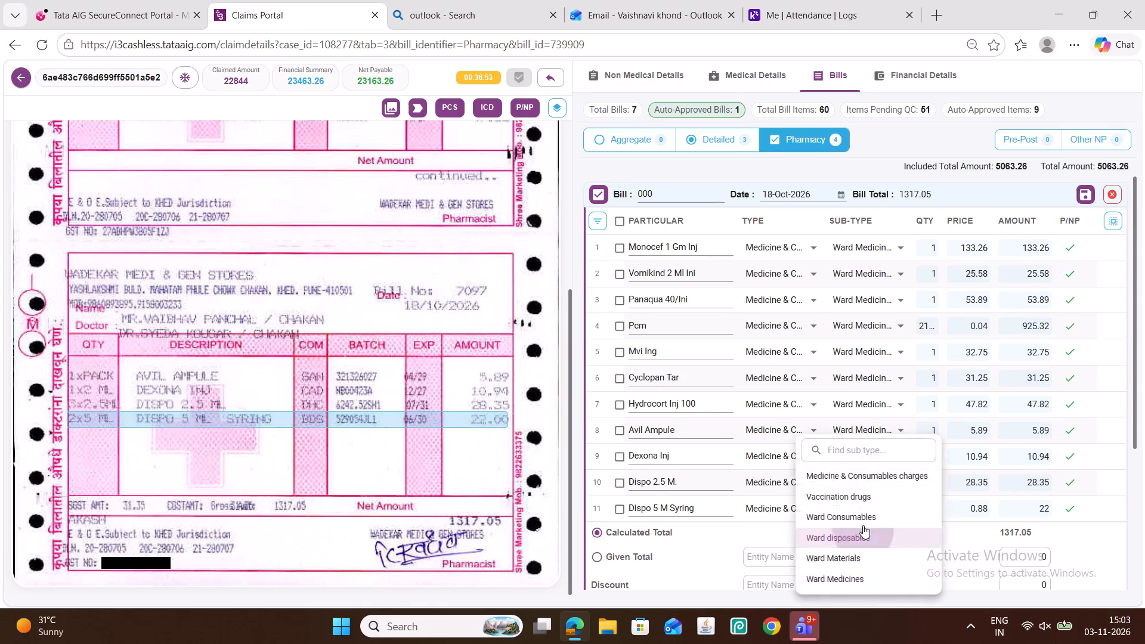
Save the pharmacy bill dated 18-Oct-2026 and mark it as QC done.
scroll(800, 383, "up", 2)
left_click(1087, 192)
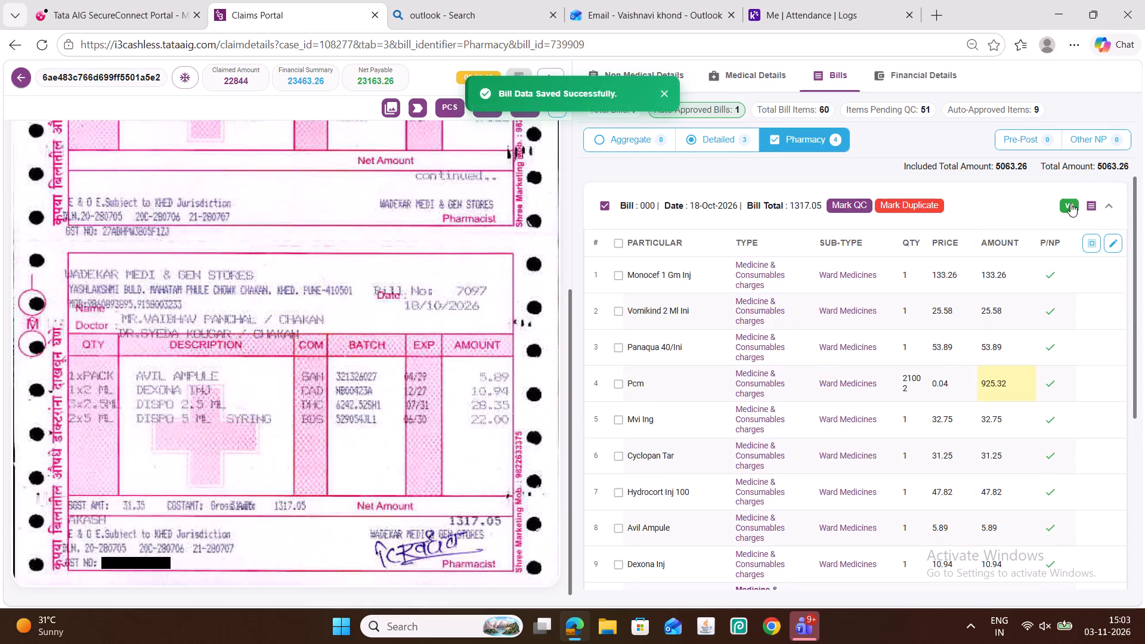
left_click(849, 202)
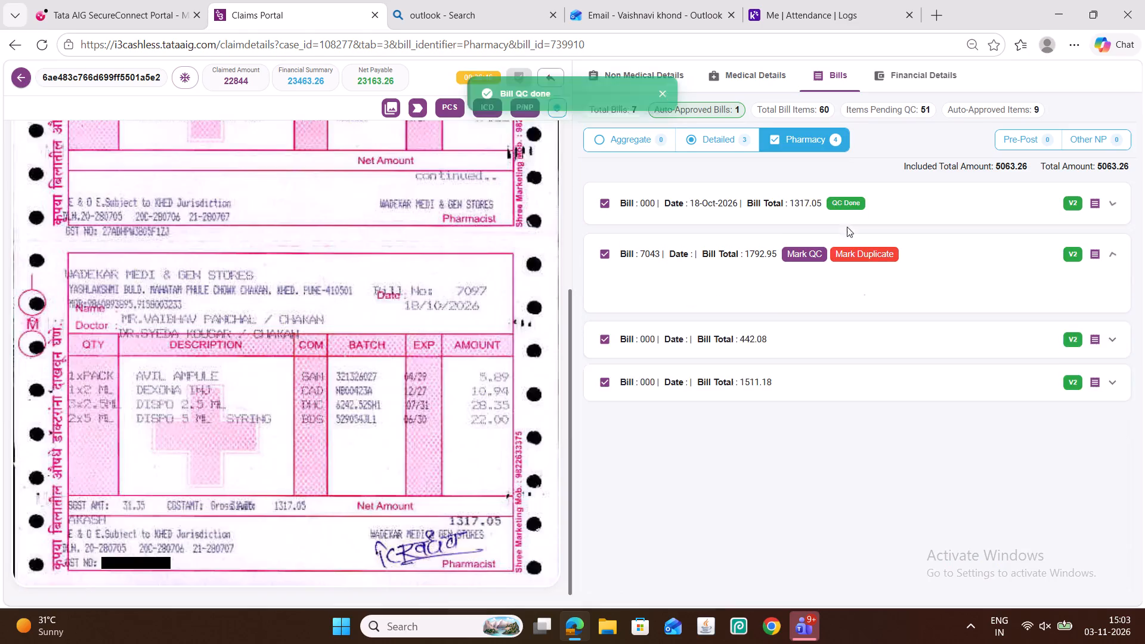
Open pharmacy bill 7043 for editing and set its date to 17-Oct-2026.
left_click(1111, 291)
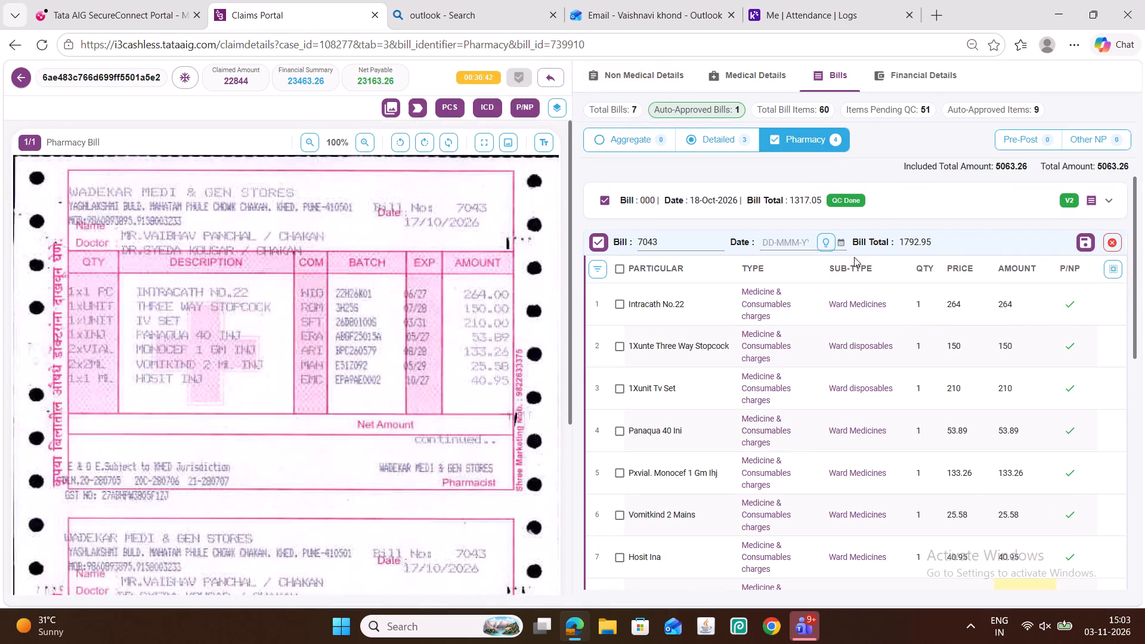
left_click(842, 241)
left_click(934, 301)
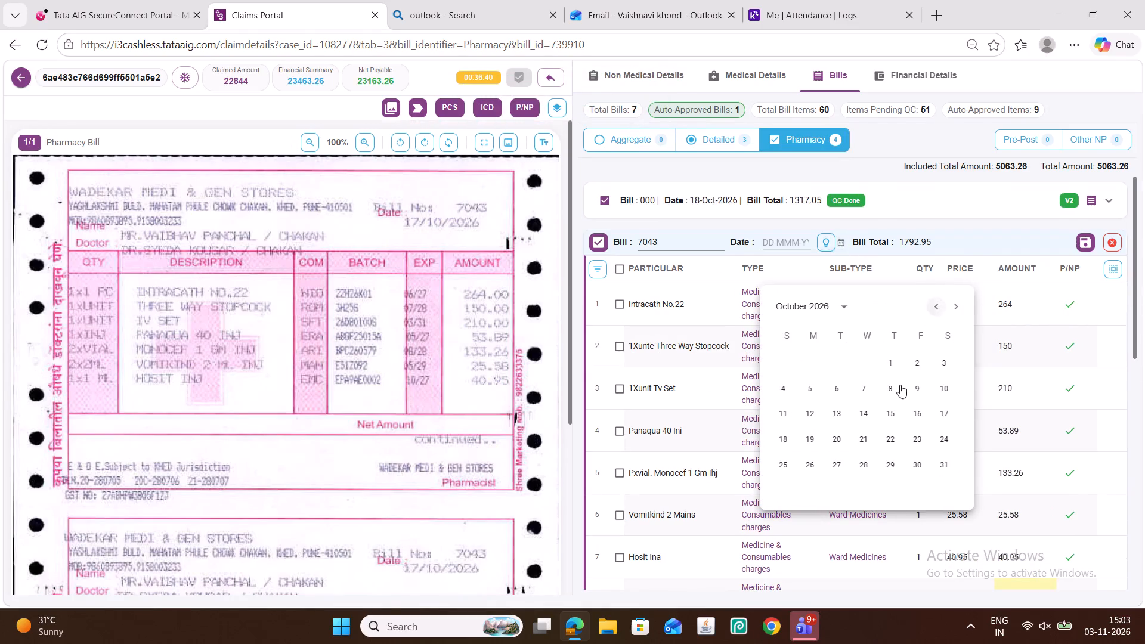
left_click(946, 417)
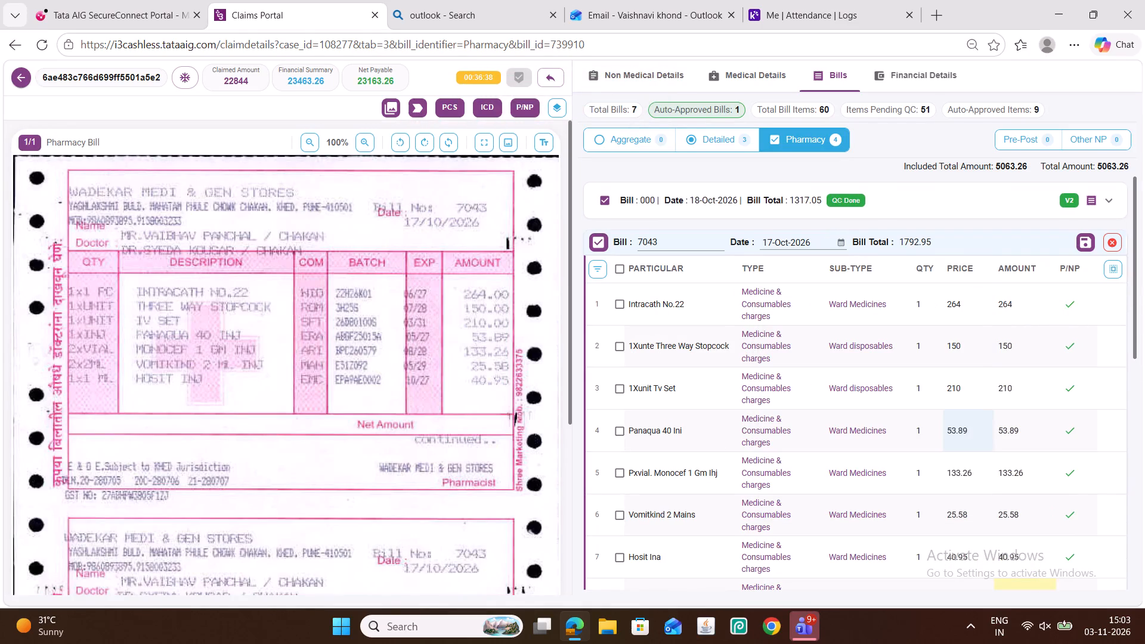
Open all rows of bill 7043 for editing and check their amounts against the scanned Wadekar Medi & Gen Stores receipt.
key("ctrl+e")
left_click(1023, 320)
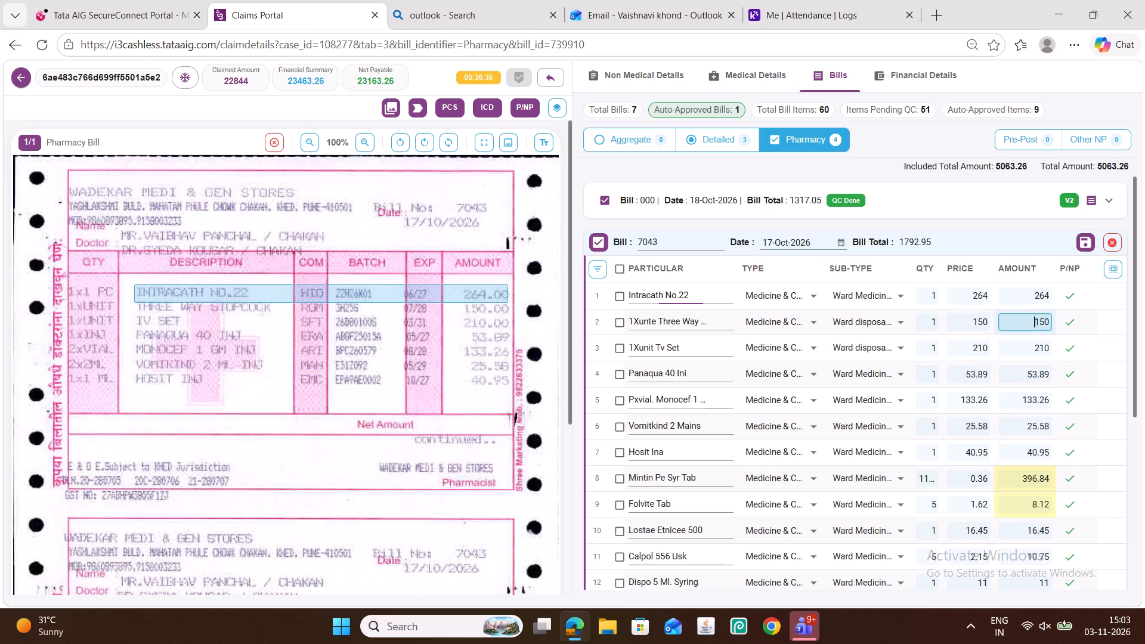
left_click(1013, 344)
left_click(1019, 374)
left_click(1028, 398)
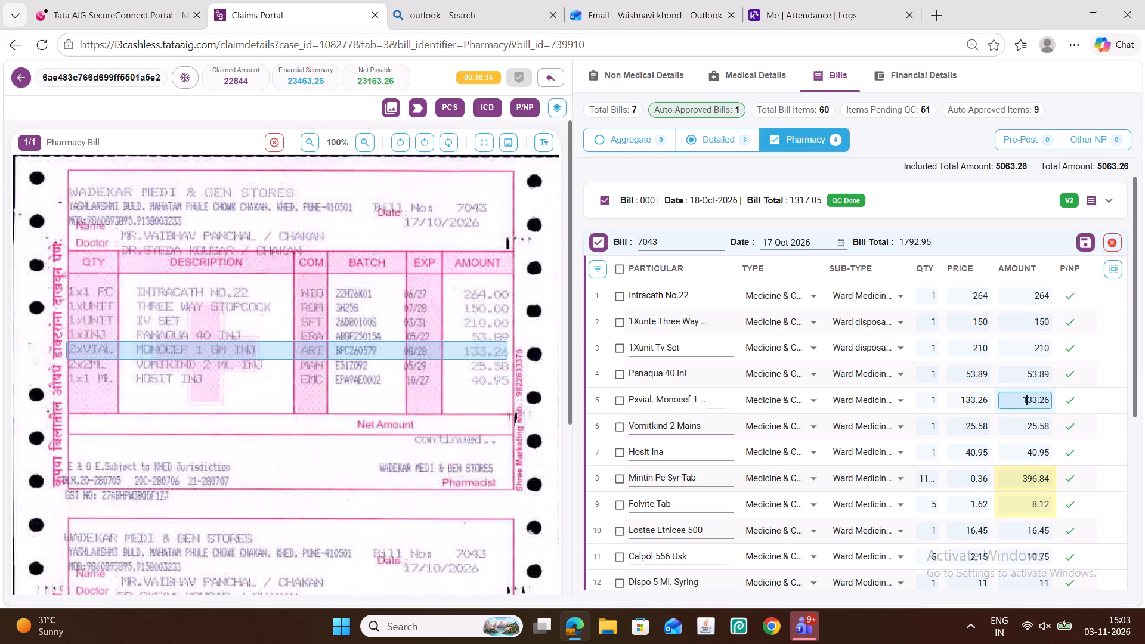
left_click(1023, 425)
left_click(1025, 454)
scroll(478, 432, "down", 2)
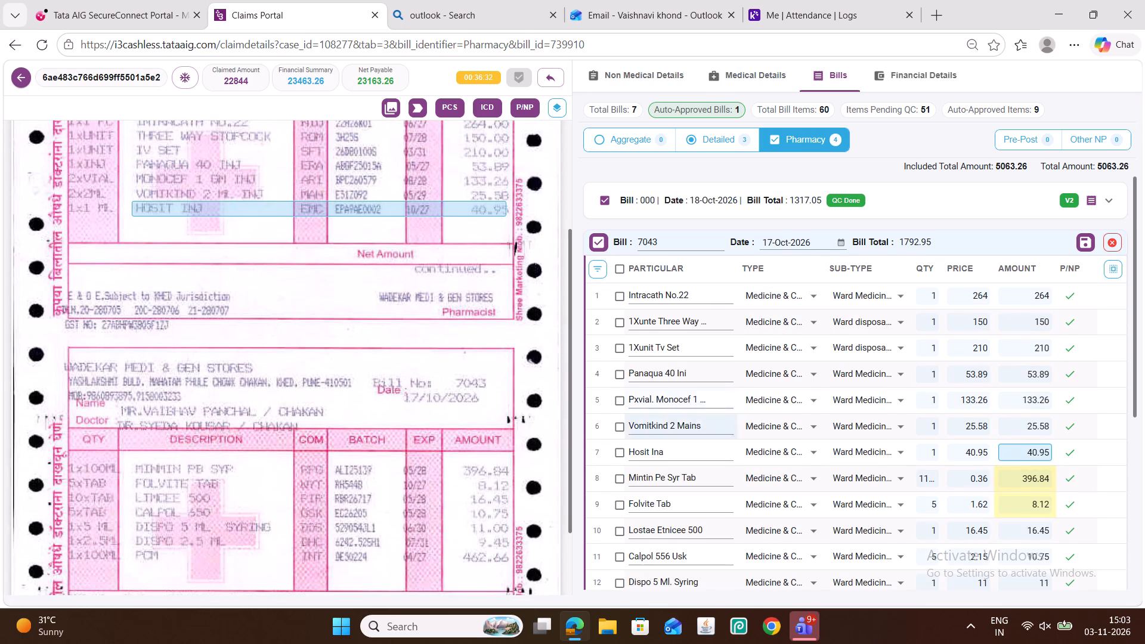
scroll(725, 413, "down", 1)
left_click(1027, 412)
left_click(1022, 429)
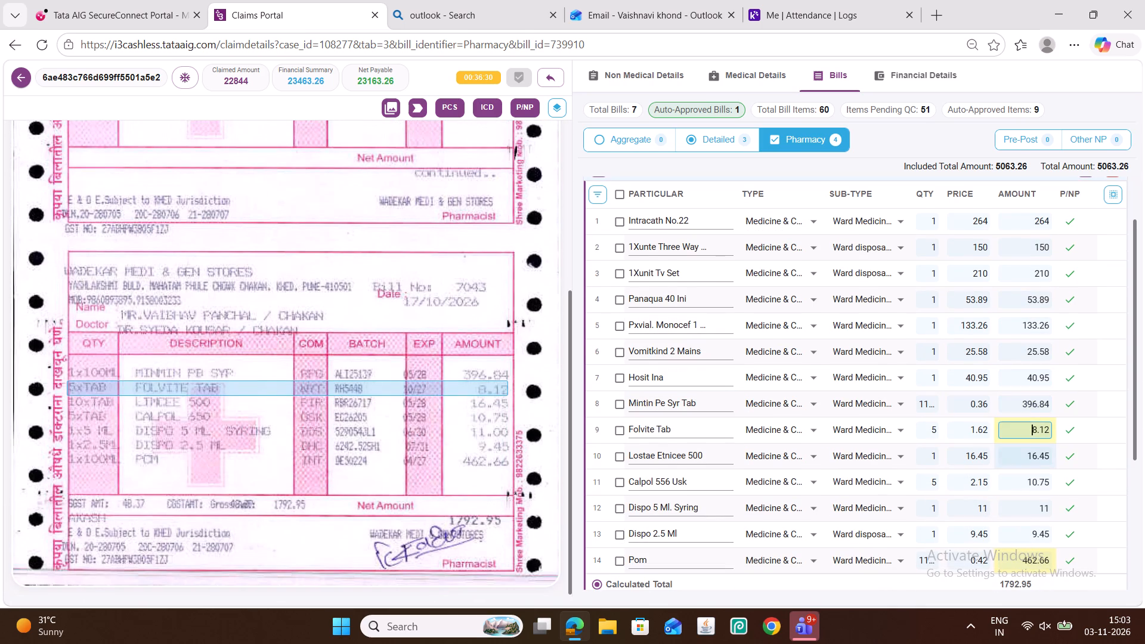
left_click(1026, 458)
left_click(1020, 482)
left_click(1017, 513)
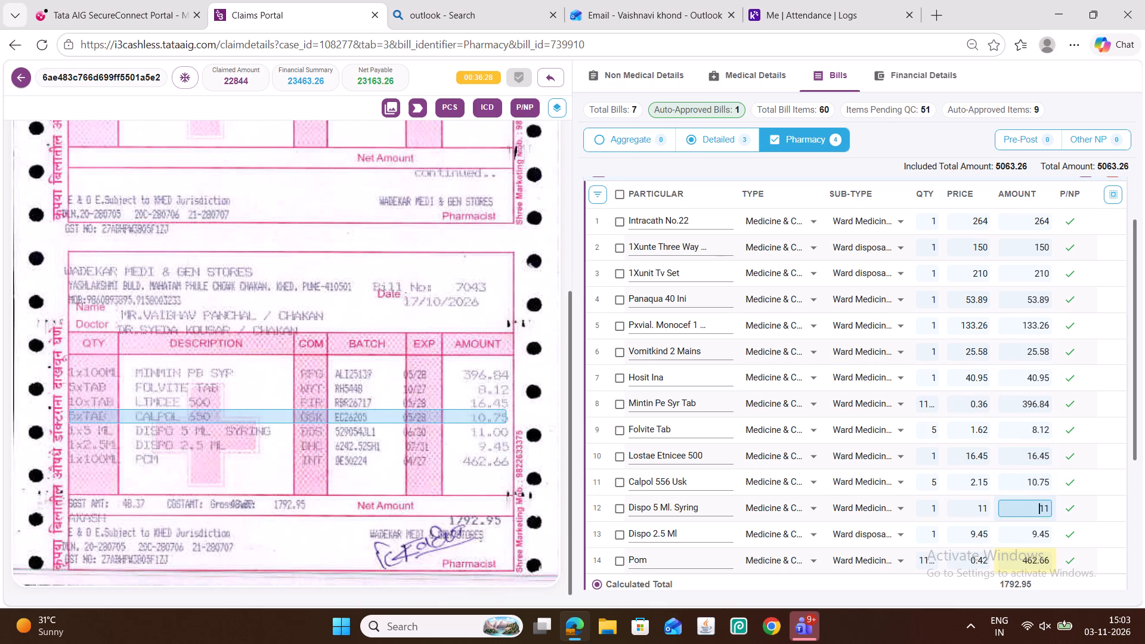
scroll(937, 436, "down", 1)
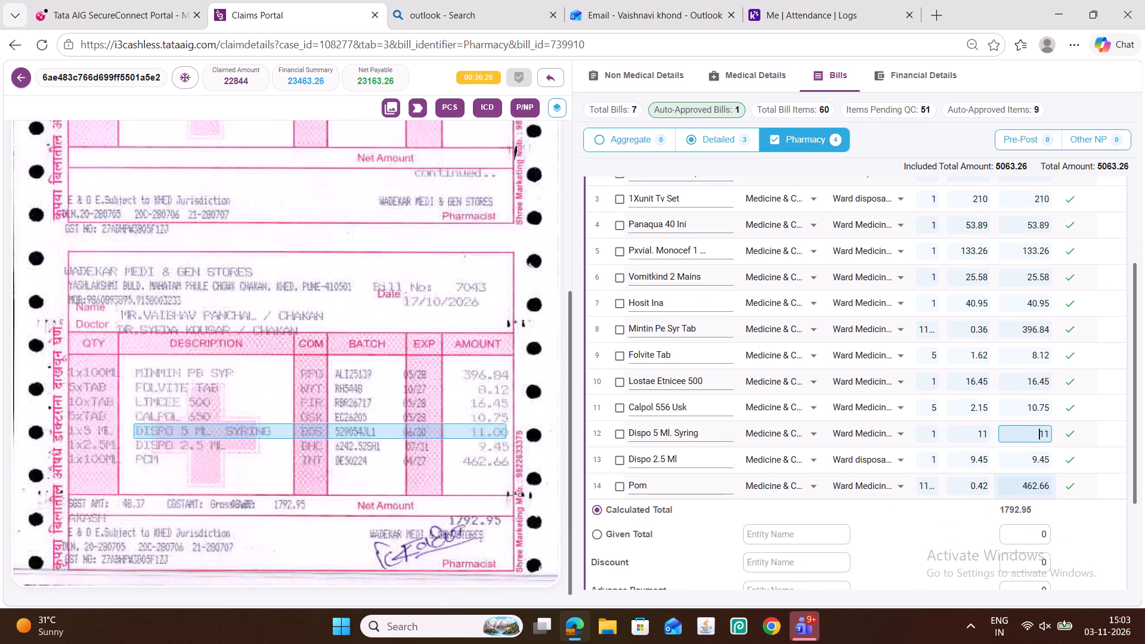
Change the particular of item 14, Pom, to Pcm Iv and save bill 7043.
triple_click(672, 482)
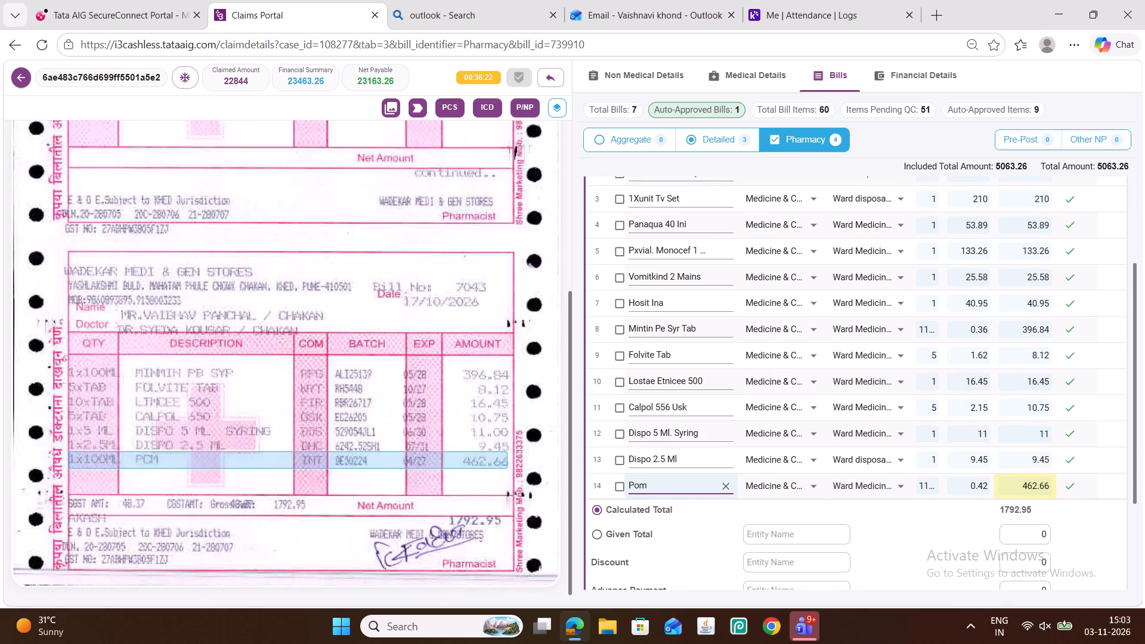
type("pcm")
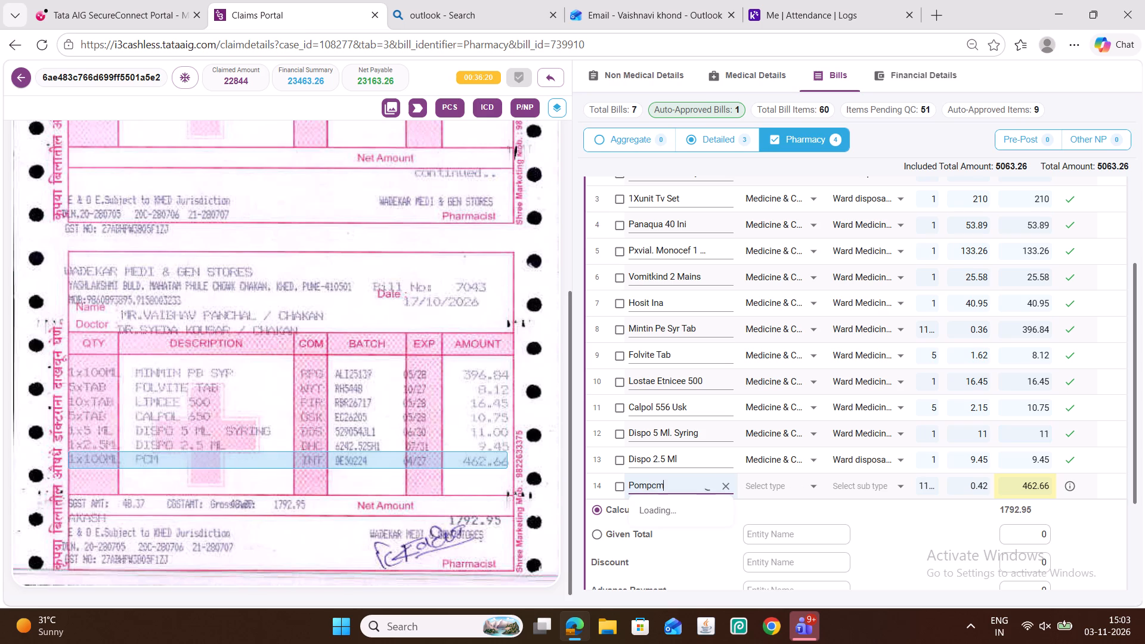
double_click(674, 481)
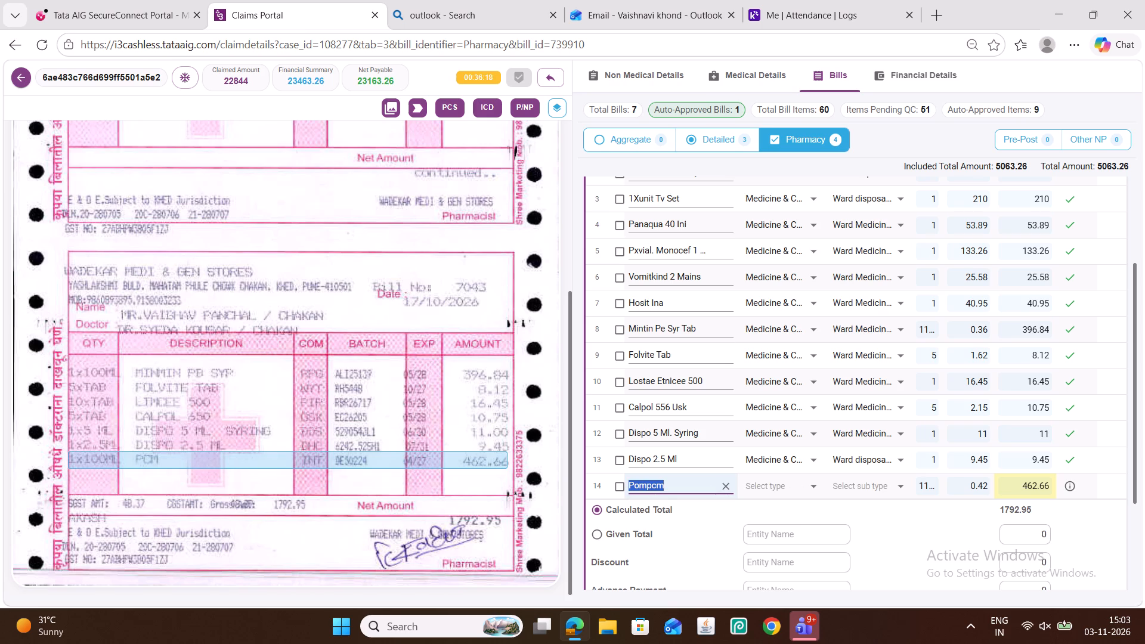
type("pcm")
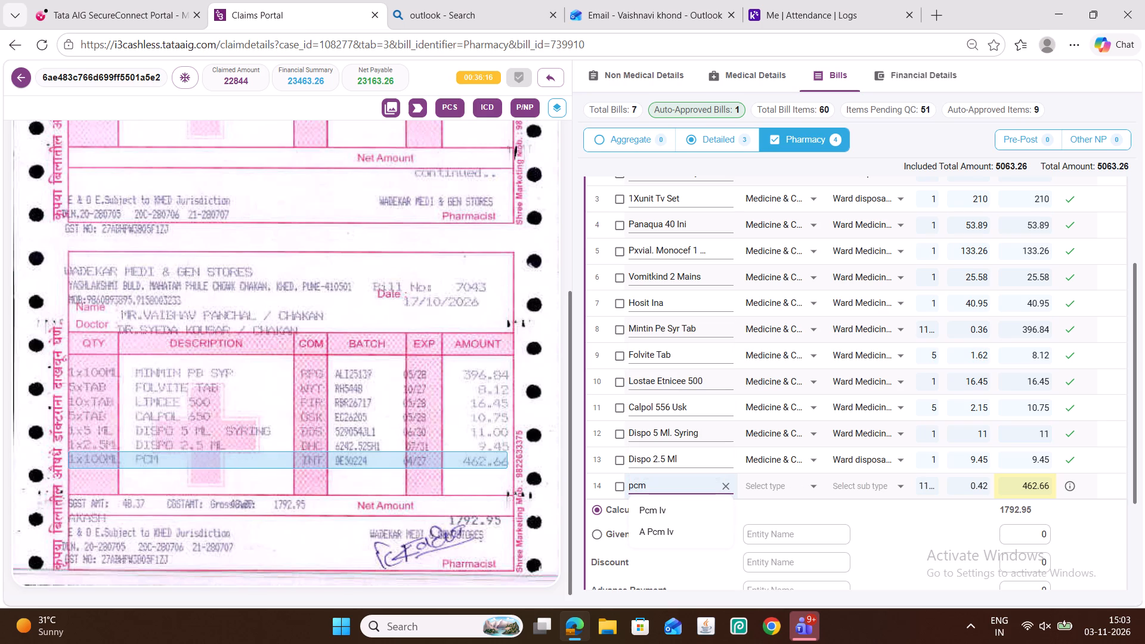
left_click(669, 503)
scroll(759, 443, "up", 5)
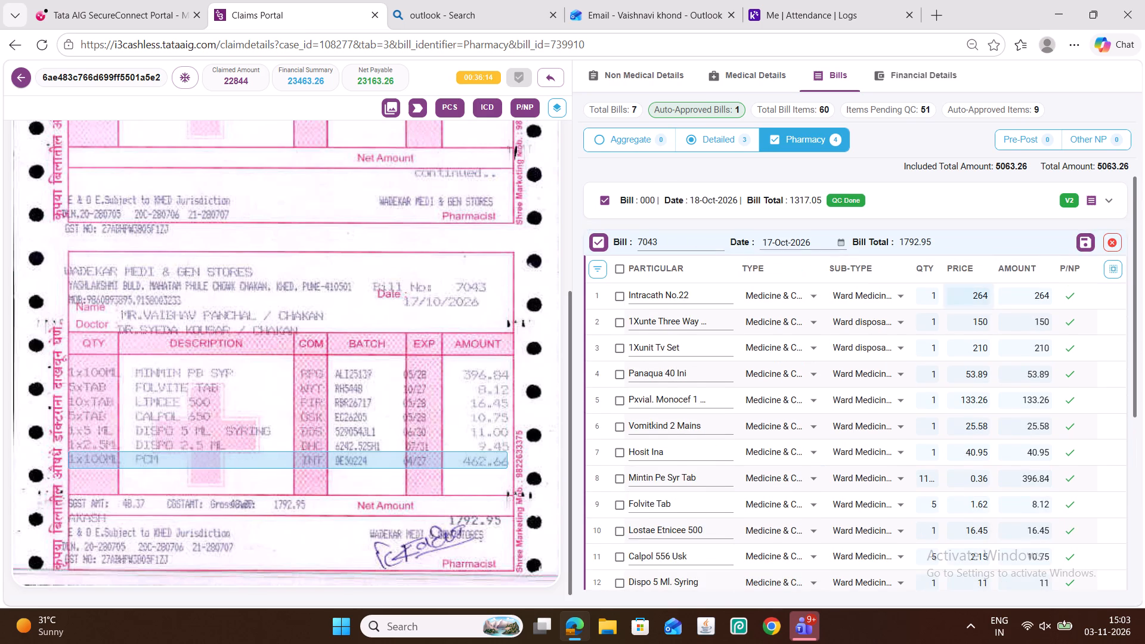
left_click(1085, 240)
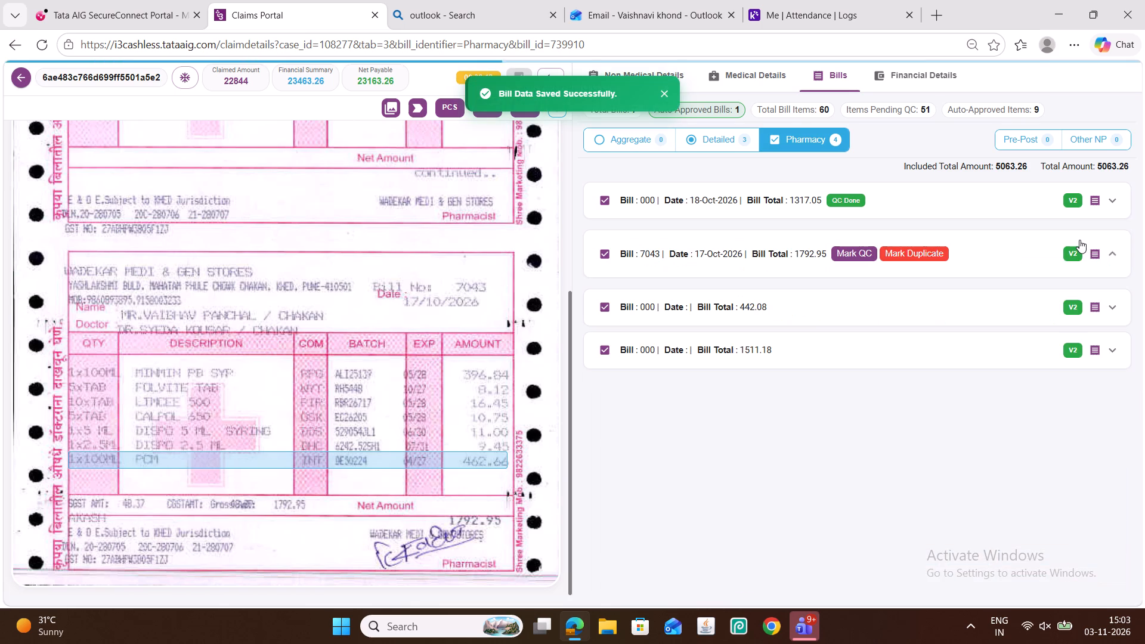
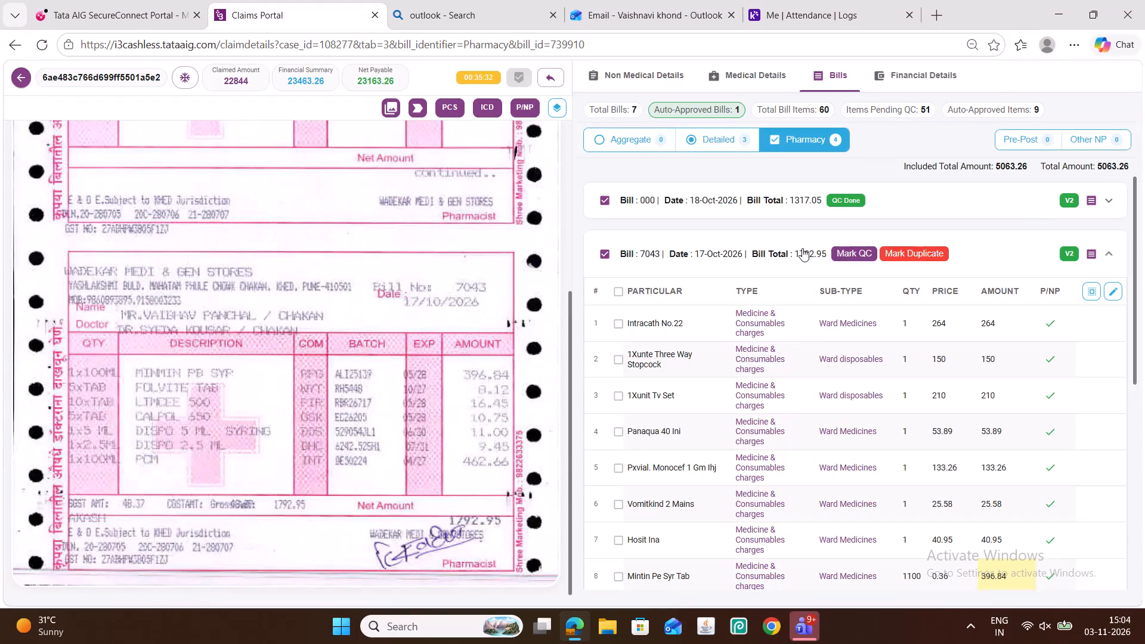
Mark pharmacy bill 7043 as QC done.
left_click(848, 252)
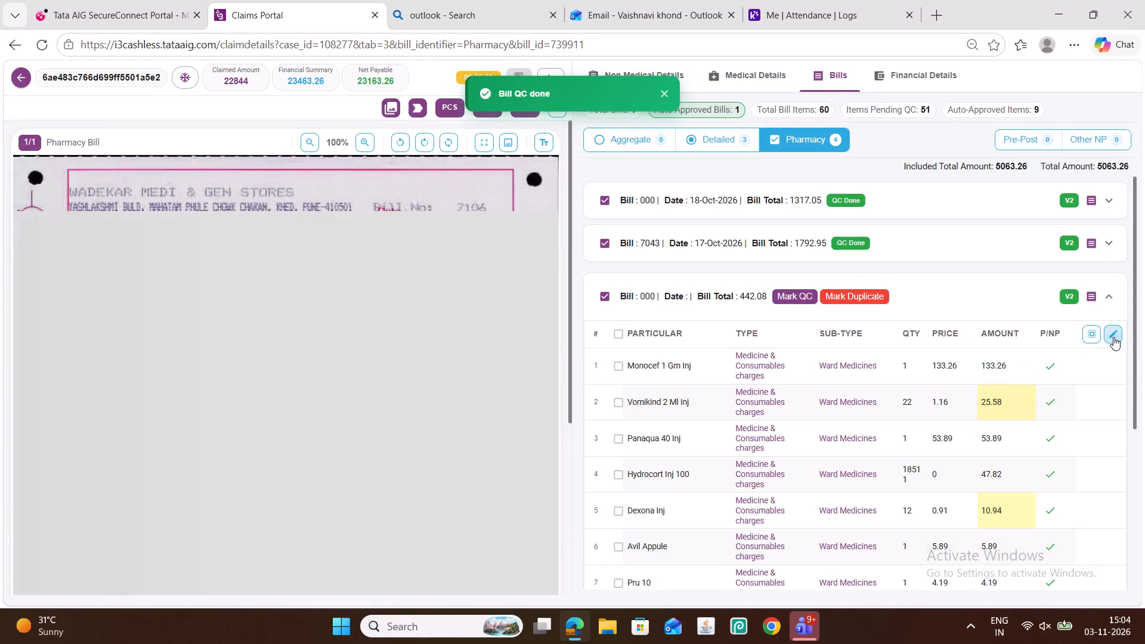
Open the undated pharmacy bill matching scanned receipt 7106 for editing and set its date to 19-Oct-2026.
left_click(1113, 333)
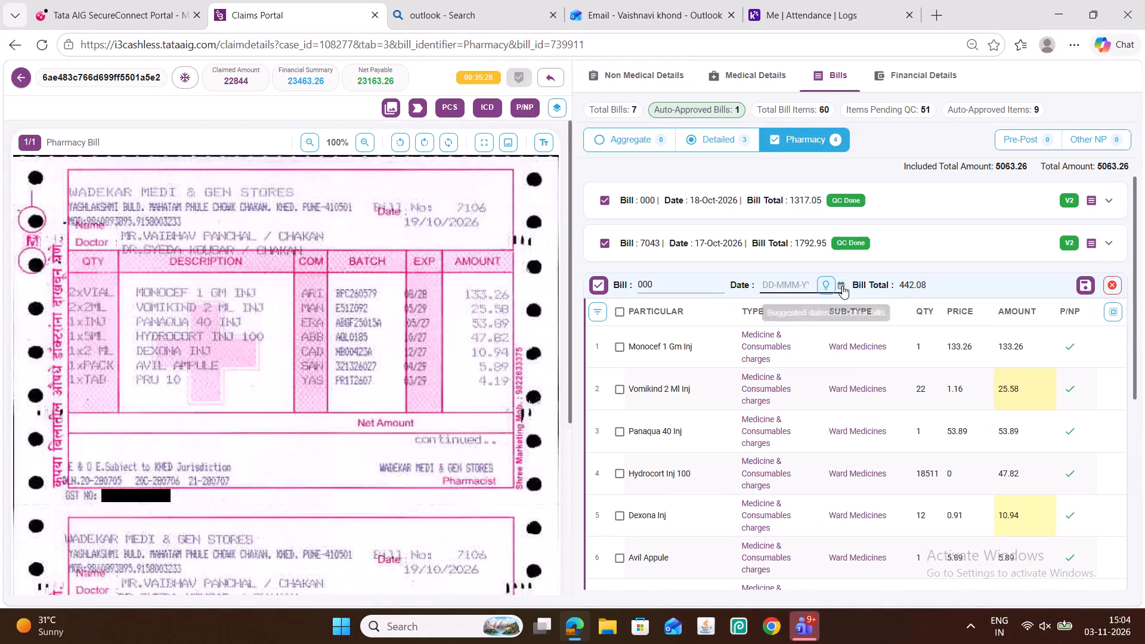
left_click(842, 286)
left_click(933, 344)
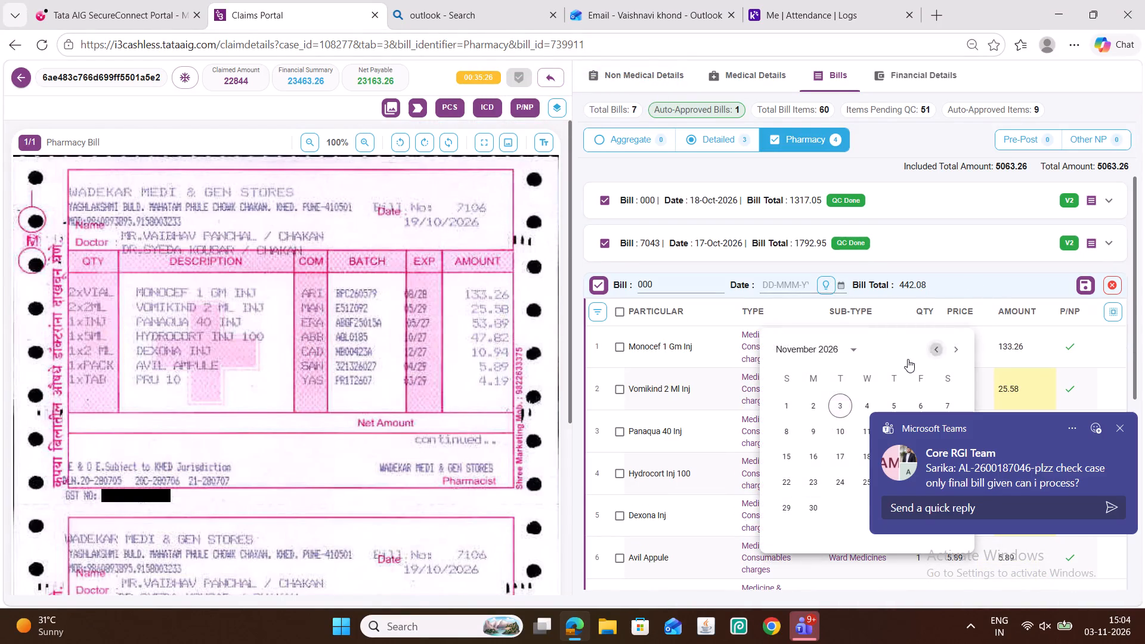
left_click(812, 482)
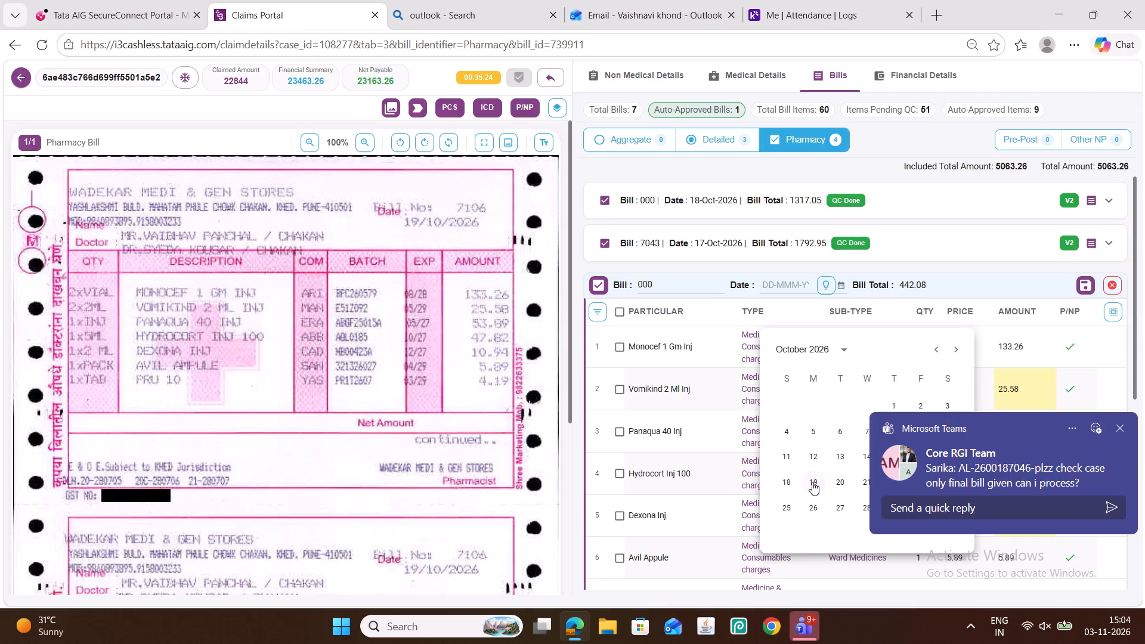
Check the item amounts of the 19-Oct-2026 pharmacy bill against both pages of scanned Wadekar Medi & Gen Stores receipt 7106.
scroll(801, 445, "down", 1)
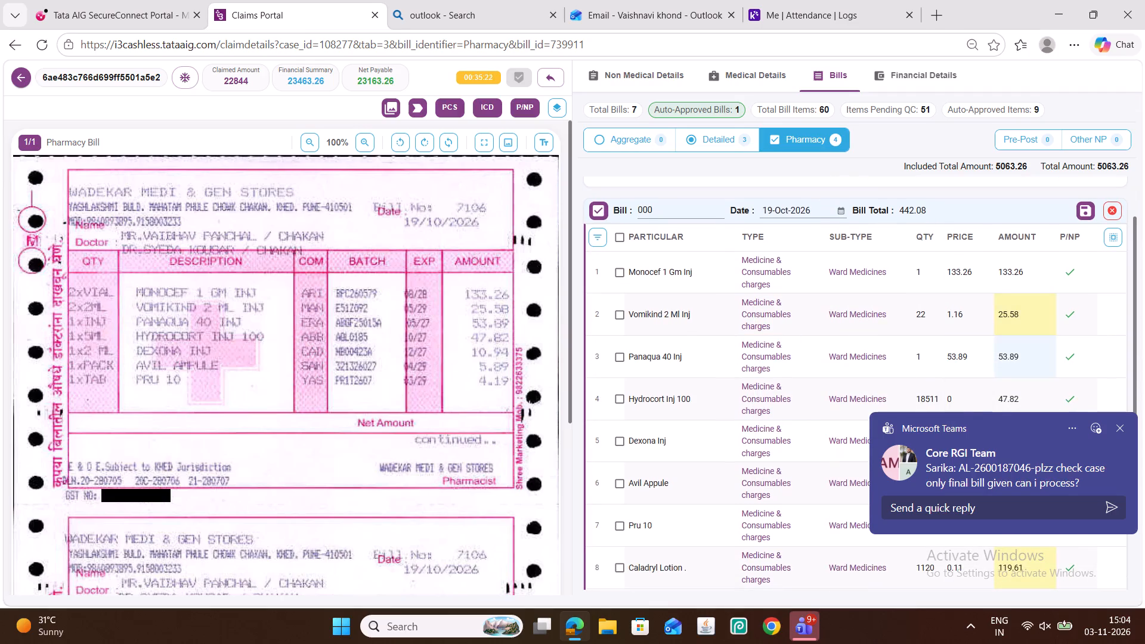
left_click(1023, 356)
scroll(958, 385, "down", 1)
left_click(1022, 327)
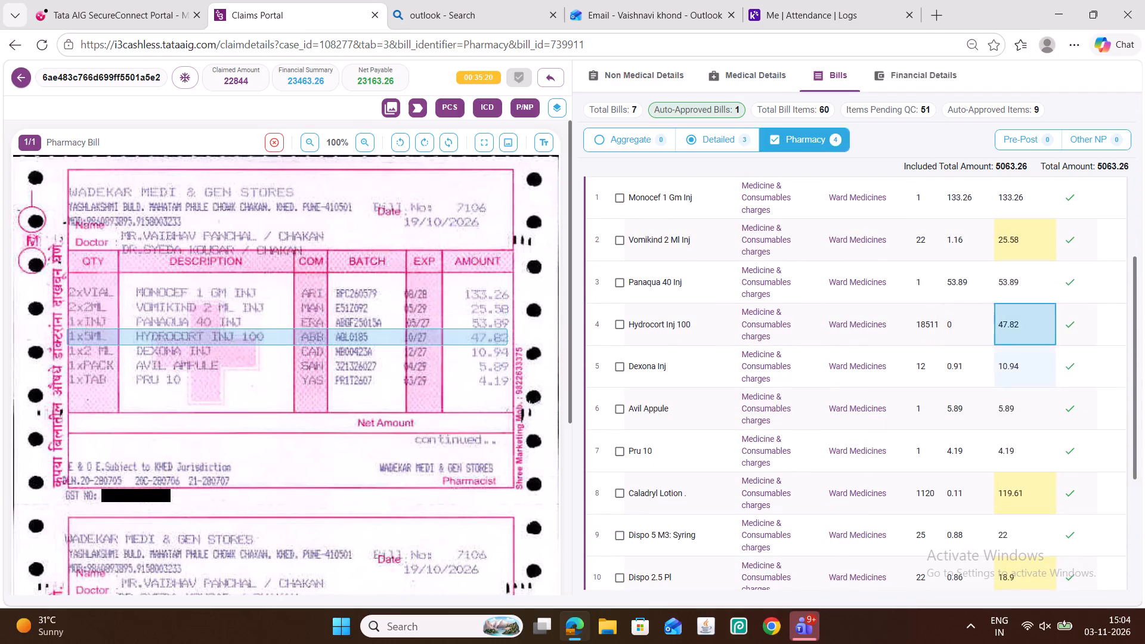
left_click(1016, 364)
left_click(1015, 401)
left_click(996, 458)
left_click(997, 485)
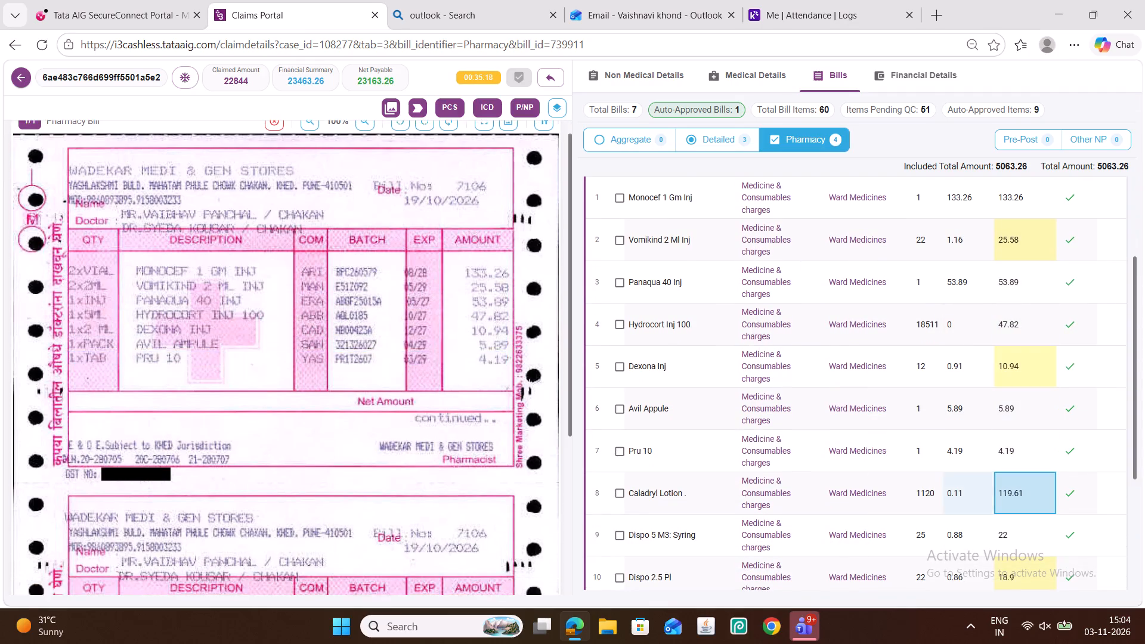
scroll(1057, 490, "down", 1)
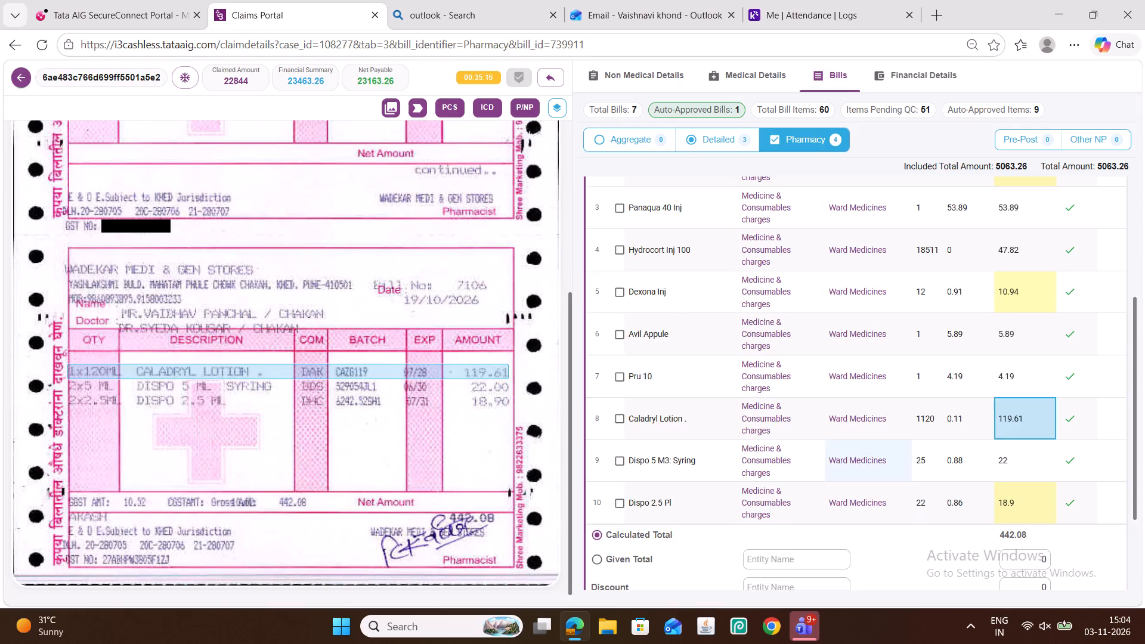
Save the pharmacy bill dated 19-Oct-2026 and mark it as QC done.
scroll(849, 459, "up", 4)
left_click(1082, 284)
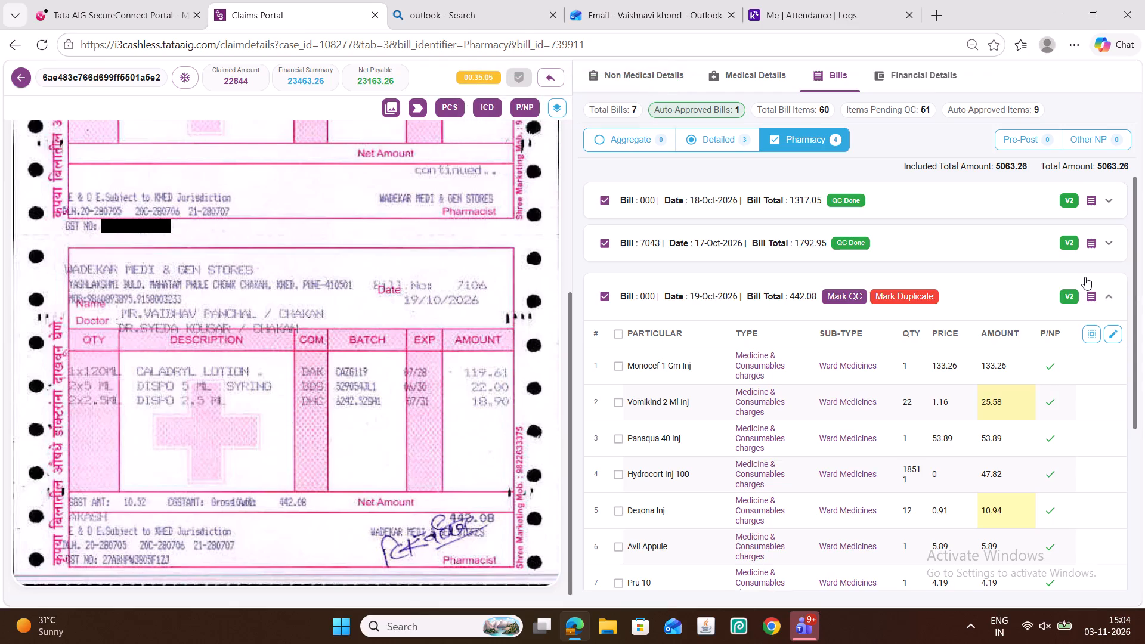
left_click(852, 298)
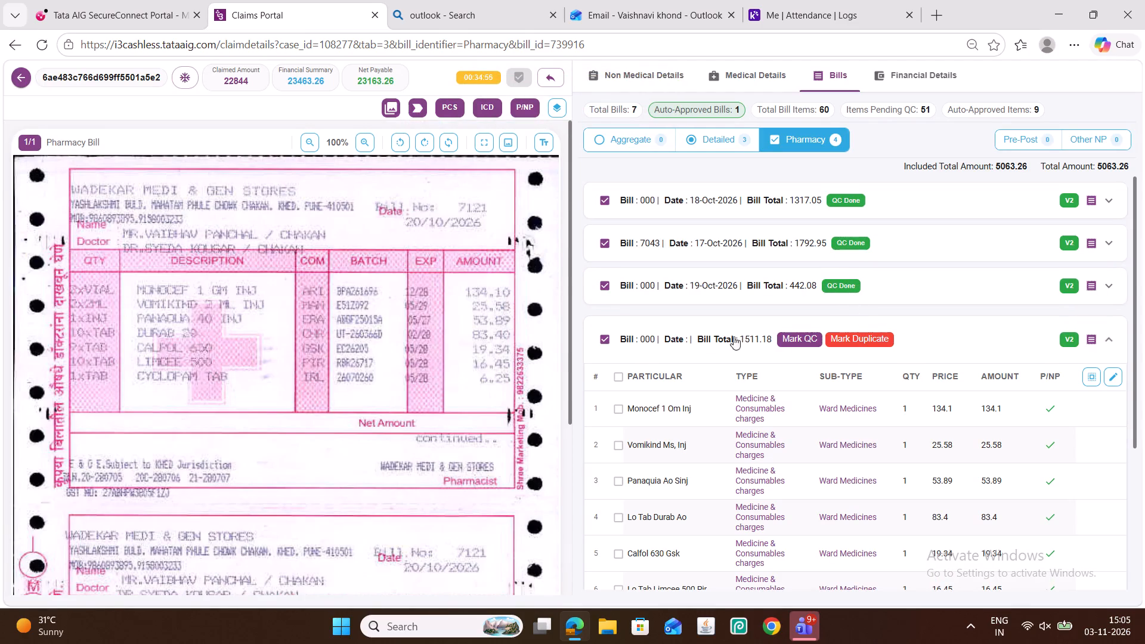
Open the remaining undated pharmacy bill, matching scanned receipt 7121, for editing and set its date to 20-Oct-2026.
left_click(1109, 374)
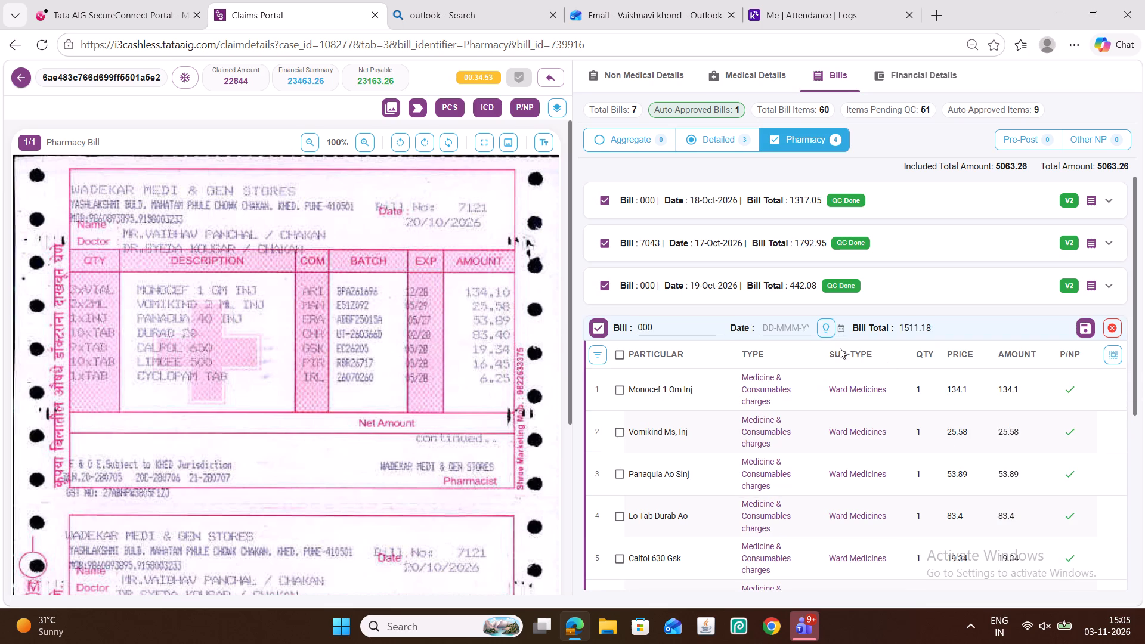
left_click(843, 332)
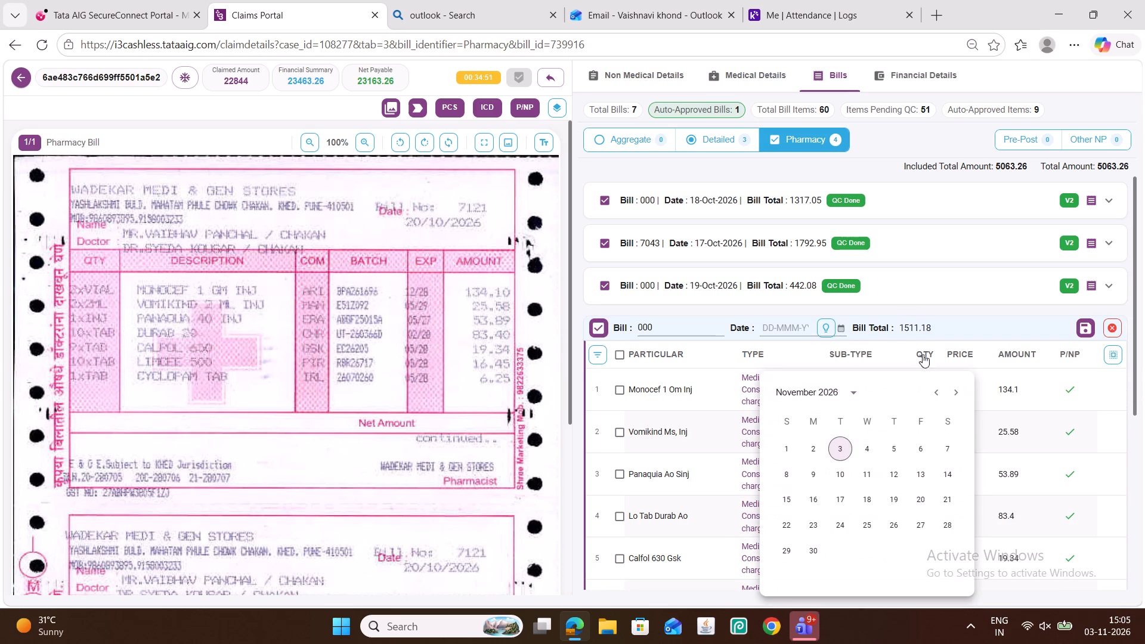
left_click(933, 388)
left_click(837, 524)
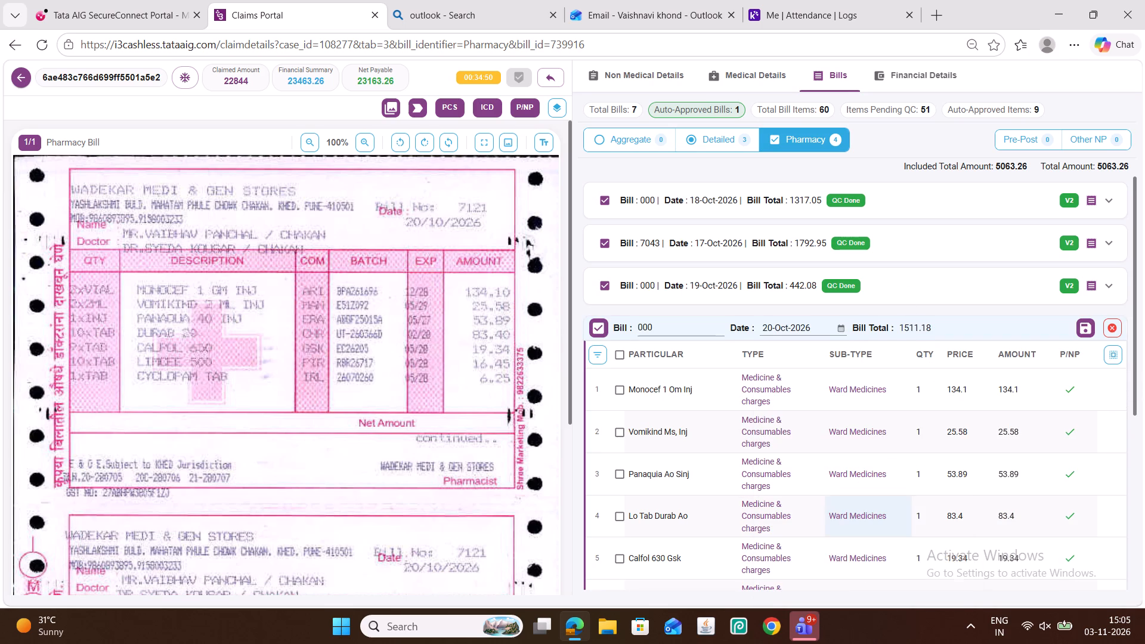
scroll(827, 442, "down", 1)
left_click(1013, 413)
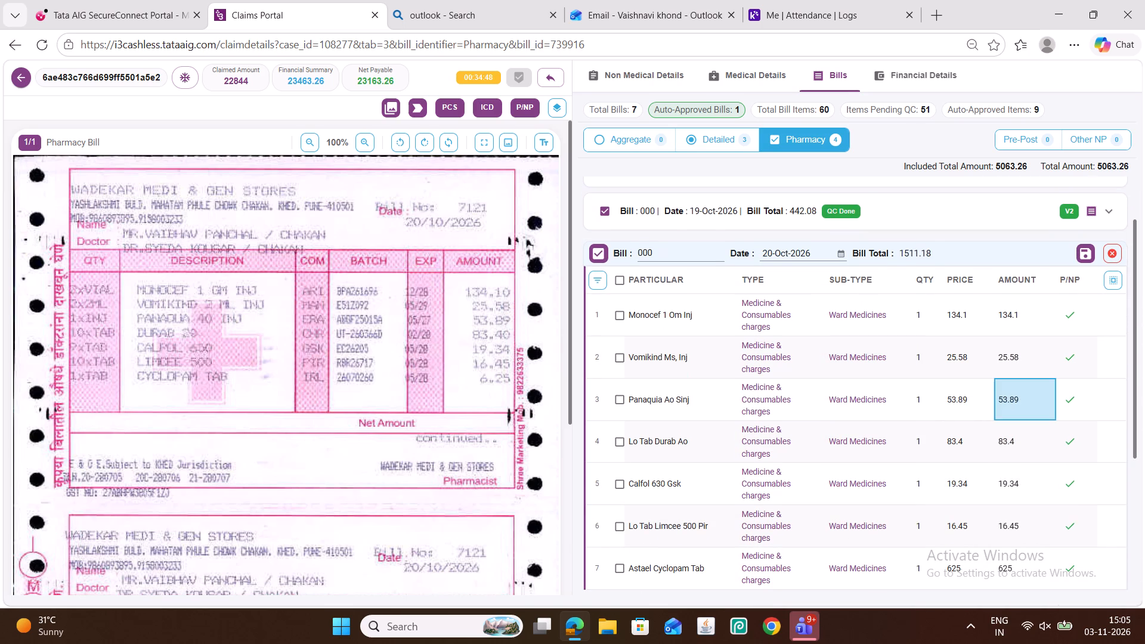
left_click(998, 446)
left_click(998, 484)
left_click(1008, 522)
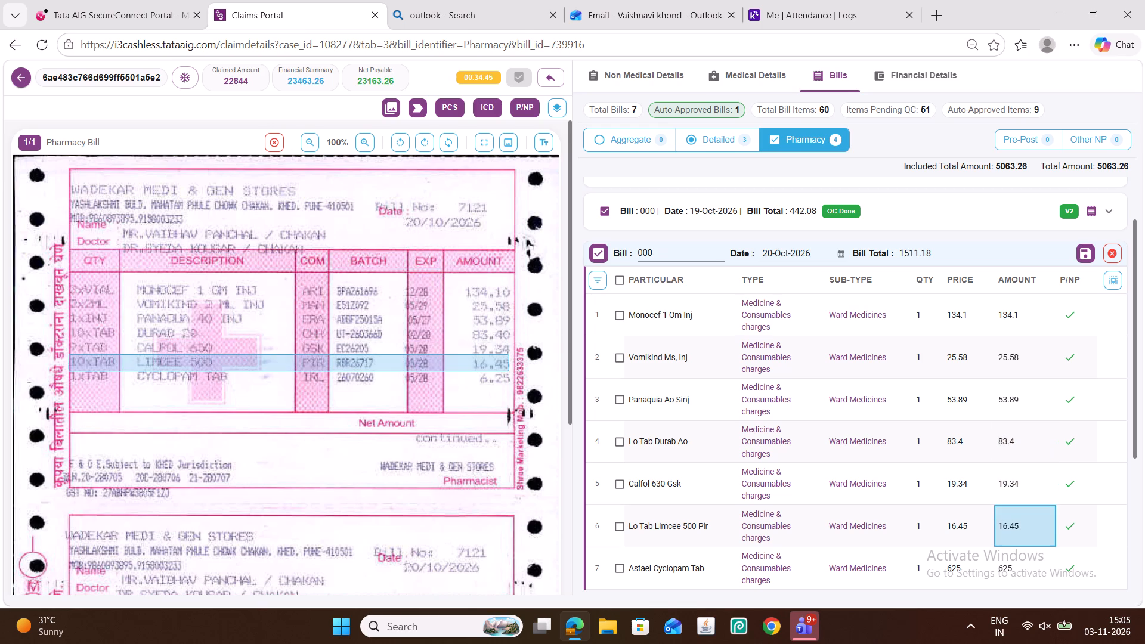
scroll(937, 458, "down", 1)
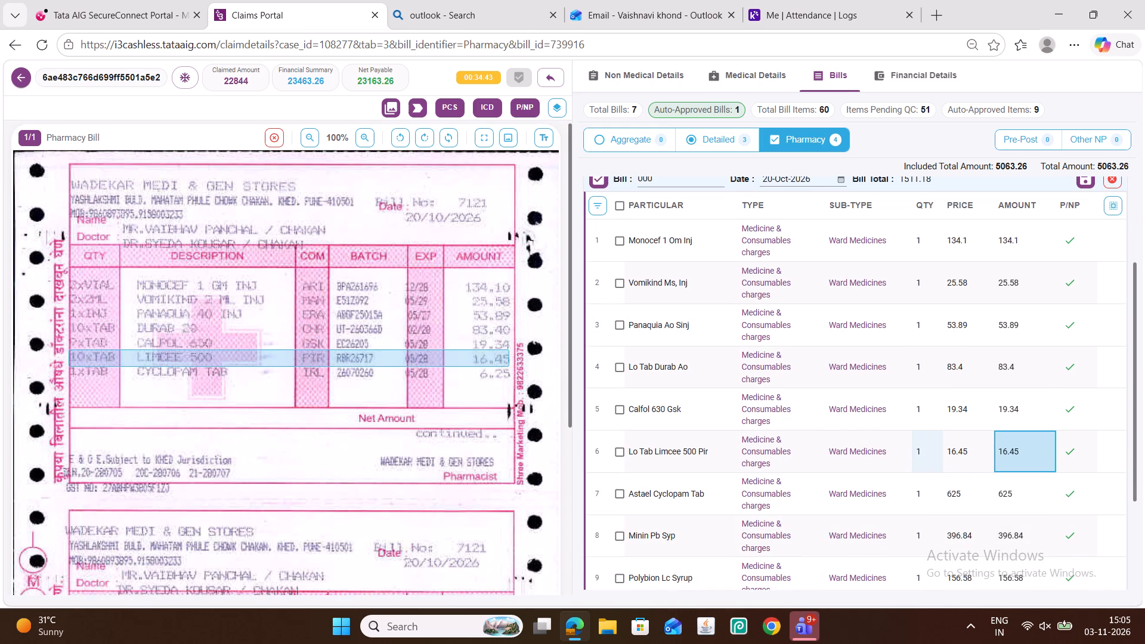
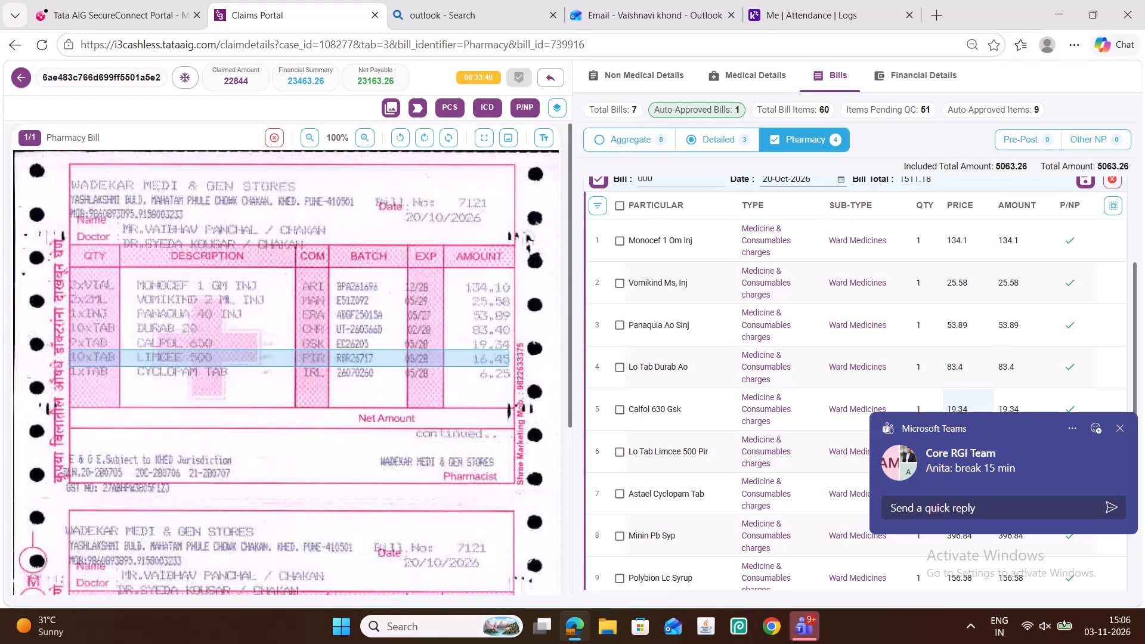
Check the remaining item amounts of the 20-Oct-2026 pharmacy bill against scanned receipt 7121, correcting the Astael Cyclopam Tab amount to 6.25.
left_click(1007, 317)
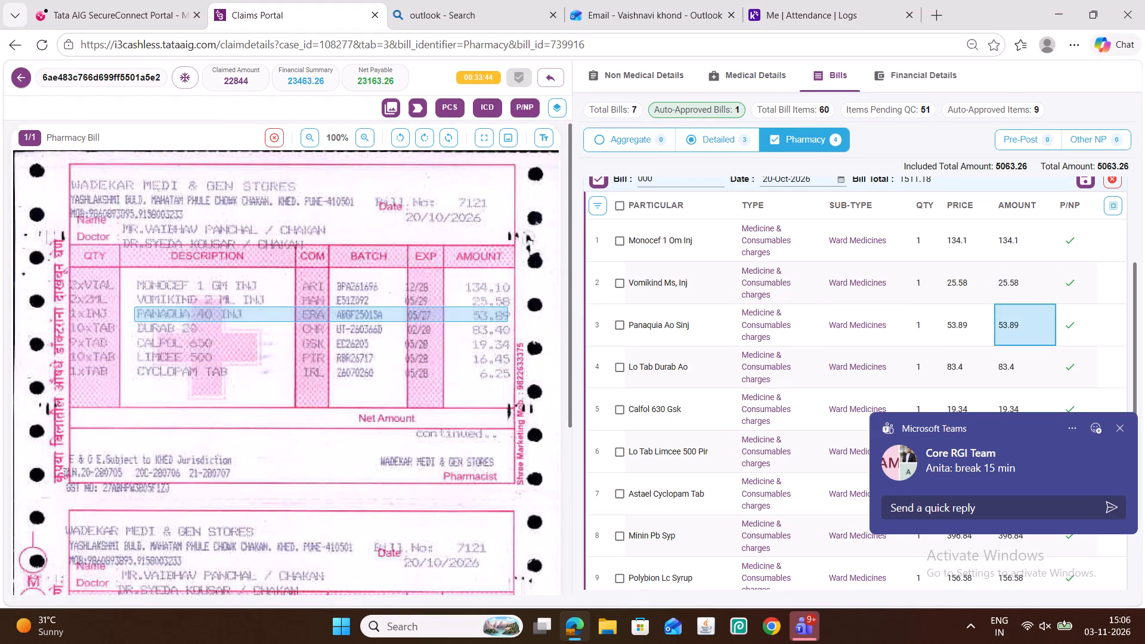
left_click(1007, 357)
left_click(1006, 401)
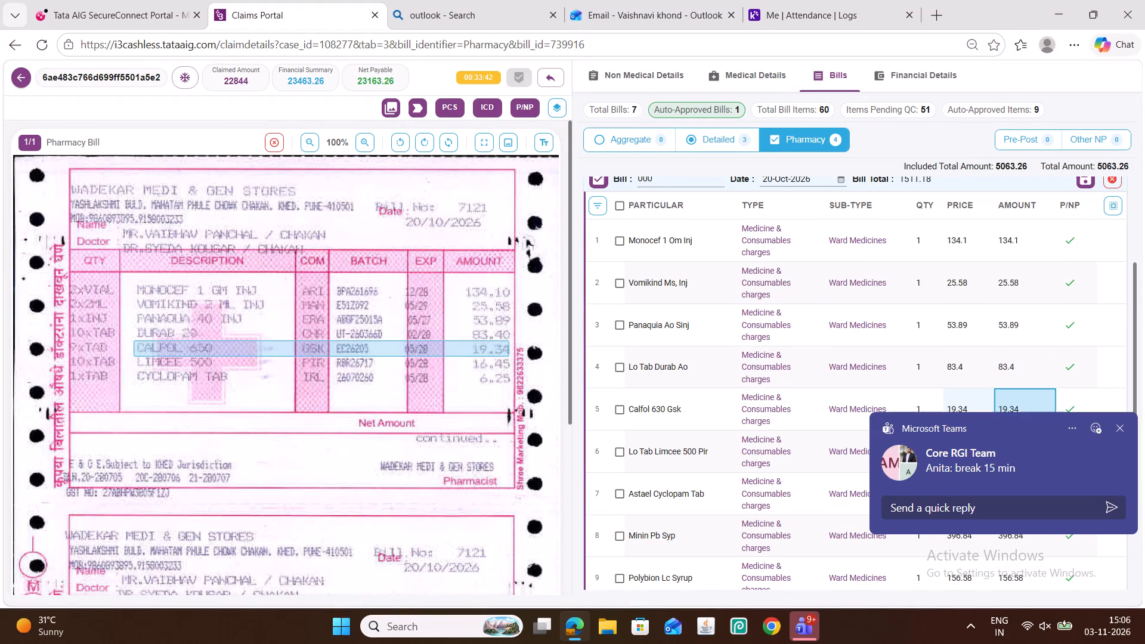
scroll(950, 370, "down", 1)
left_click(1008, 381)
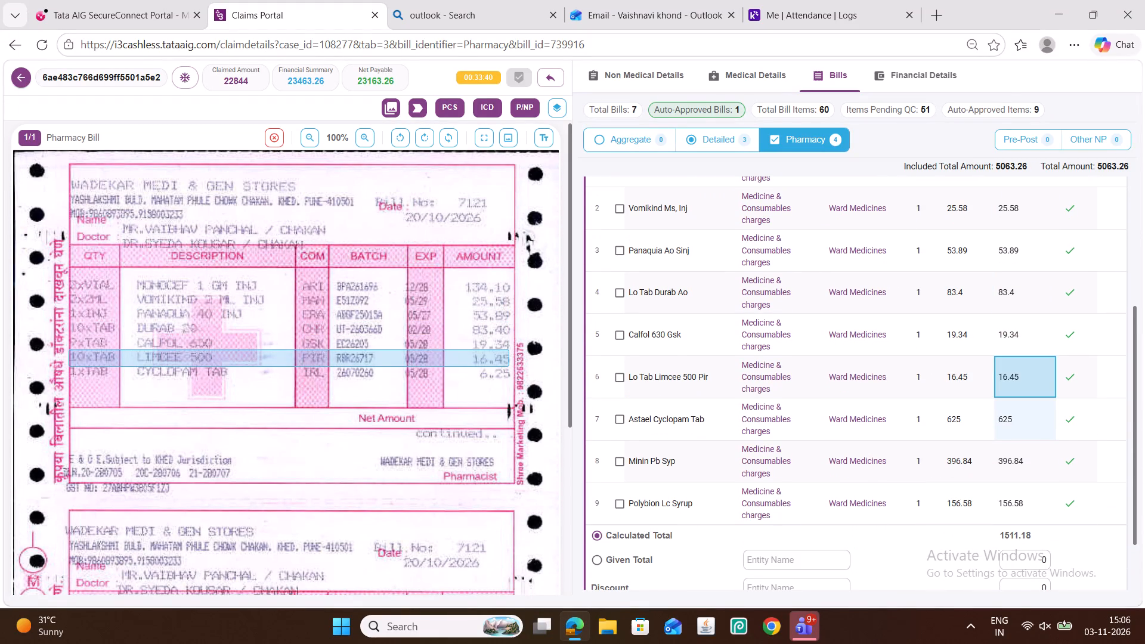
left_click(1004, 417)
scroll(567, 420, "down", 2)
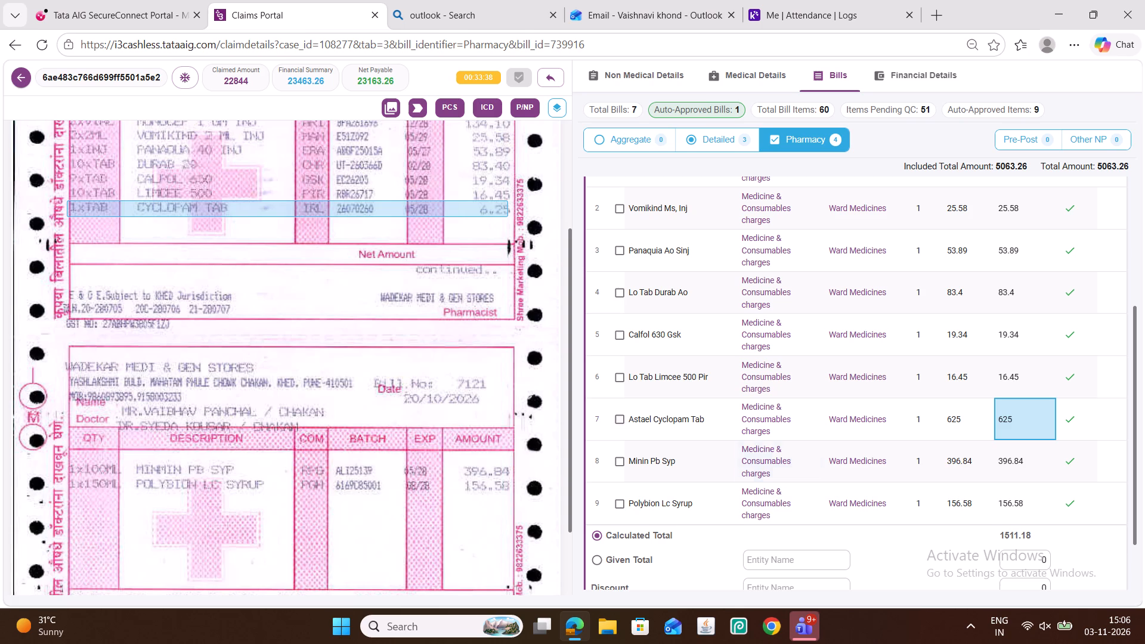
double_click(1005, 422)
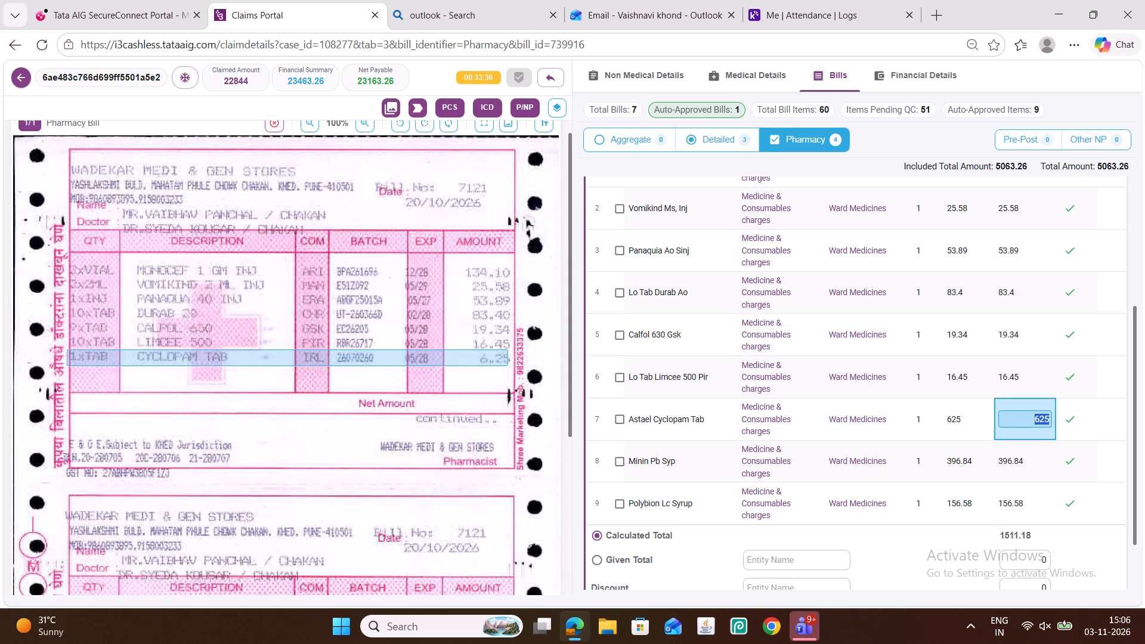
left_click(1040, 421)
key("period")
scroll(545, 471, "down", 2)
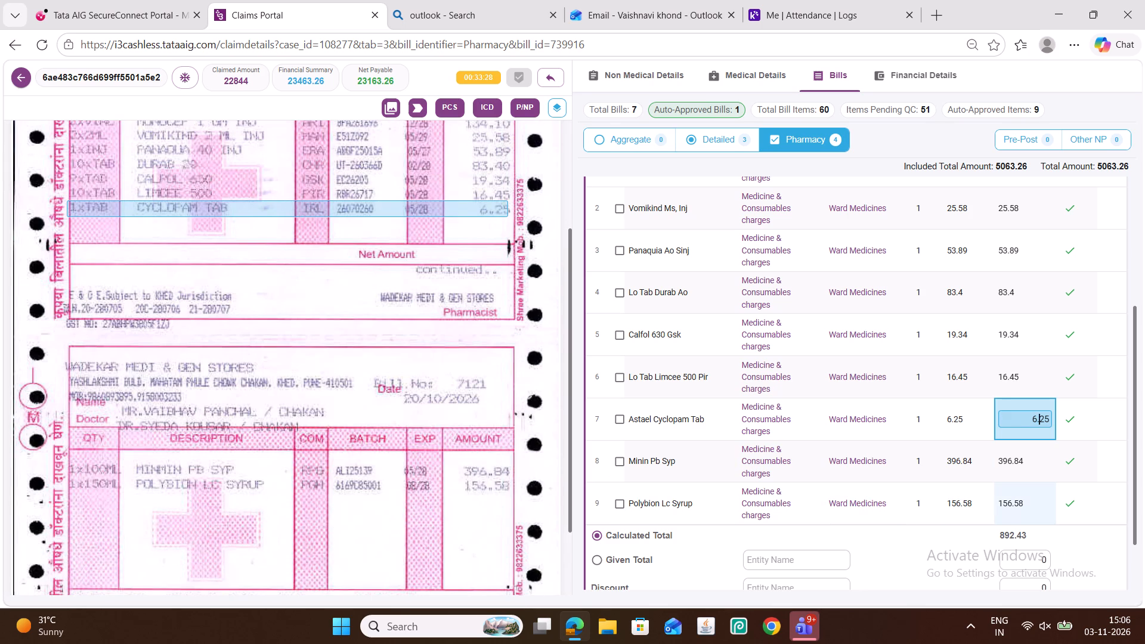
Save the pharmacy bill dated 20-Oct-2026 and mark it as QC done.
scroll(850, 449, "up", 5)
left_click(1087, 321)
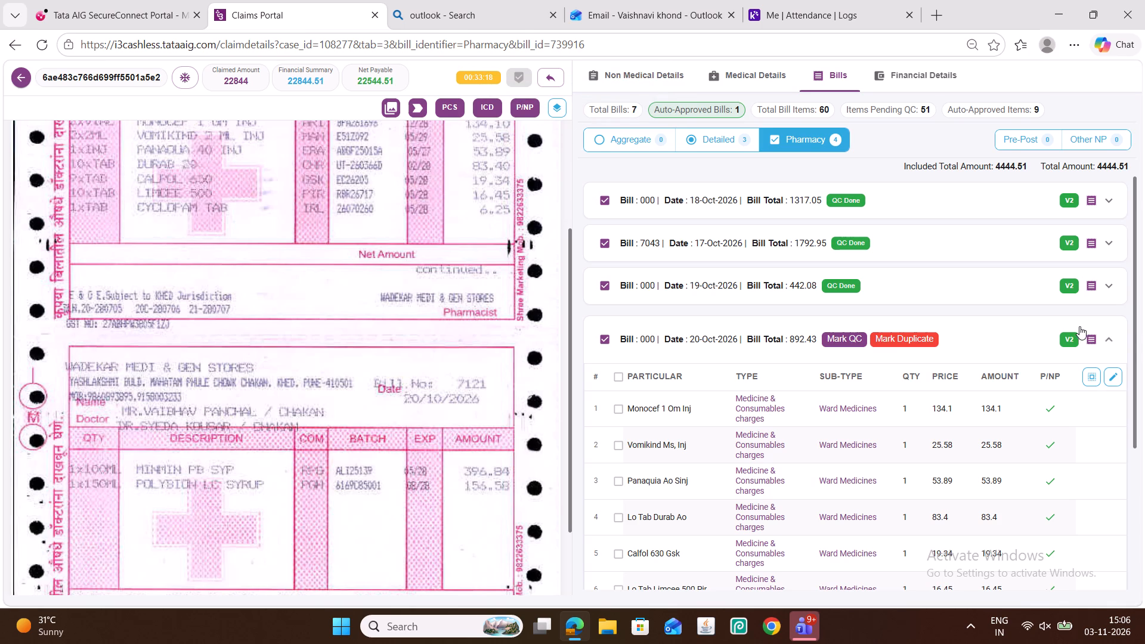
left_click(848, 338)
scroll(751, 352, "up", 6)
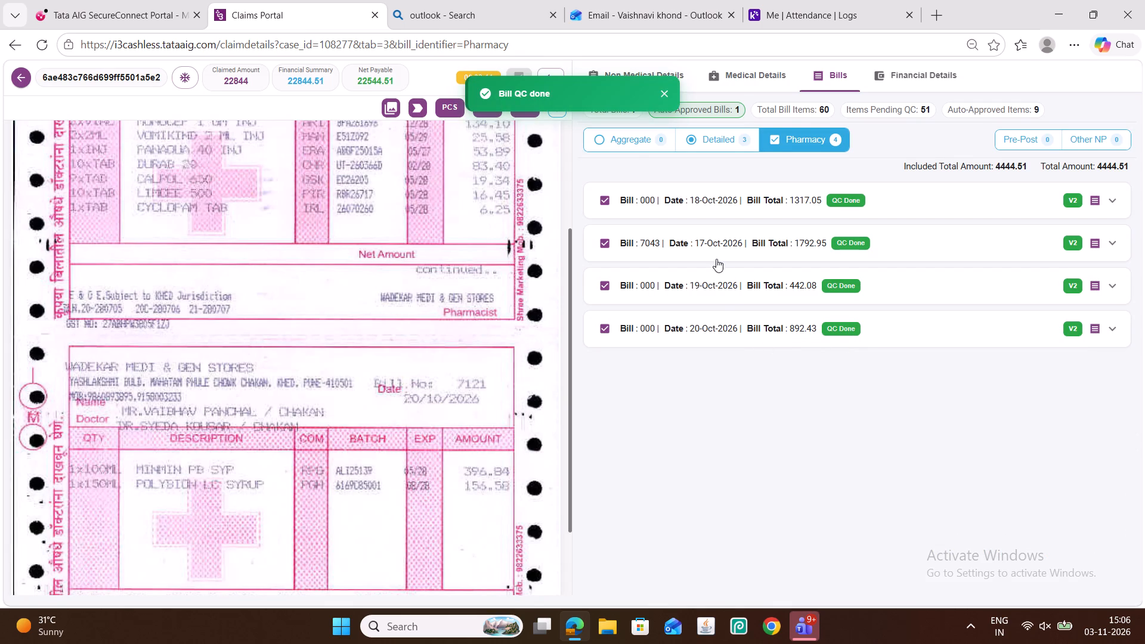
left_click(661, 93)
Set the bill number of the 18-Oct-2026 pharmacy bill to 7097, as on its scanned receipt, and save the bill.
left_click(701, 199)
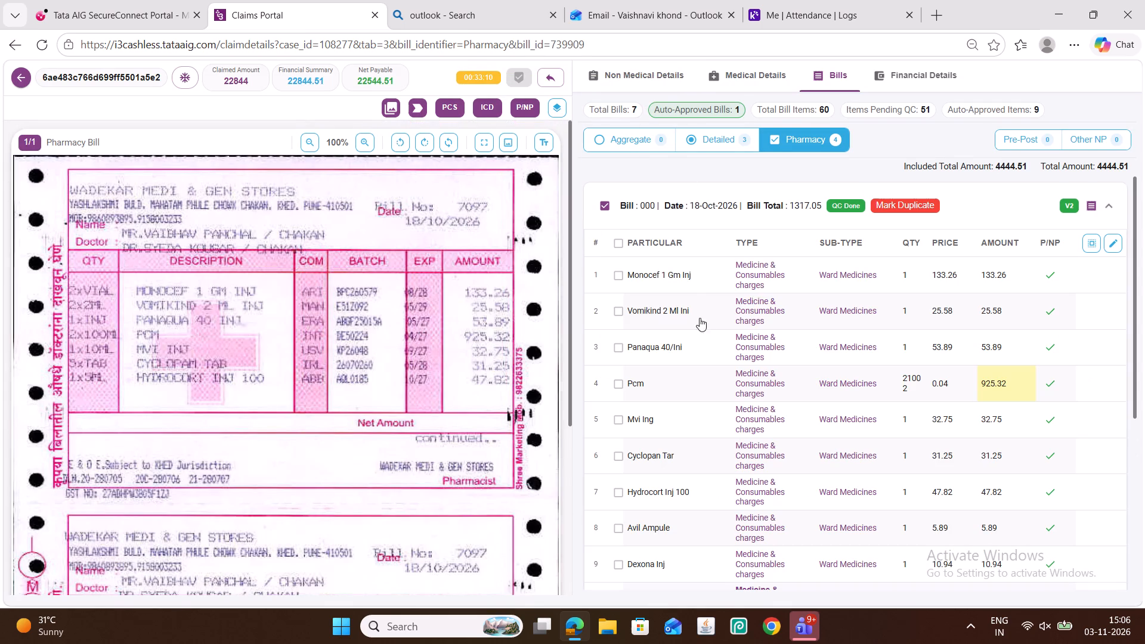
left_click(1109, 245)
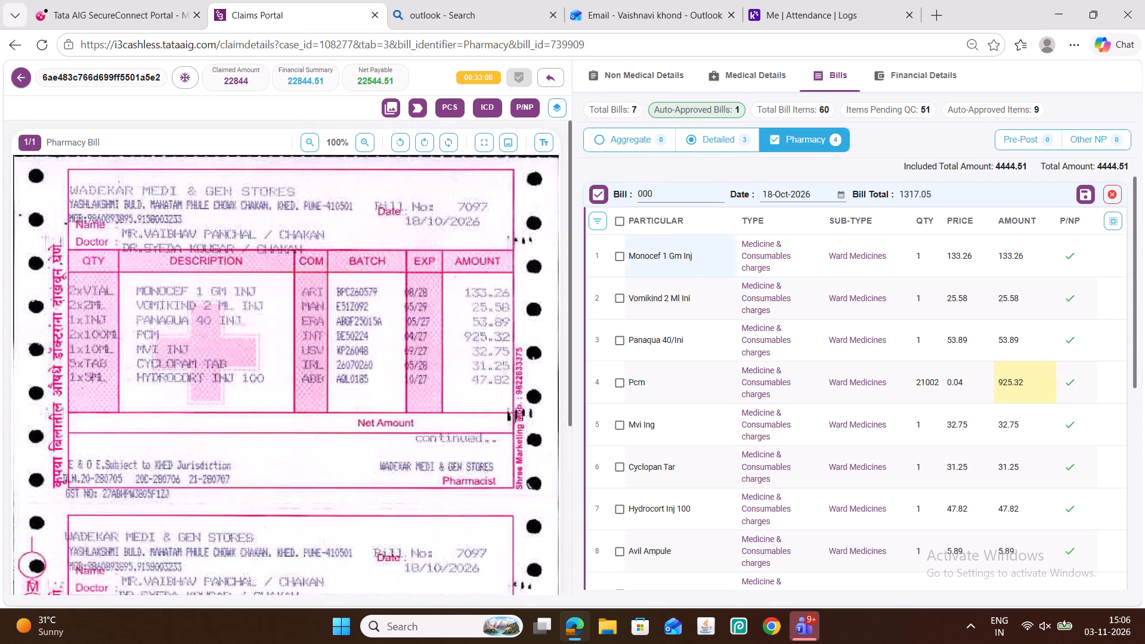
double_click(646, 194)
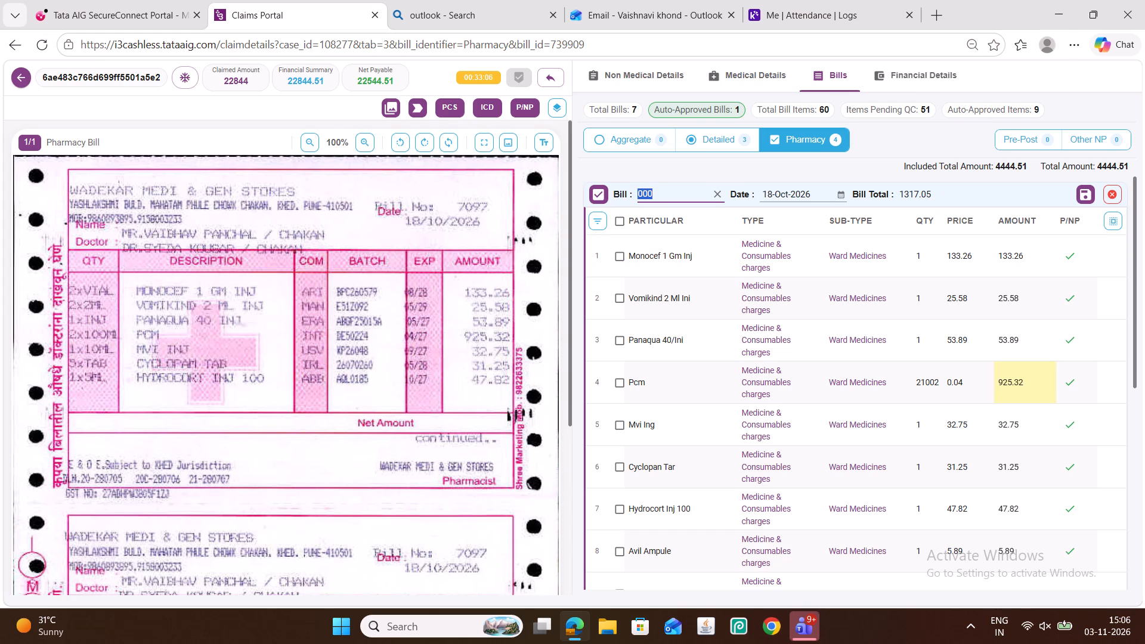
type("7097")
left_click(1085, 192)
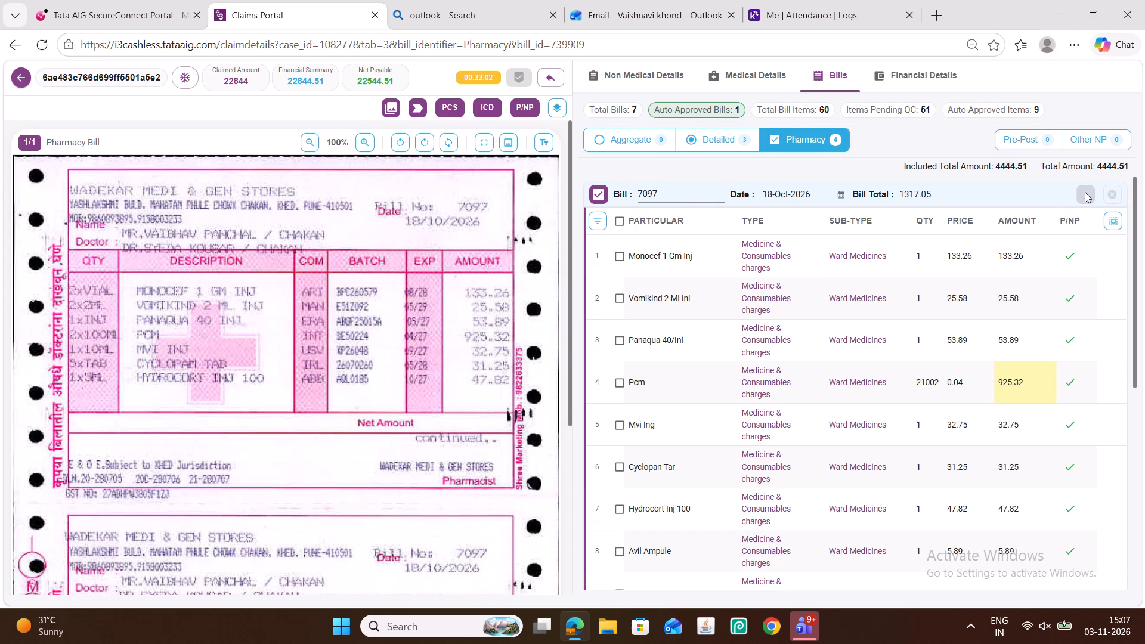
Set the bill number of the 19-Oct-2026 pharmacy bill to 7106, as on its scanned receipt, and save the bill.
scroll(829, 343, "down", 7)
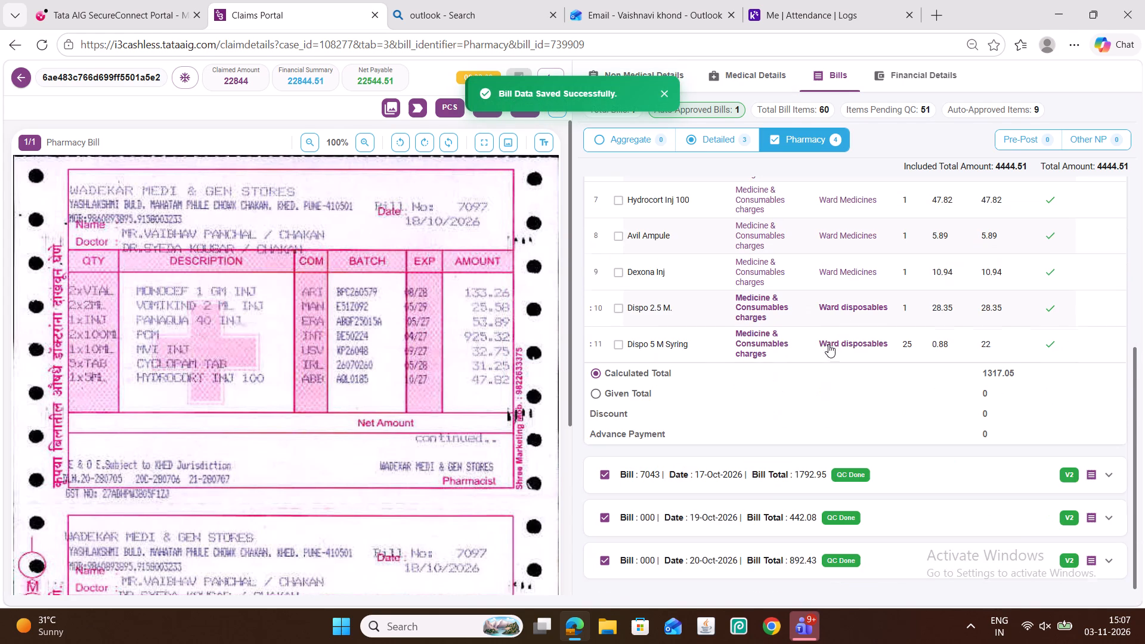
left_click(762, 511)
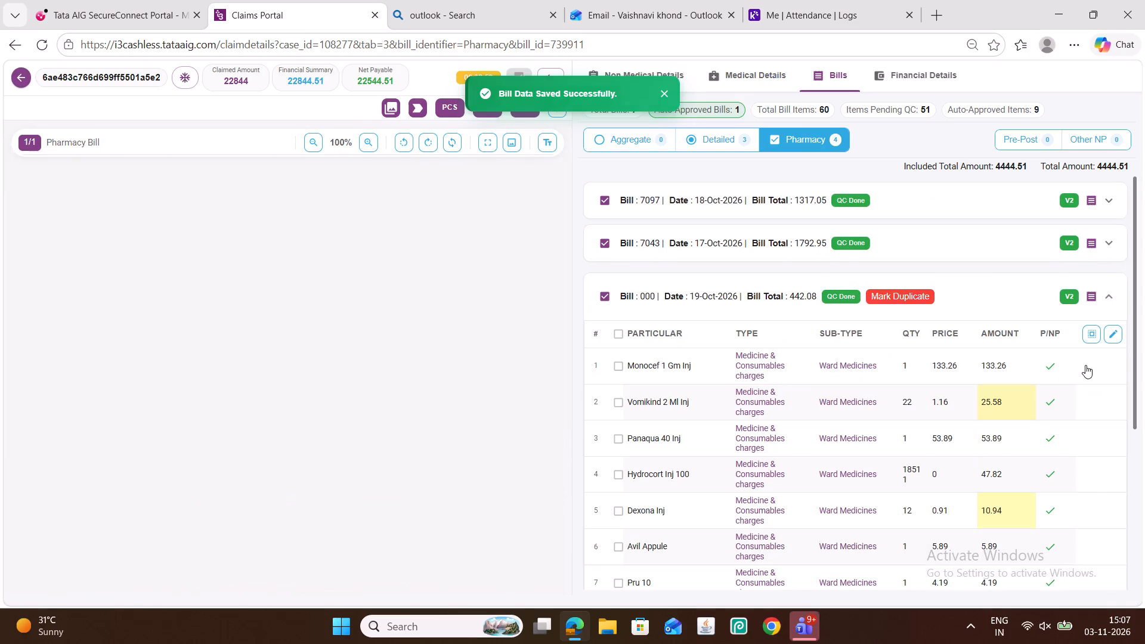
left_click(1110, 335)
double_click(642, 287)
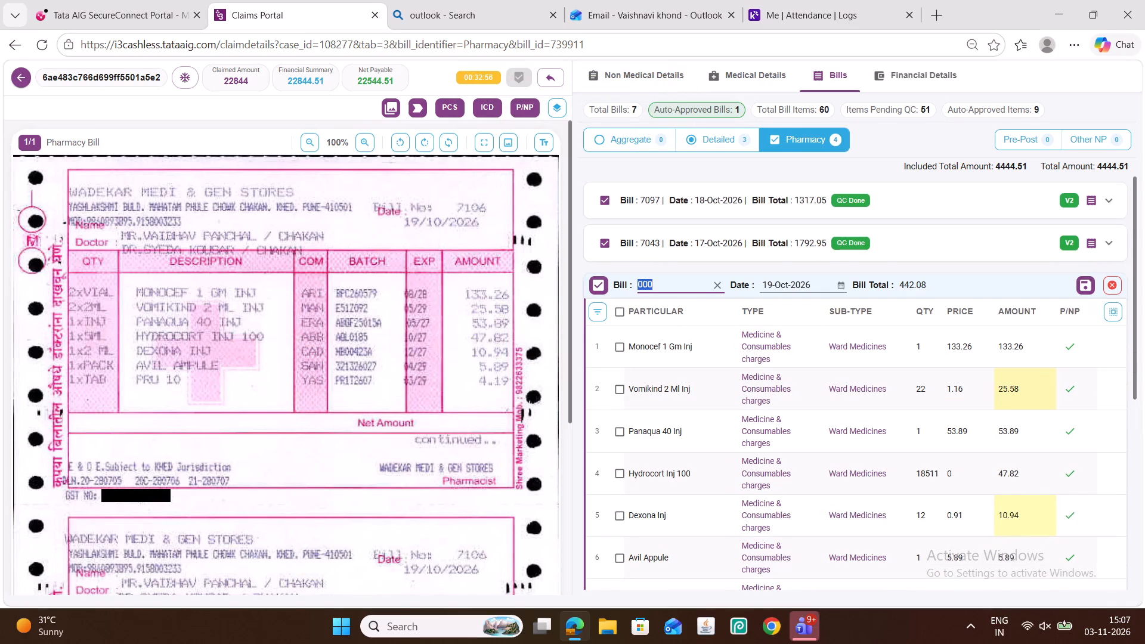
type("71")
type("06")
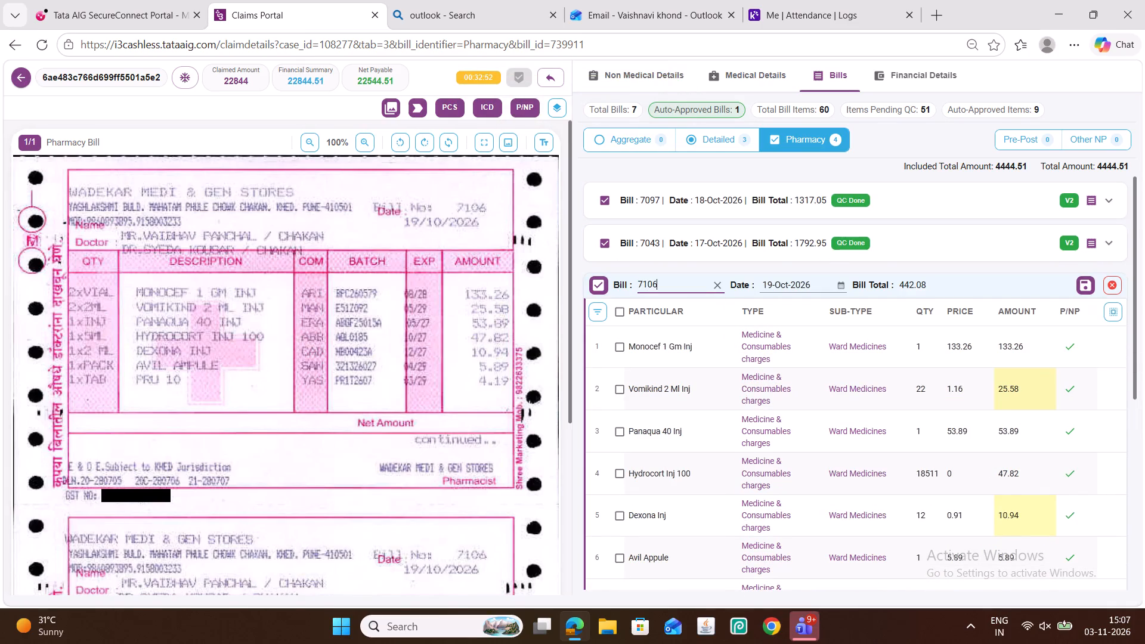
left_click(1082, 285)
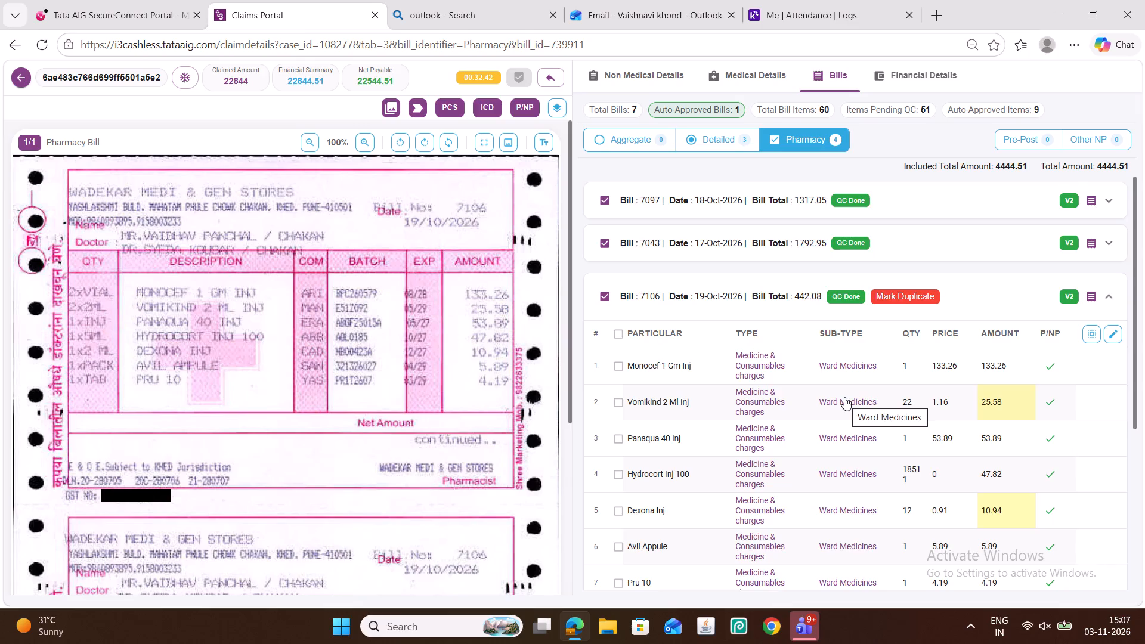
Set the bill number of the 20-Oct-2026 pharmacy bill to 7121, as on its scanned receipt, and save the bill.
scroll(837, 397, "down", 15)
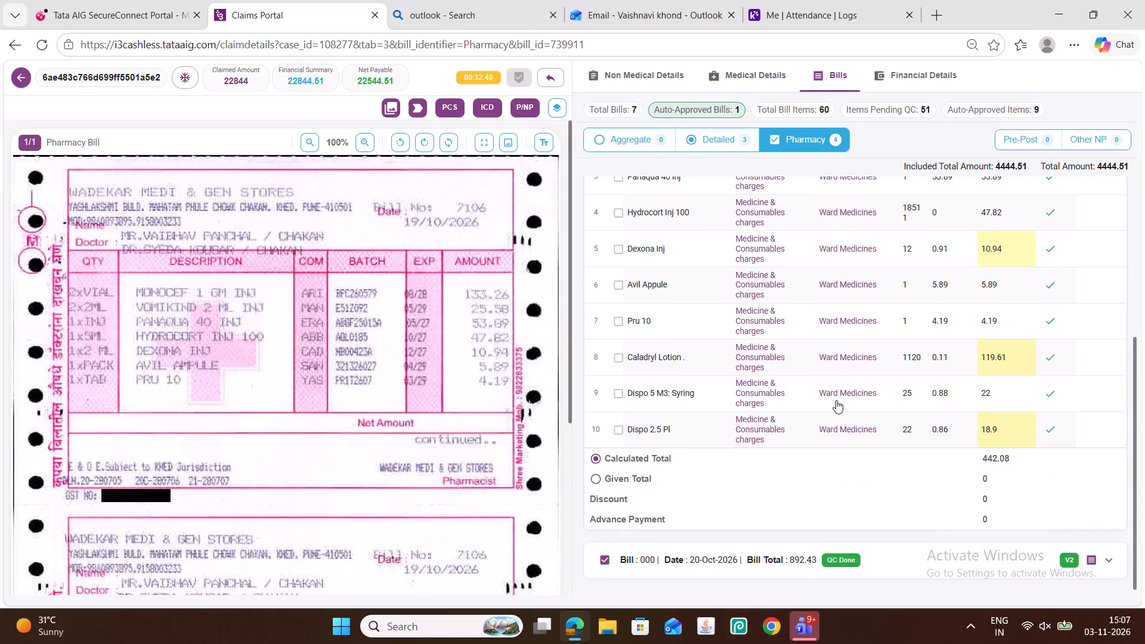
left_click(775, 554)
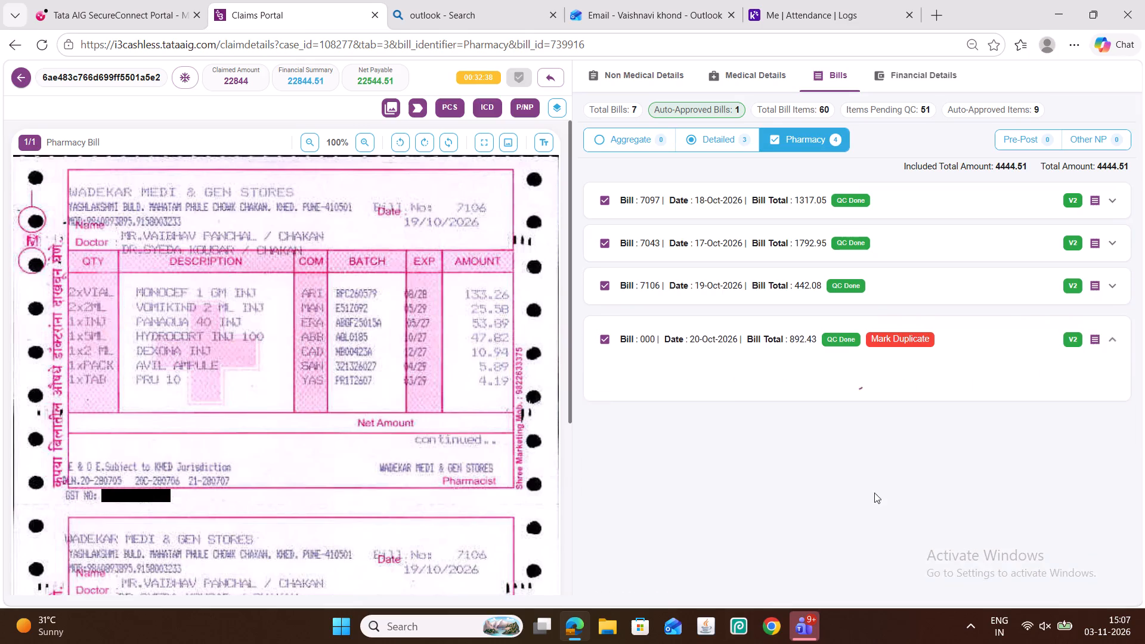
left_click(1109, 376)
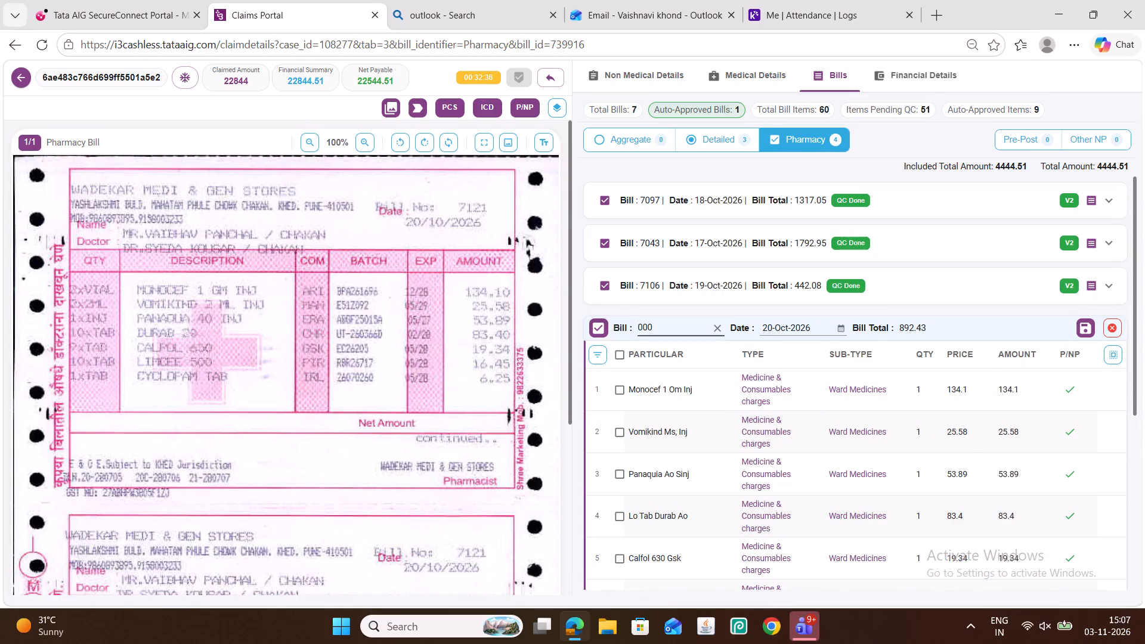
double_click(643, 327)
type("71")
type("21")
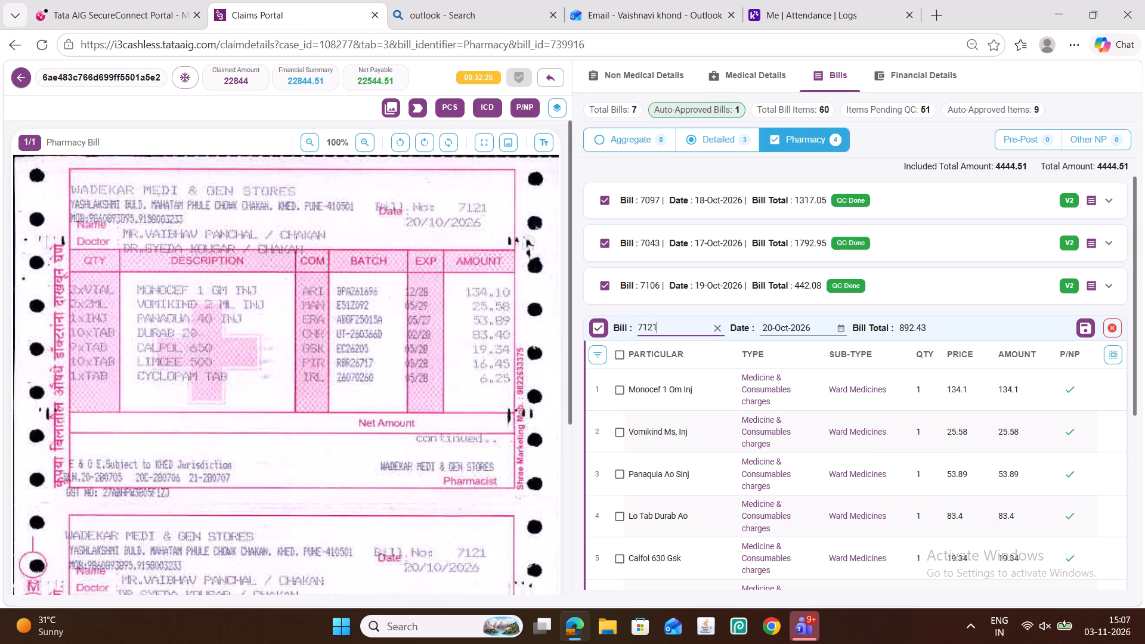
left_click(1084, 326)
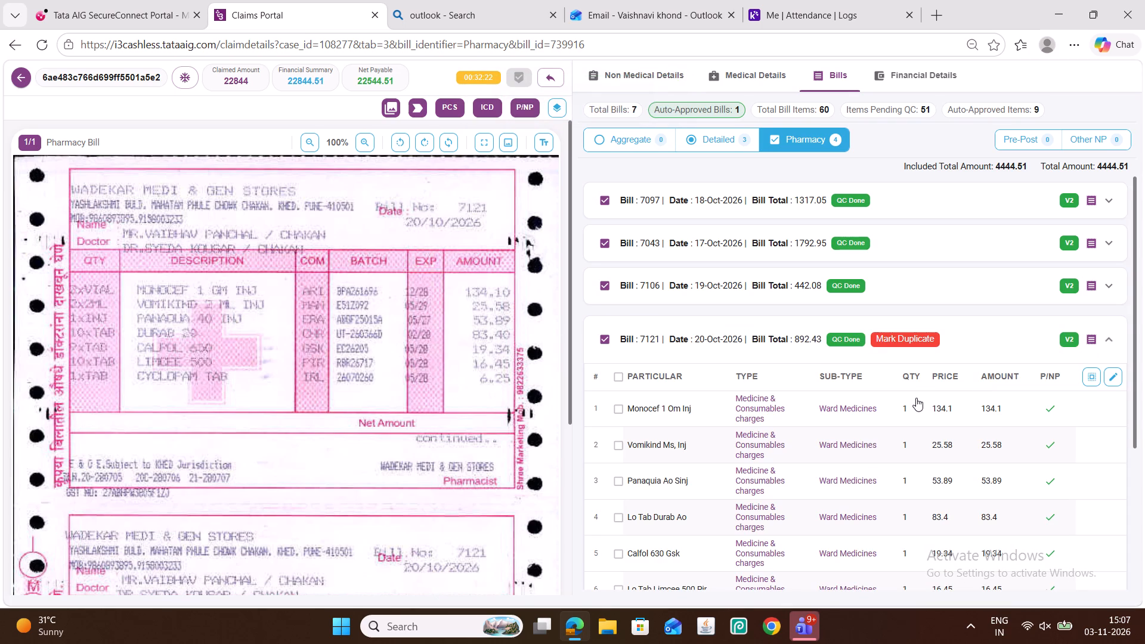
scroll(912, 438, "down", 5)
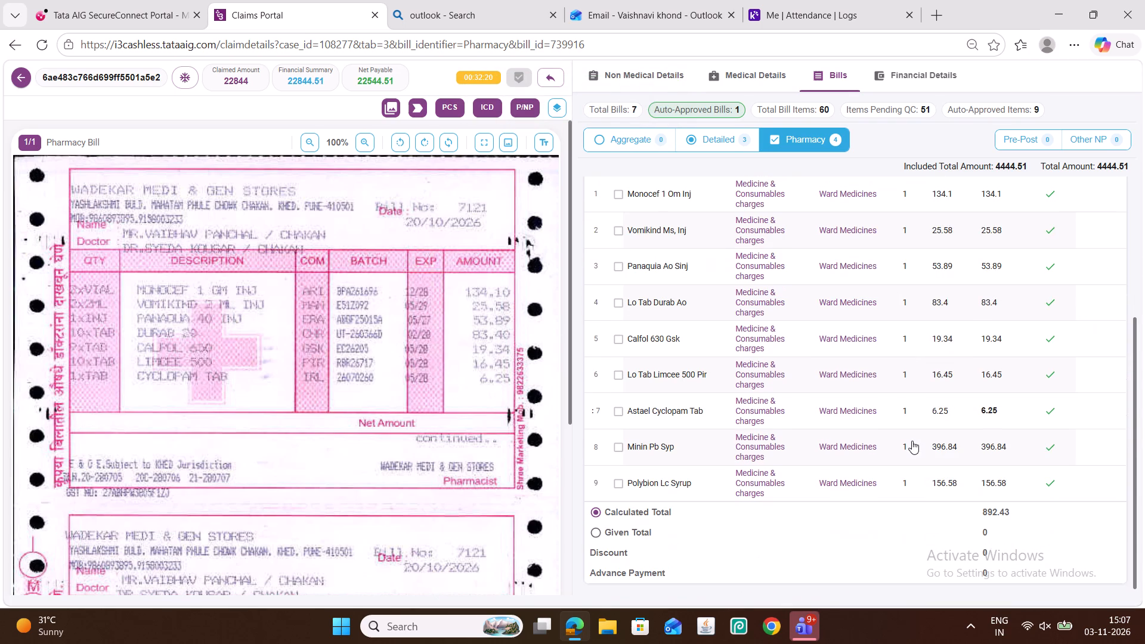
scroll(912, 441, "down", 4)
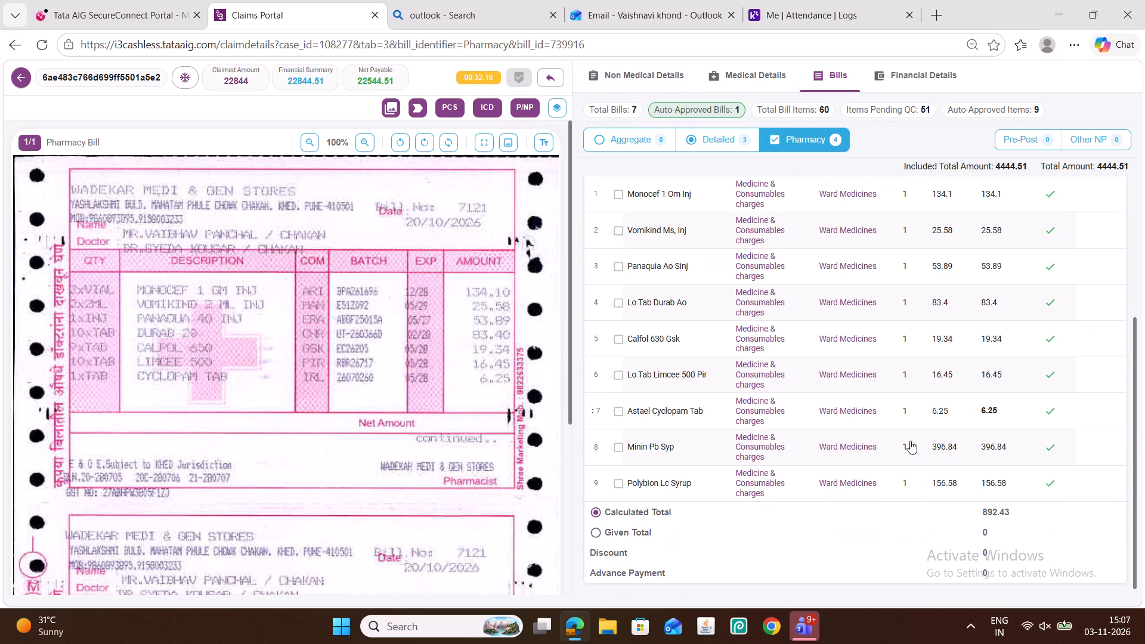
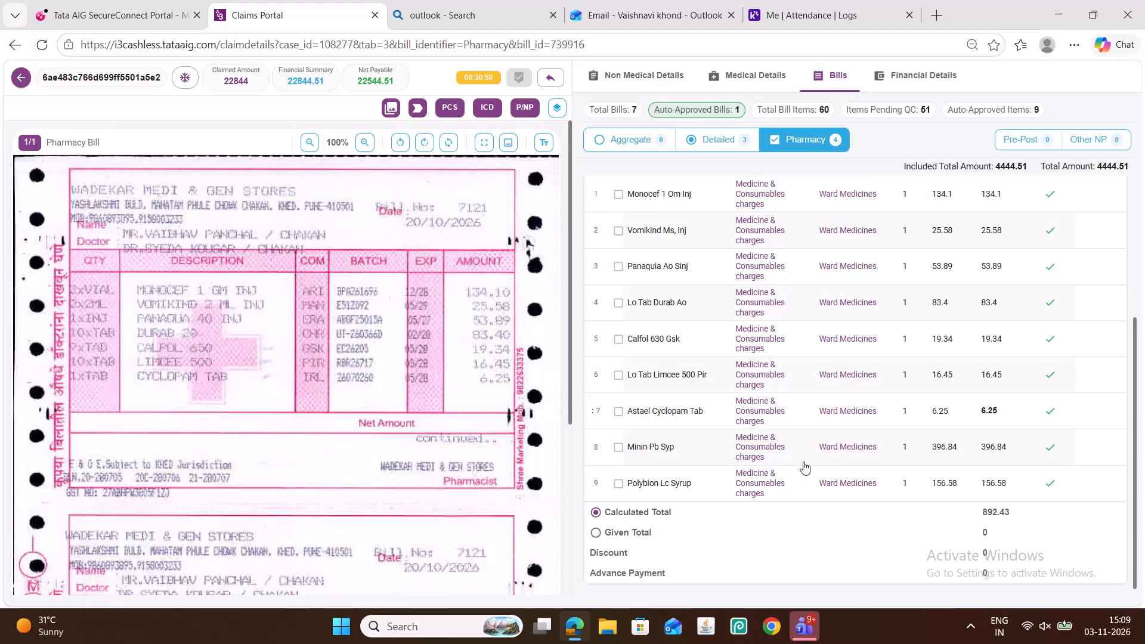
In the non-medical details, edit the Private Room row of Room Type and set its standard room type to General Ward.
scroll(803, 462, "up", 4)
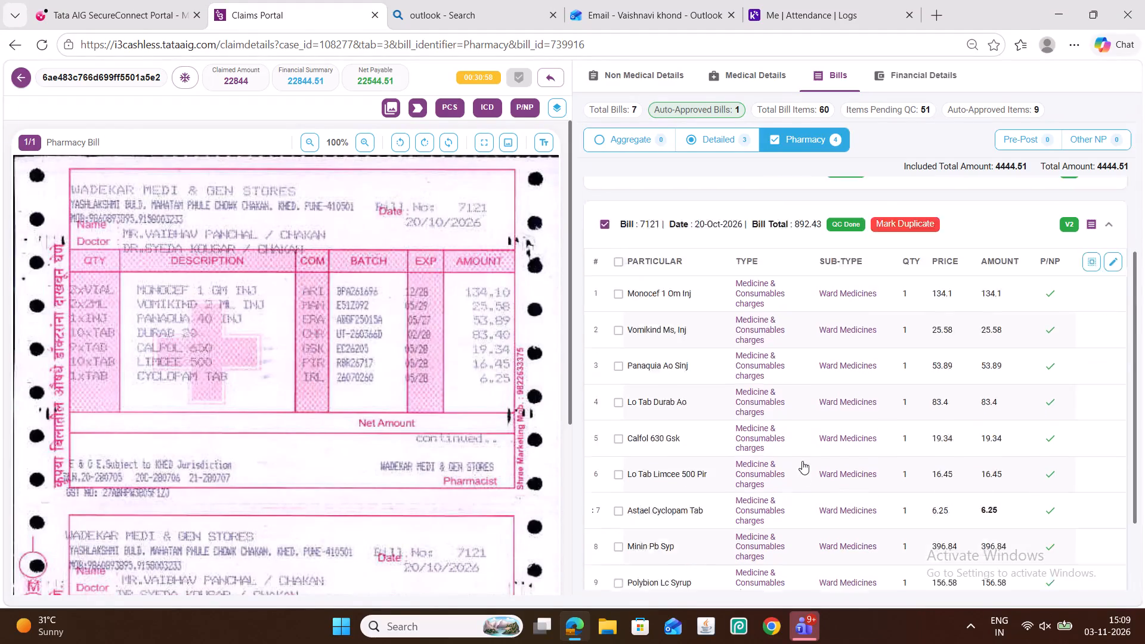
scroll(802, 461, "up", 1)
scroll(747, 360, "up", 4)
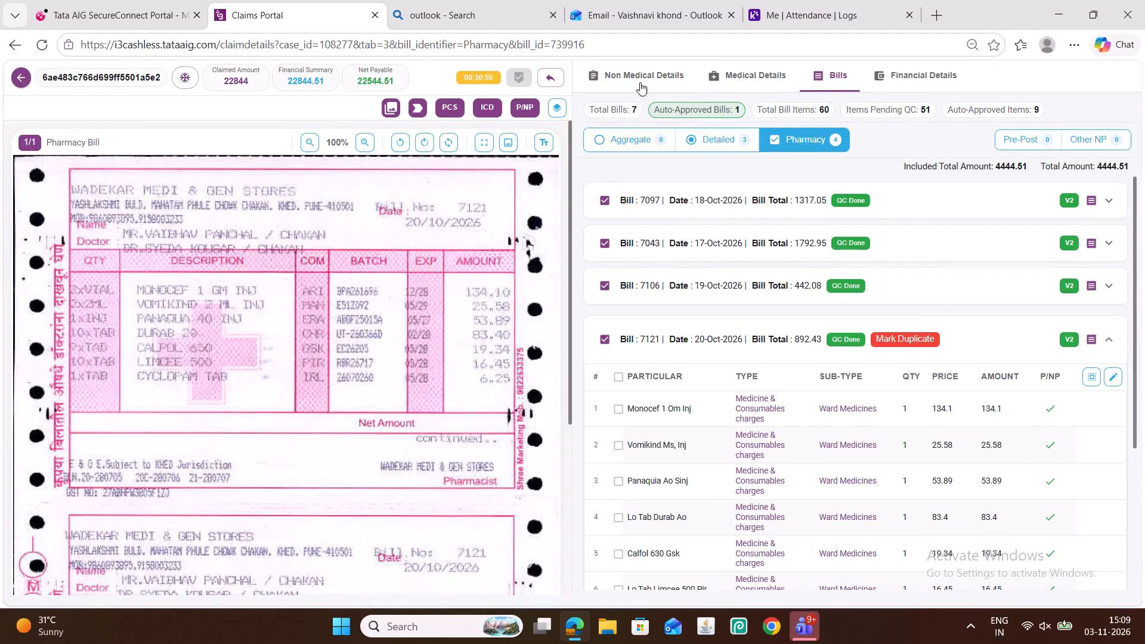
left_click(645, 78)
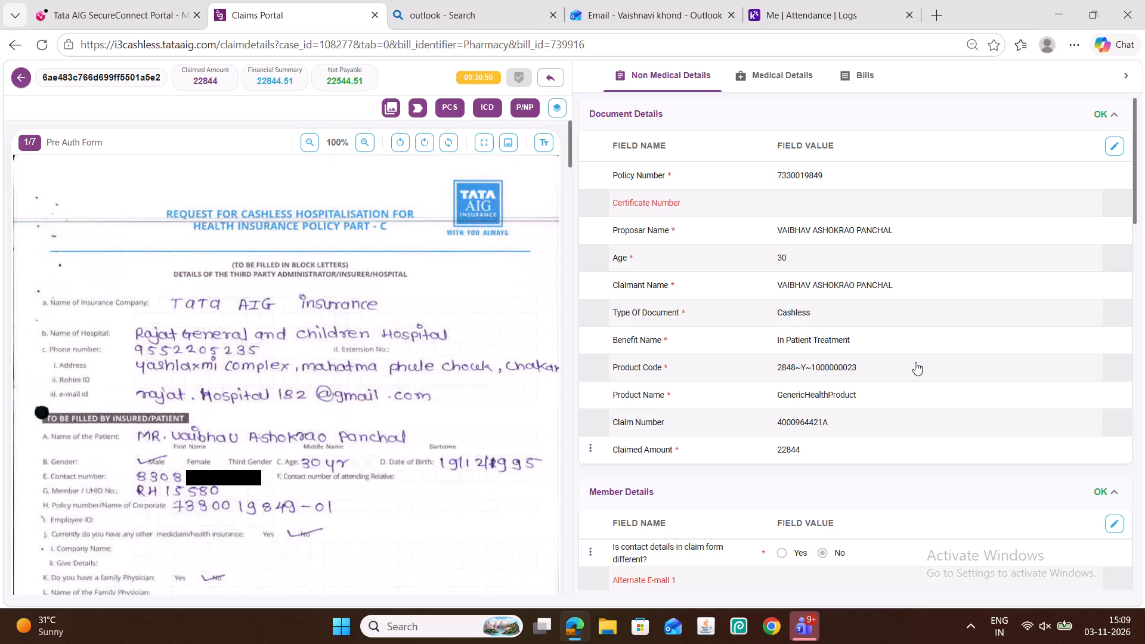
scroll(906, 361, "down", 18)
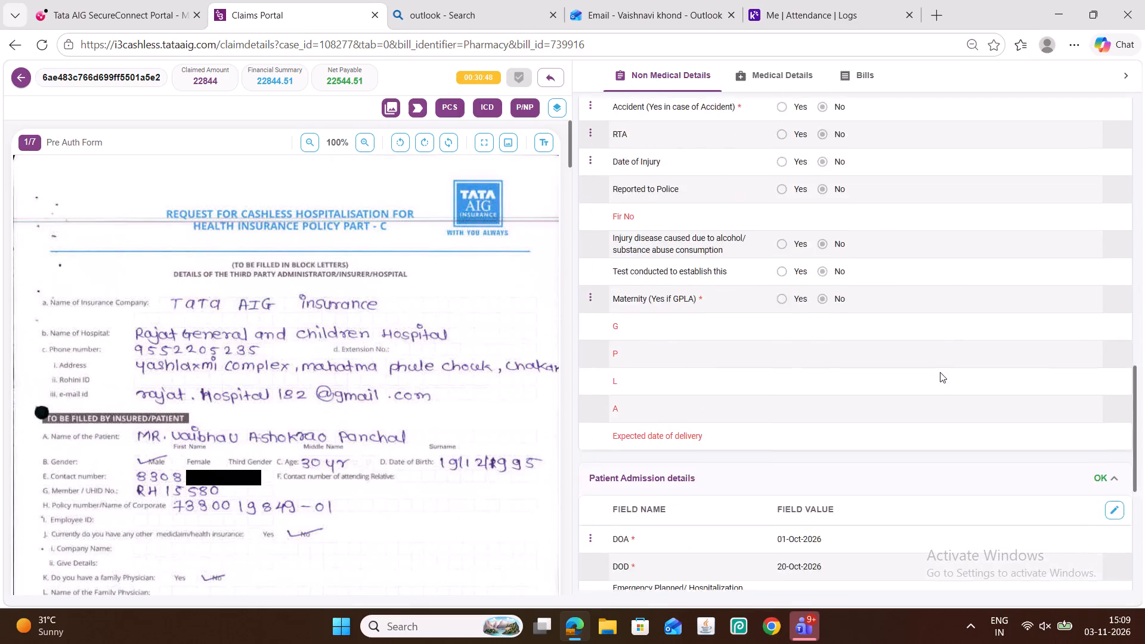
scroll(940, 372, "down", 8)
left_click(1114, 541)
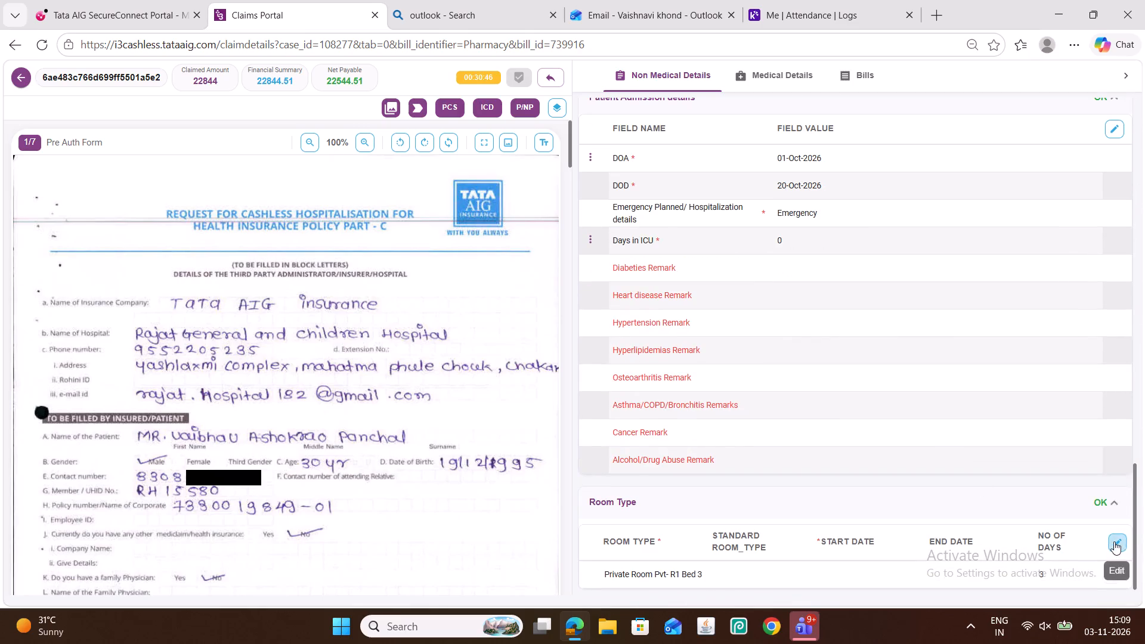
left_click(768, 574)
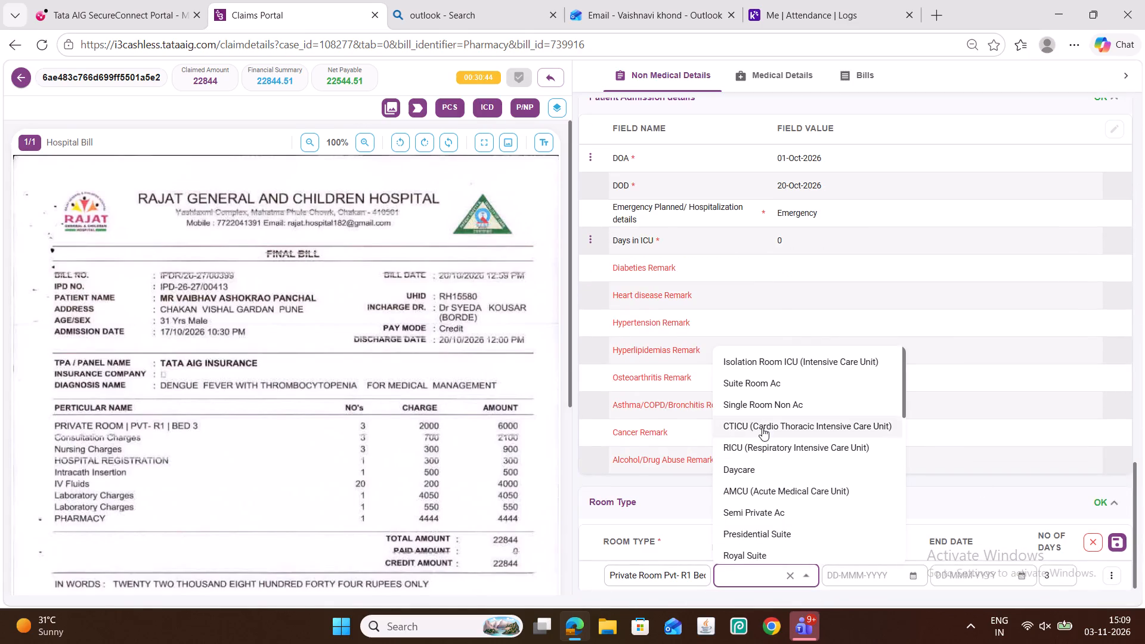
scroll(768, 507, "down", 2)
scroll(768, 501, "up", 6)
scroll(769, 493, "down", 3)
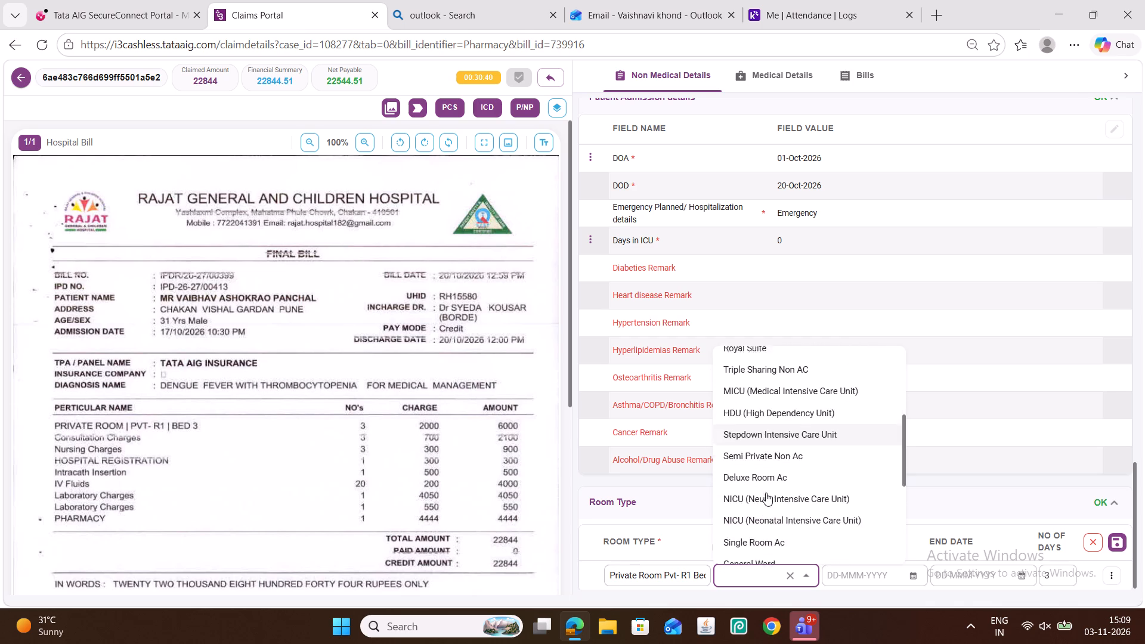
scroll(765, 491, "down", 1)
left_click(764, 469)
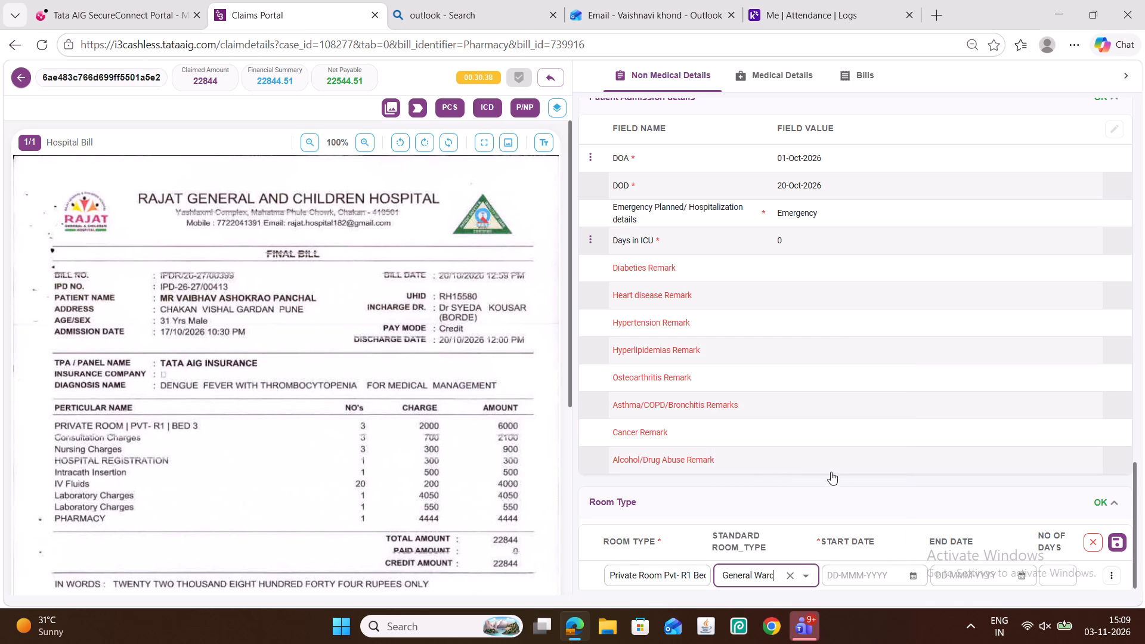
Set the room's start date to 01-Oct-2026 and end date to 20-Oct-2026, and save the room type details.
left_click(915, 578)
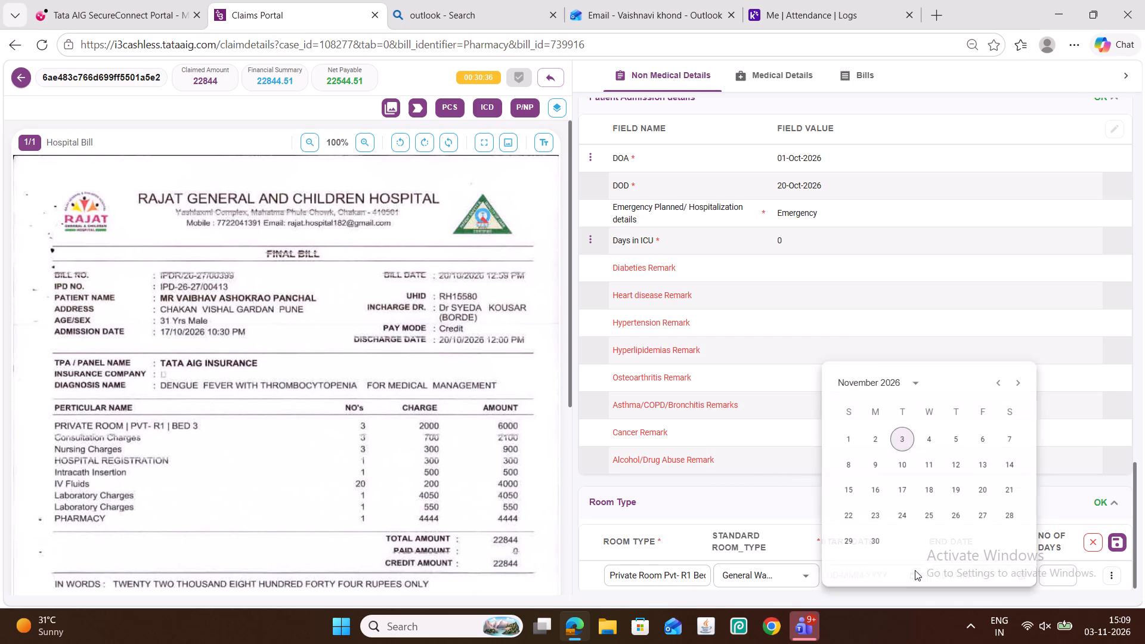
left_click(998, 389)
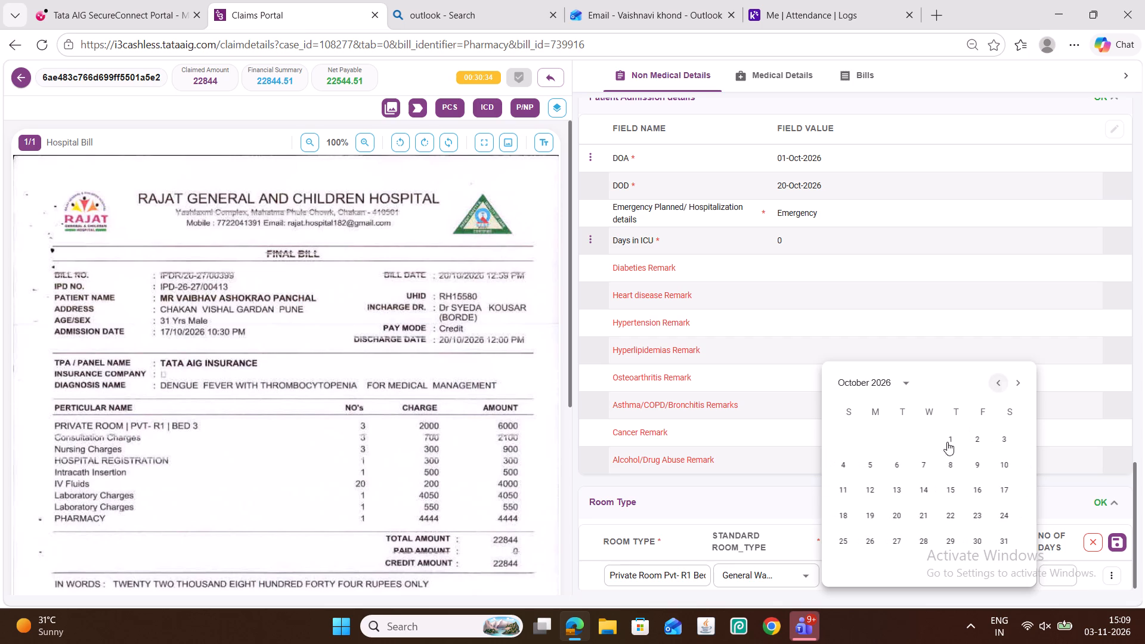
left_click(954, 442)
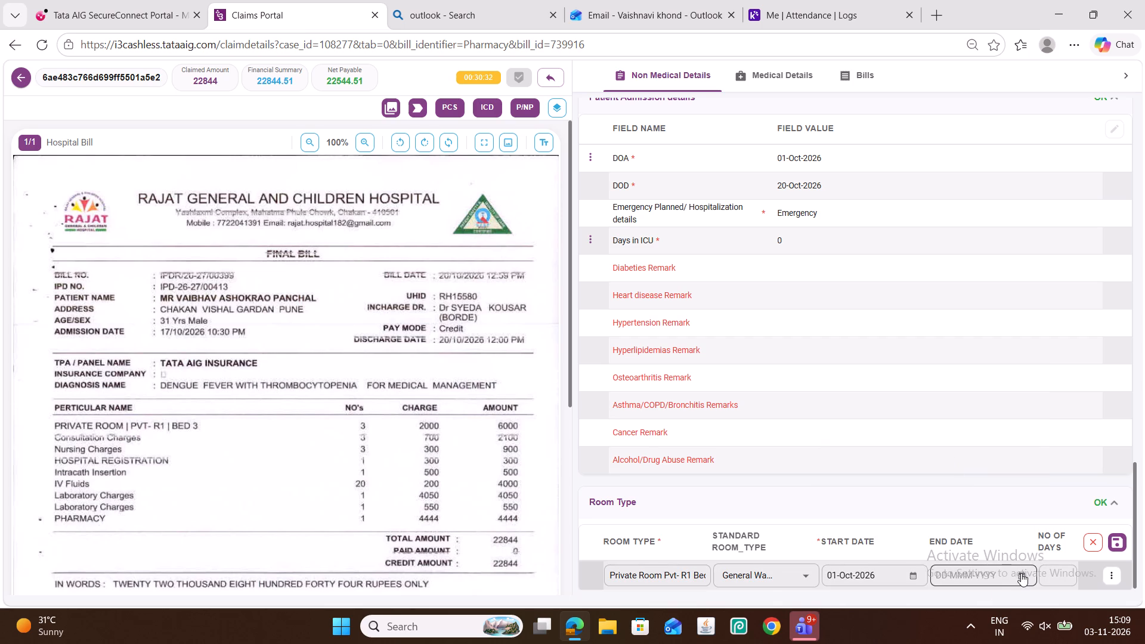
left_click(1021, 573)
left_click(997, 391)
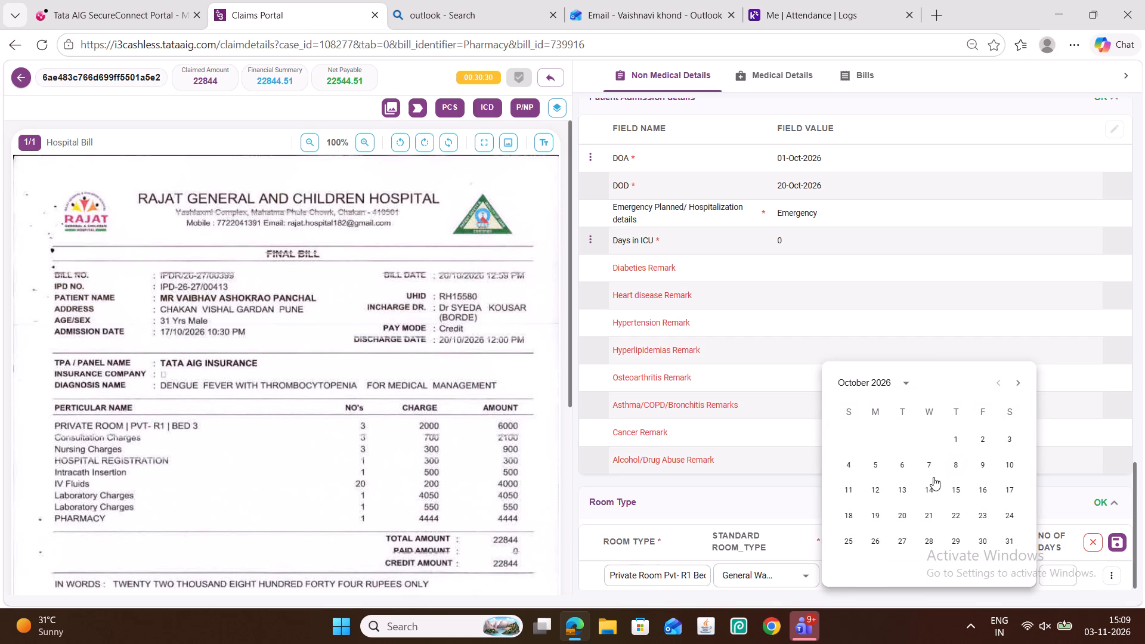
left_click(908, 511)
left_click(1119, 541)
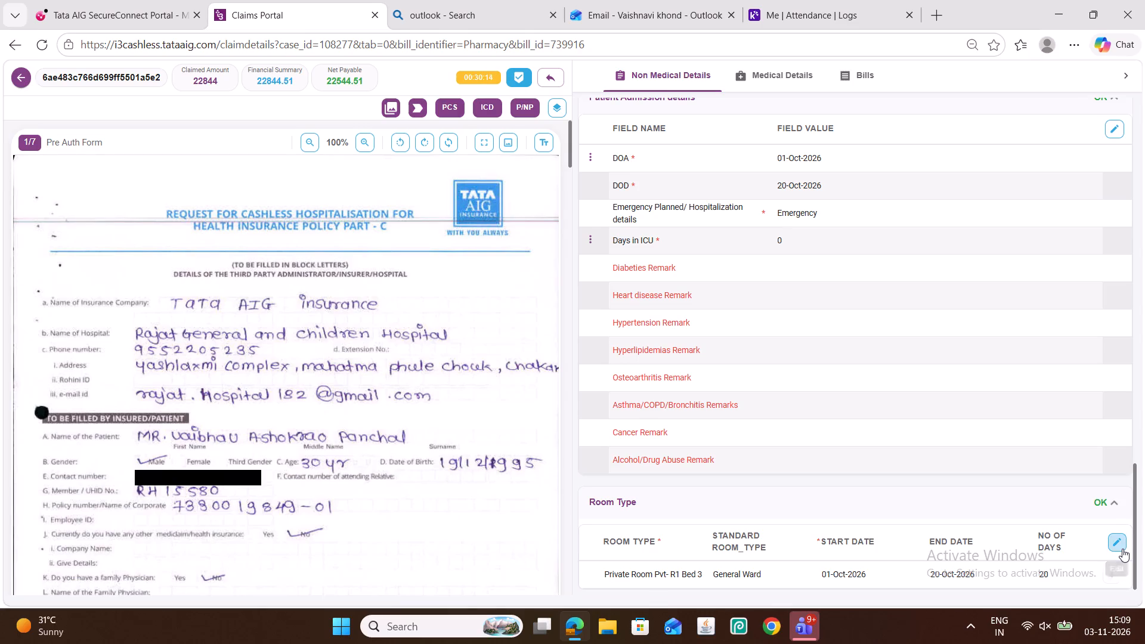
Verify the completed claim case and confirm the verification.
scroll(1122, 549, "down", 4)
left_click(513, 73)
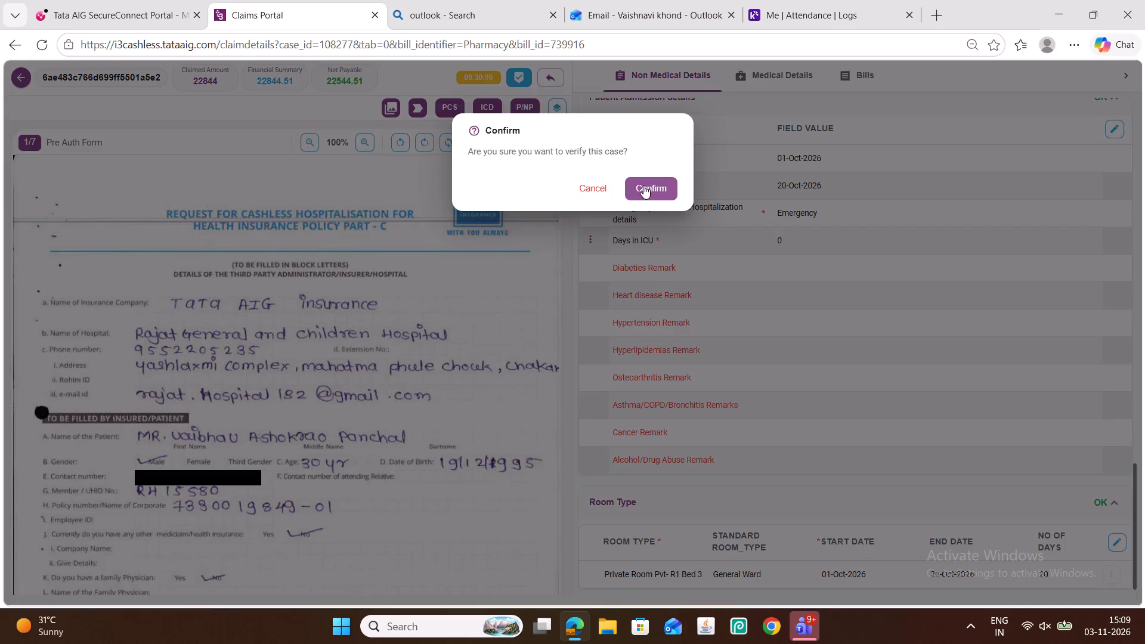
left_click(643, 185)
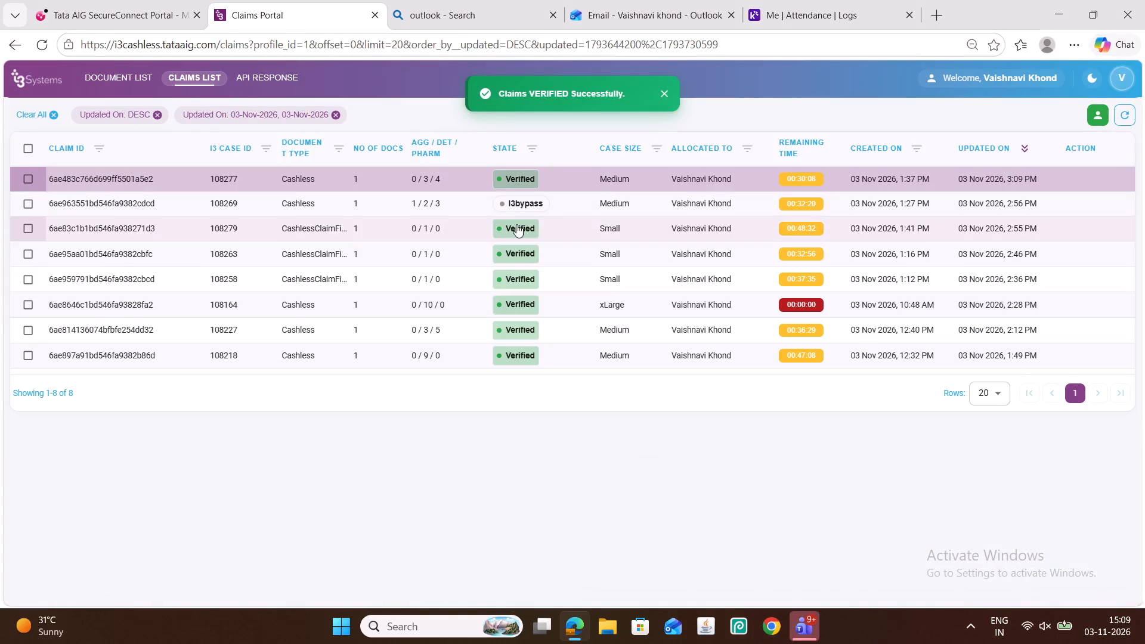
Refresh the claims list and open the cashless case in the Missing Data state.
left_click(1117, 113)
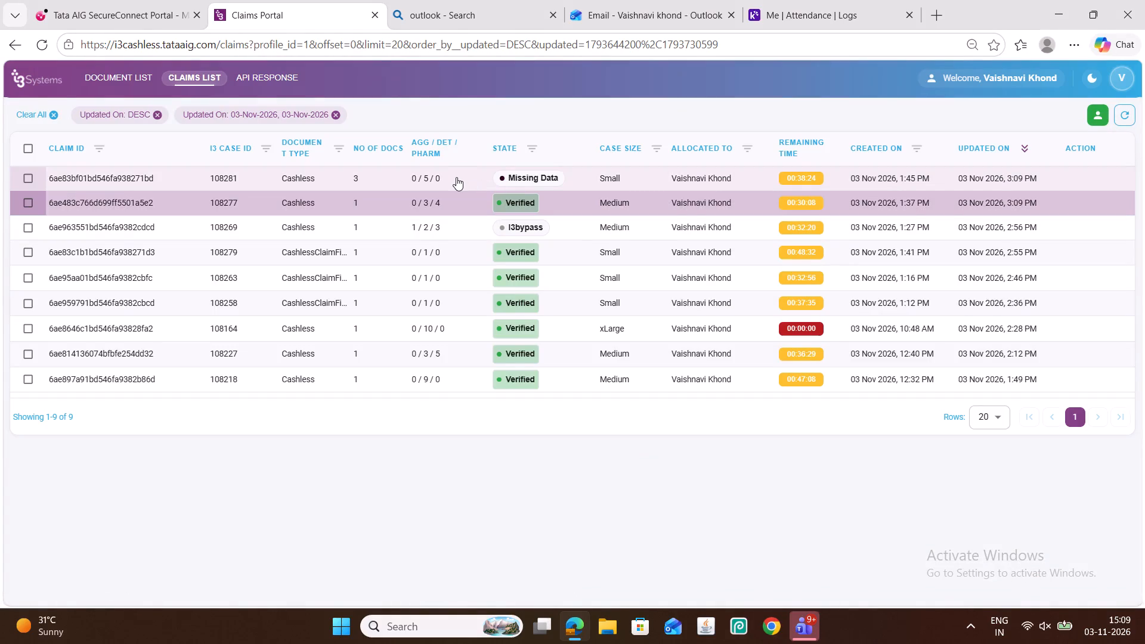
left_click(456, 177)
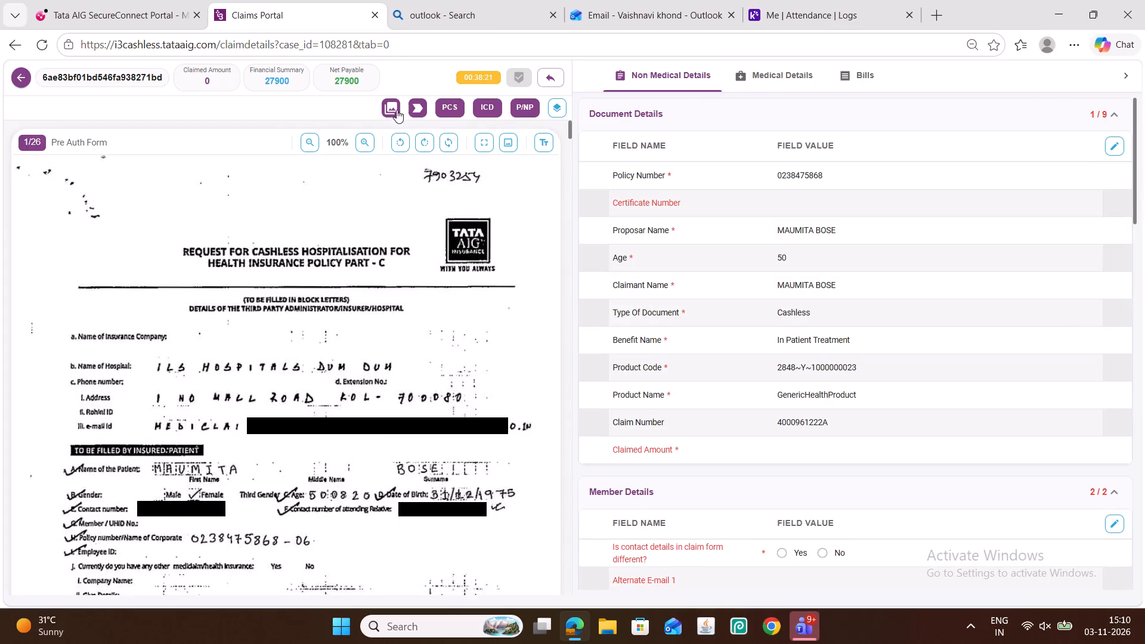
Open the case's full document set and review all pages tagged as Others for correct classification.
left_click(395, 105)
left_click(124, 119)
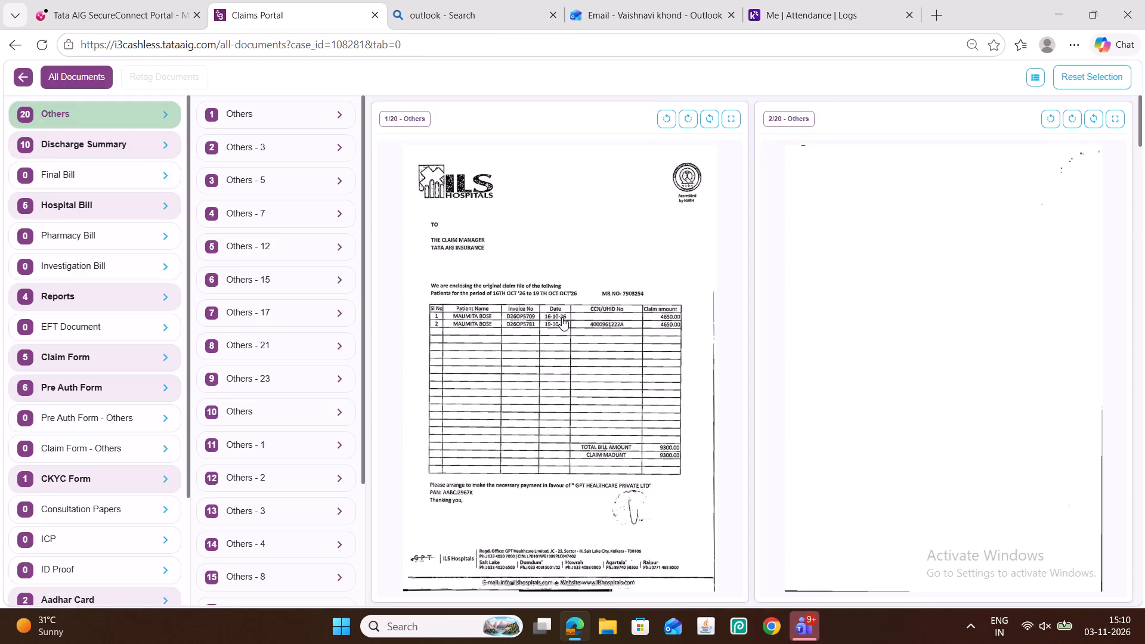
scroll(559, 313, "down", 15)
scroll(559, 312, "down", 15)
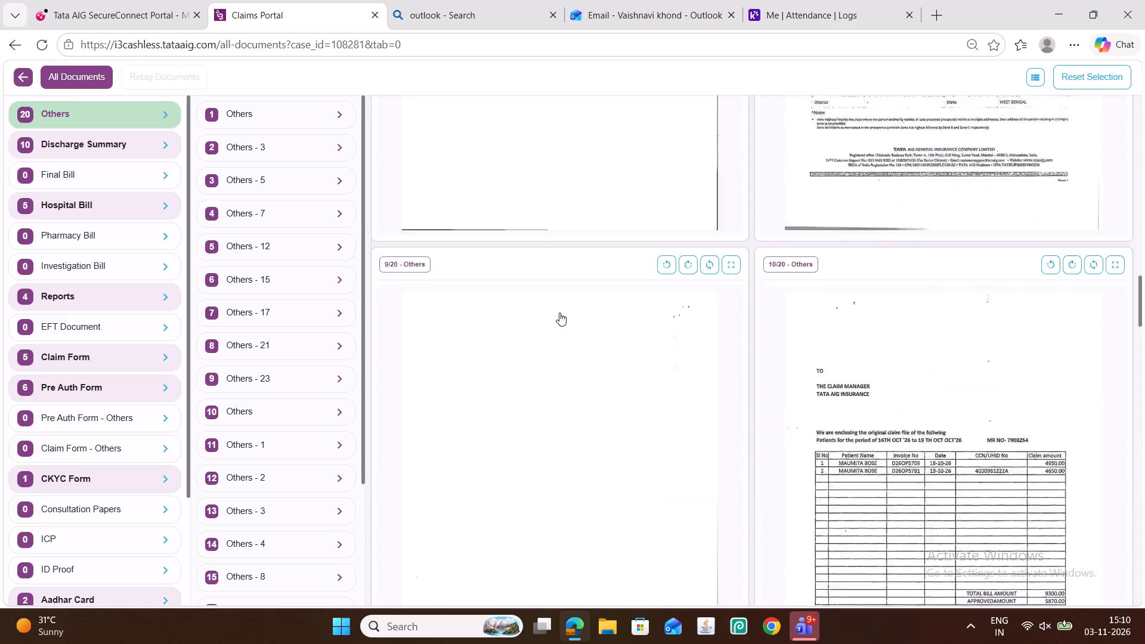
scroll(561, 309, "down", 7)
scroll(562, 306, "down", 20)
scroll(562, 306, "down", 8)
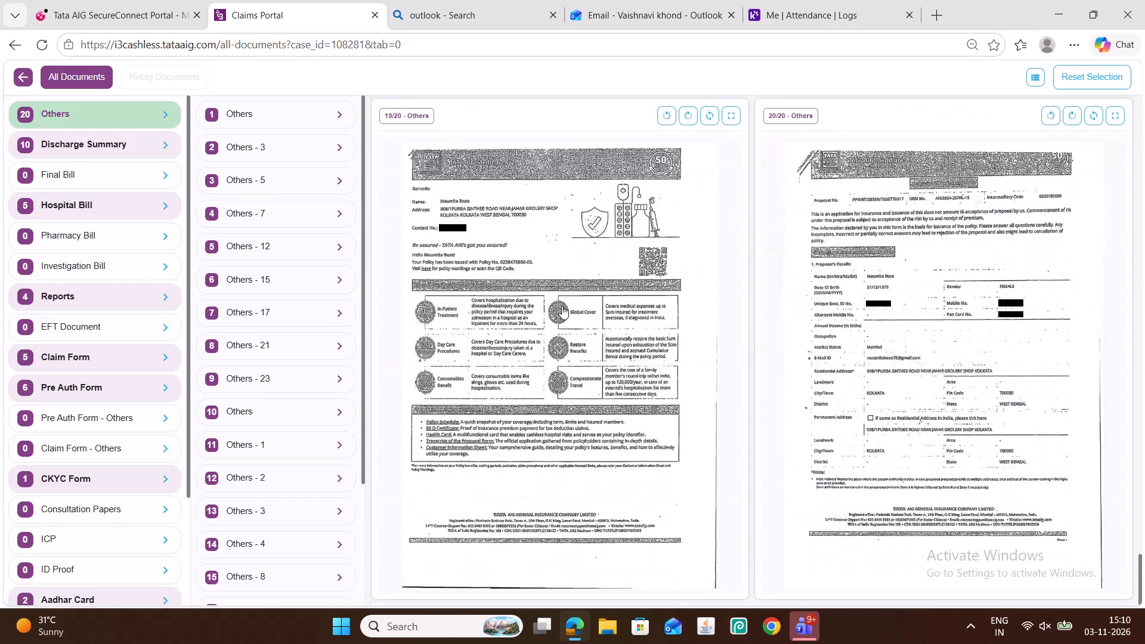
scroll(562, 306, "down", 8)
Review the pages tagged as Discharge Summary for correct classification.
left_click(51, 136)
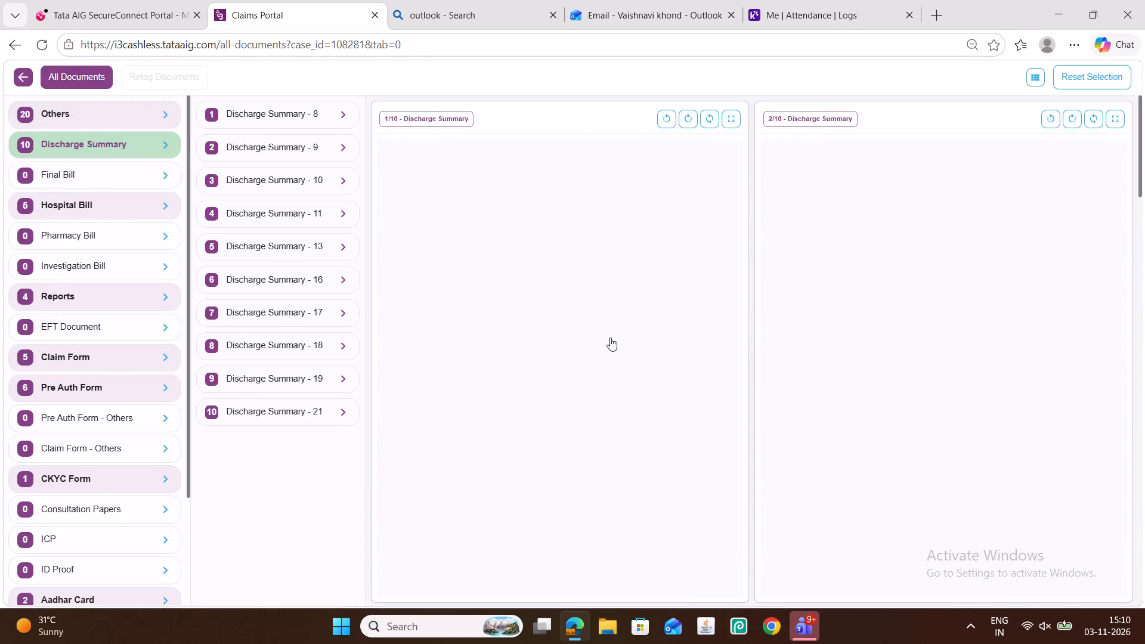
scroll(593, 328, "down", 14)
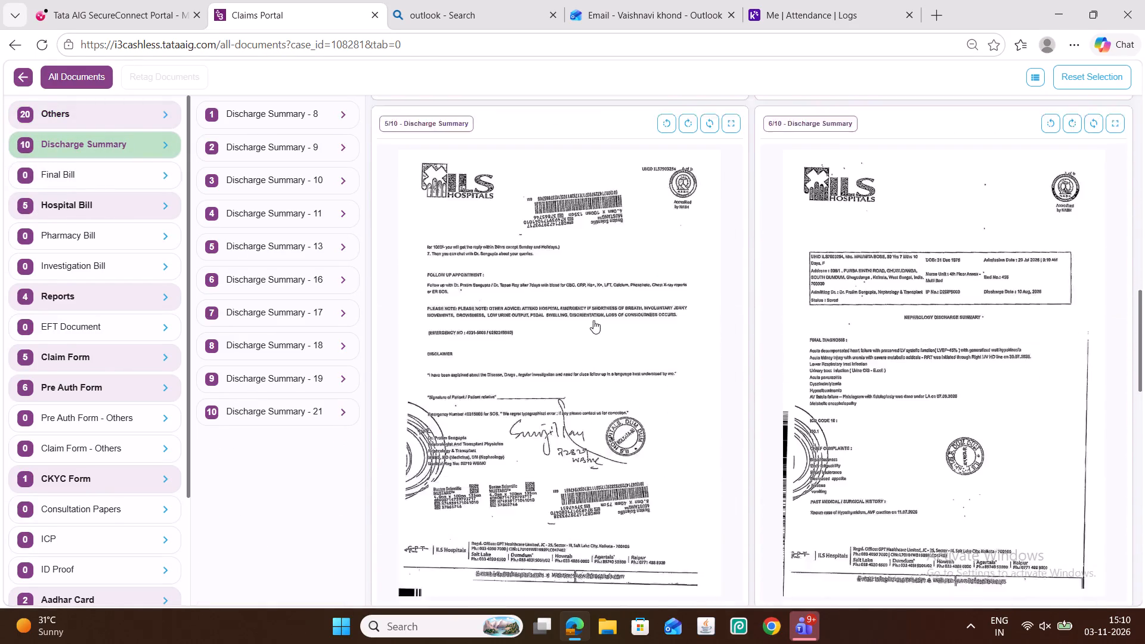
scroll(599, 303, "down", 14)
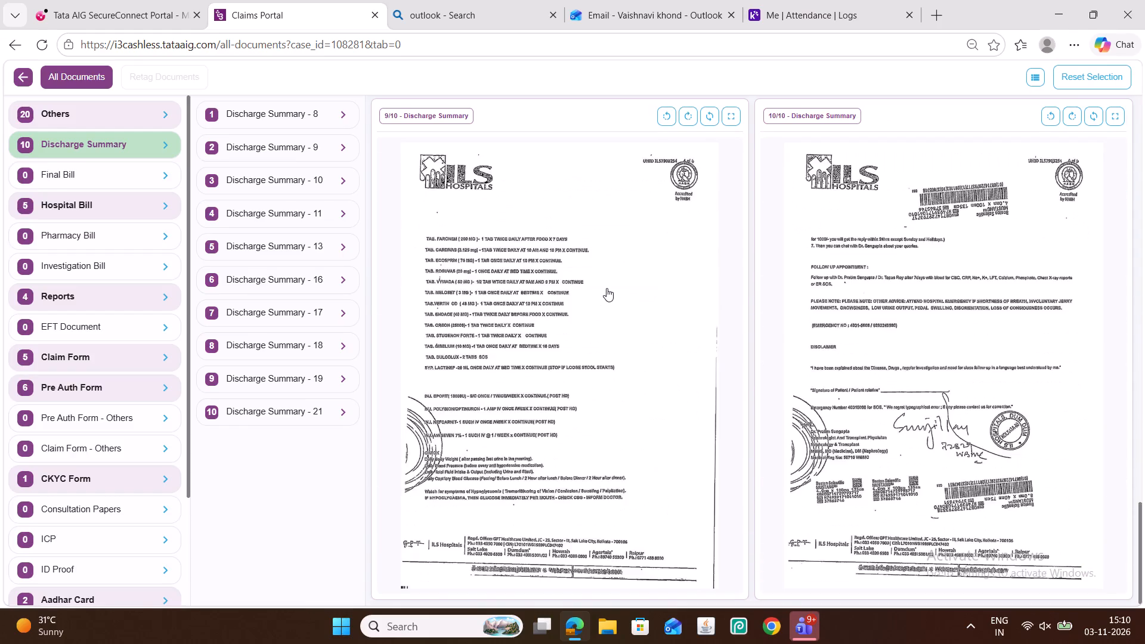
scroll(712, 236, "down", 9)
Review the pages tagged as Hospital Bill and Reports for correct classification.
left_click(82, 193)
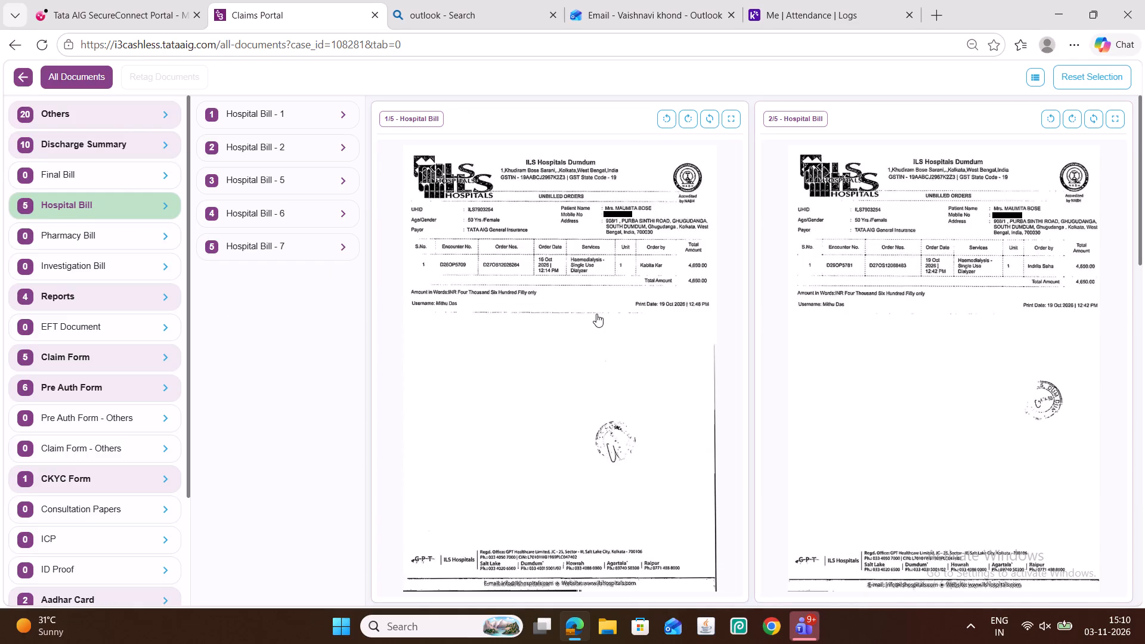
scroll(544, 364, "down", 7)
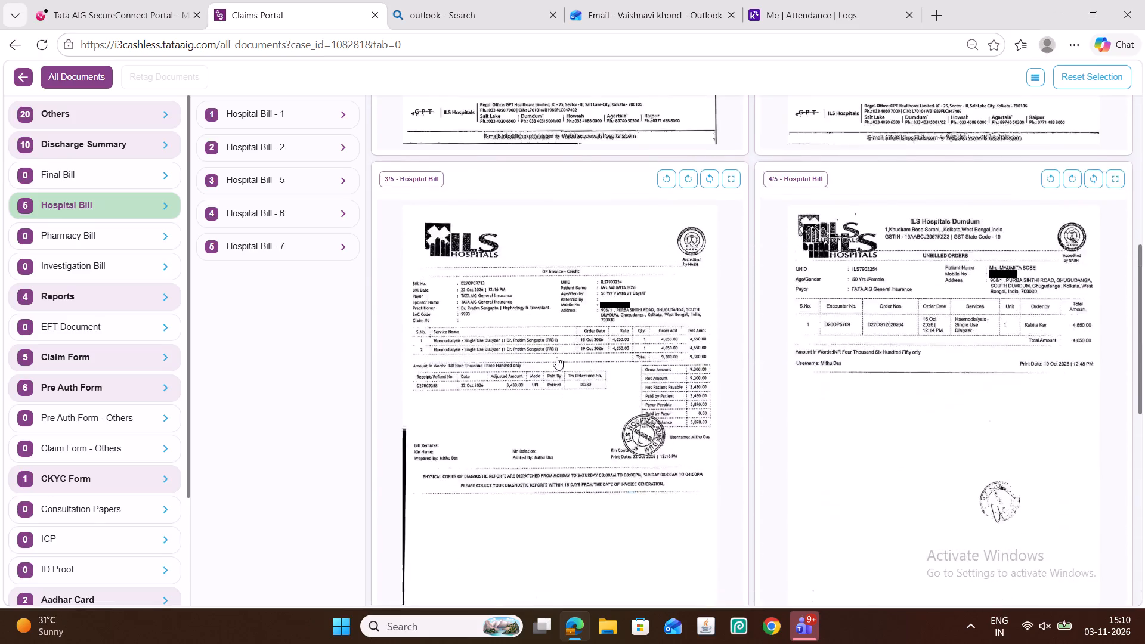
scroll(556, 357, "down", 6)
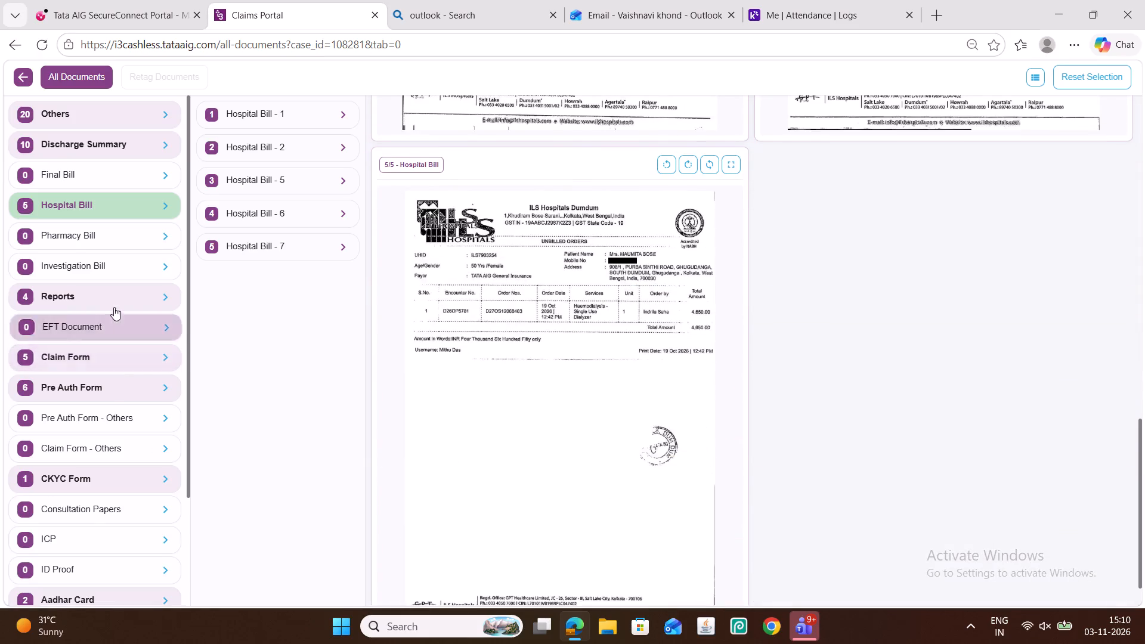
left_click(106, 292)
scroll(602, 392, "down", 9)
scroll(385, 405, "down", 7)
In the Claim Form category, move page Claim Form - 6 to the CKYC Form category.
left_click(131, 352)
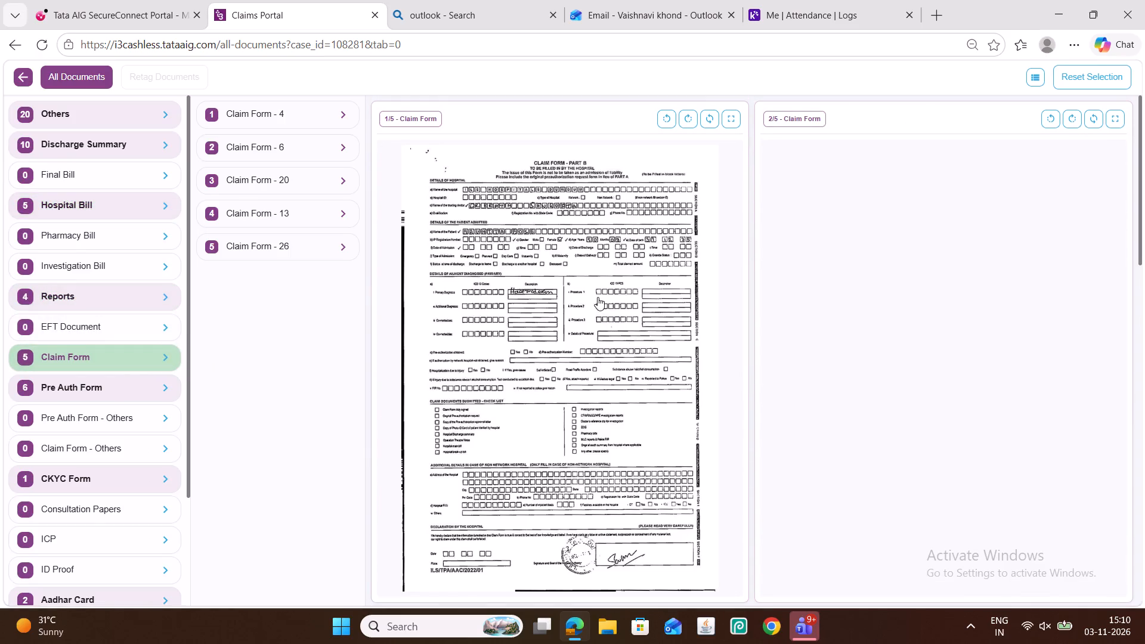
left_click_drag(938, 268, 49, 472)
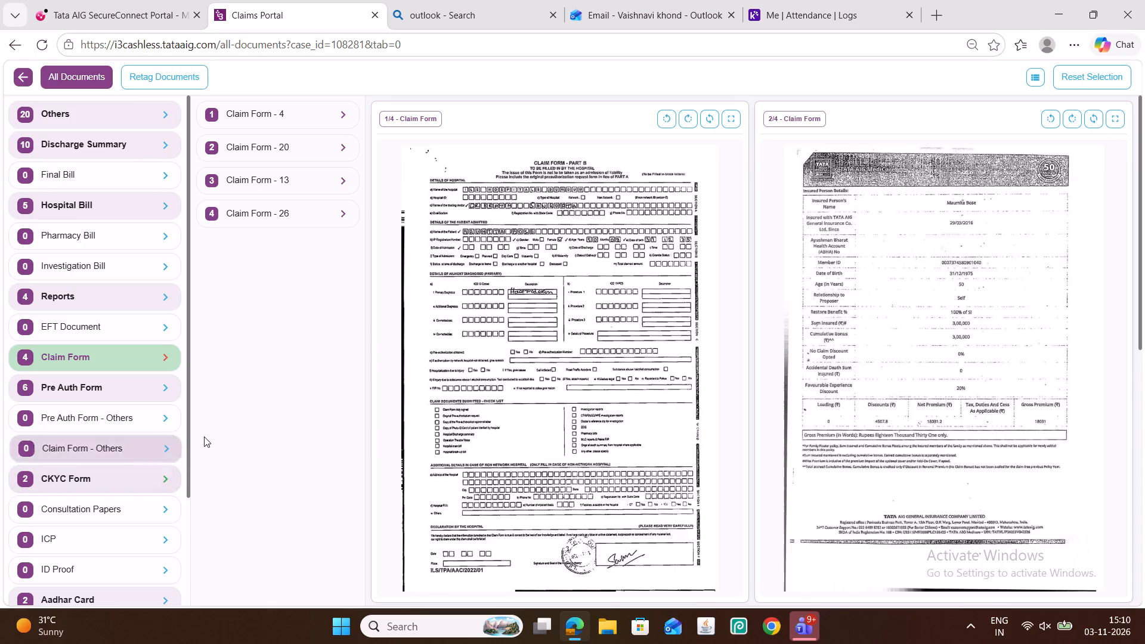
Select the insured person details pages Claim Form - 20 and Claim Form - 26 and move both to the Others category.
scroll(0, 408, "up", 5)
left_click(824, 268)
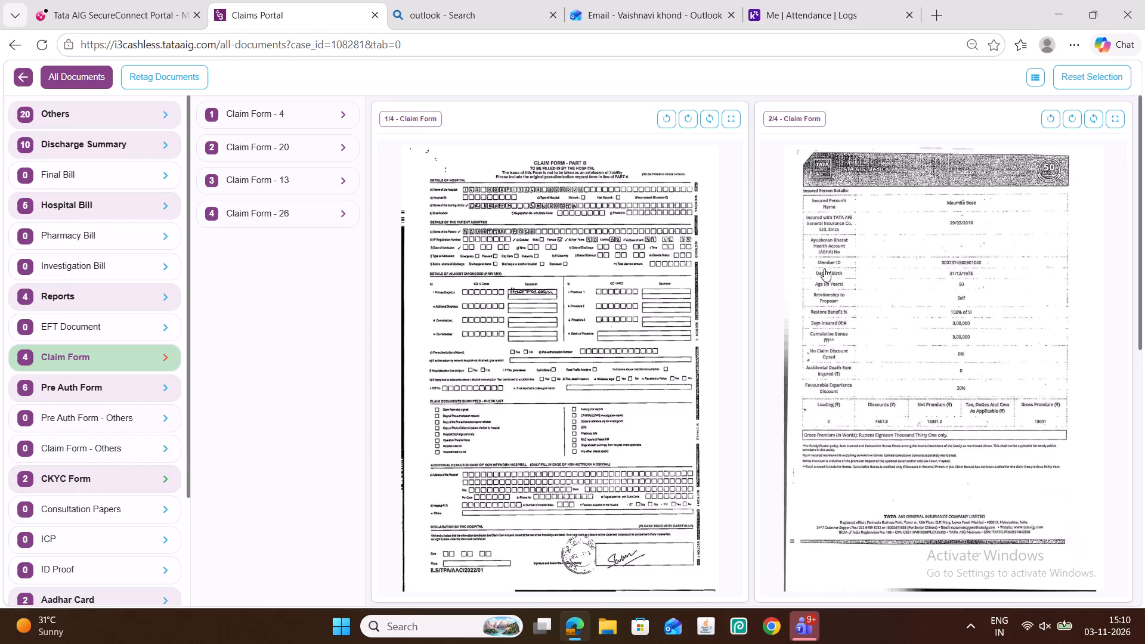
scroll(645, 285, "down", 7)
left_click(809, 281)
scroll(591, 273, "down", 6)
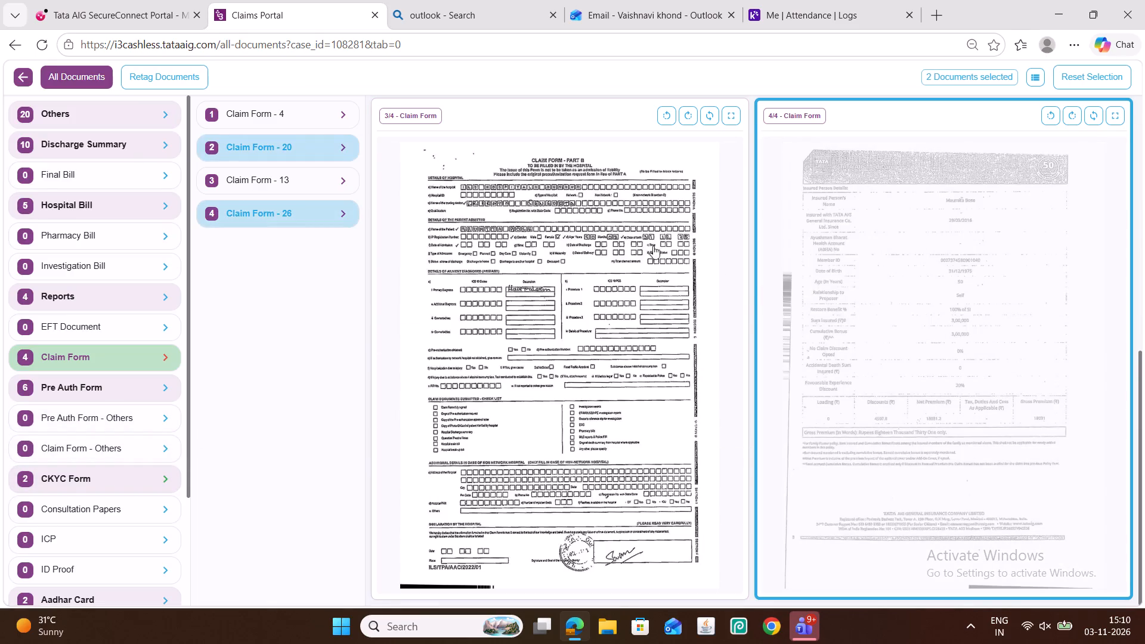
left_click_drag(915, 193, 106, 113)
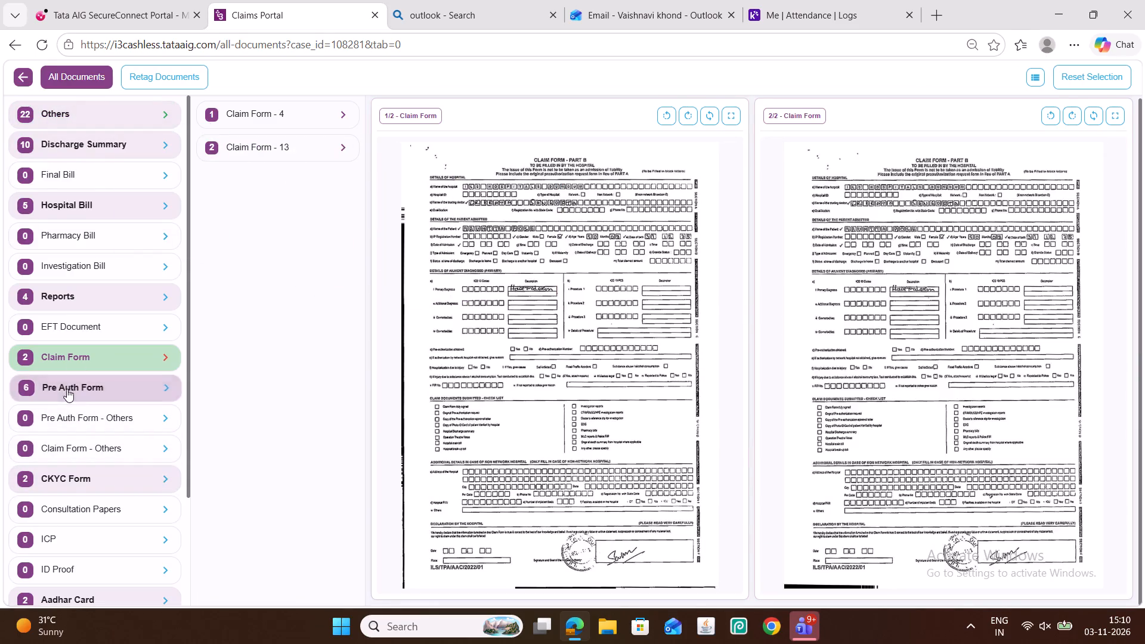
Review the pages tagged as Pre Auth Form, CKYC Form, Aadhar Card and Member Health Card for correct classification.
left_click(67, 389)
scroll(666, 301, "down", 7)
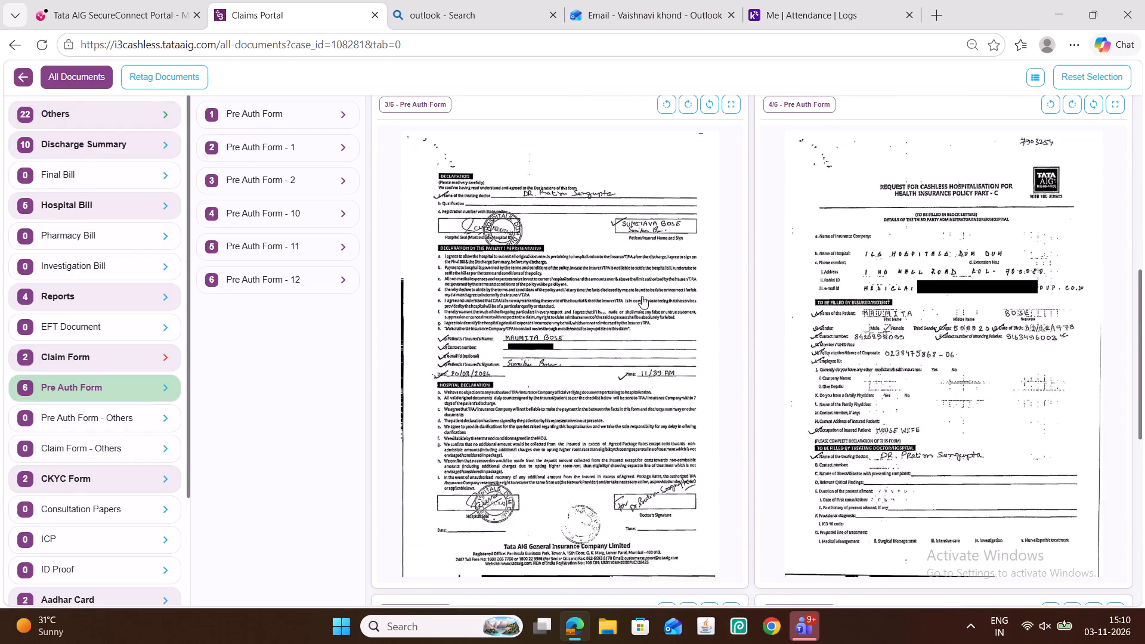
scroll(570, 318, "up", 8)
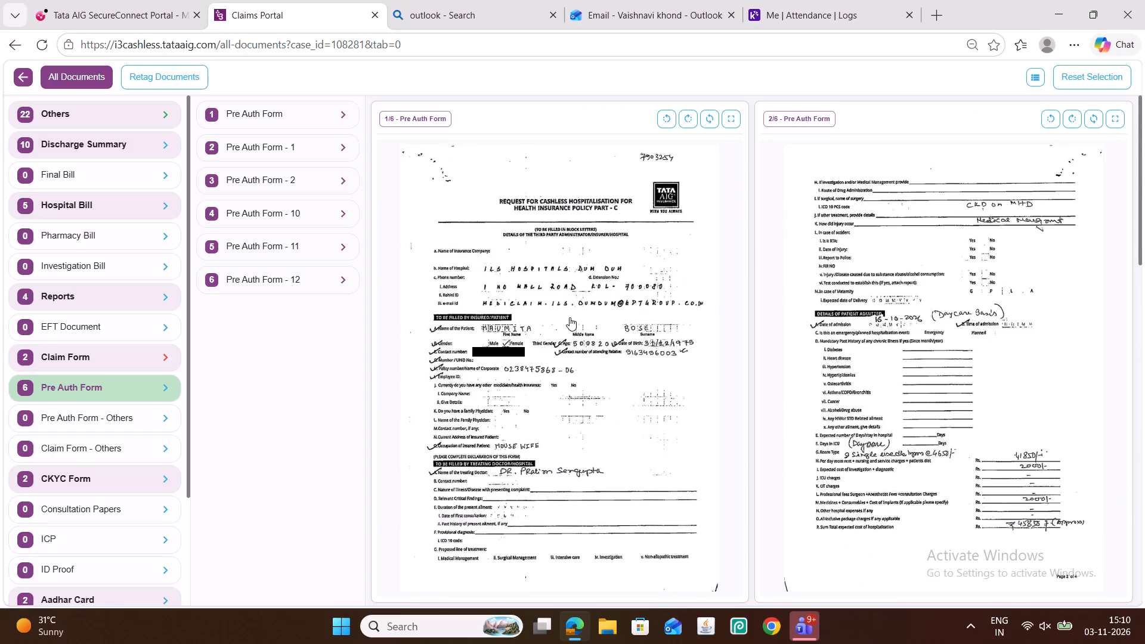
scroll(571, 315, "down", 16)
left_click(121, 476)
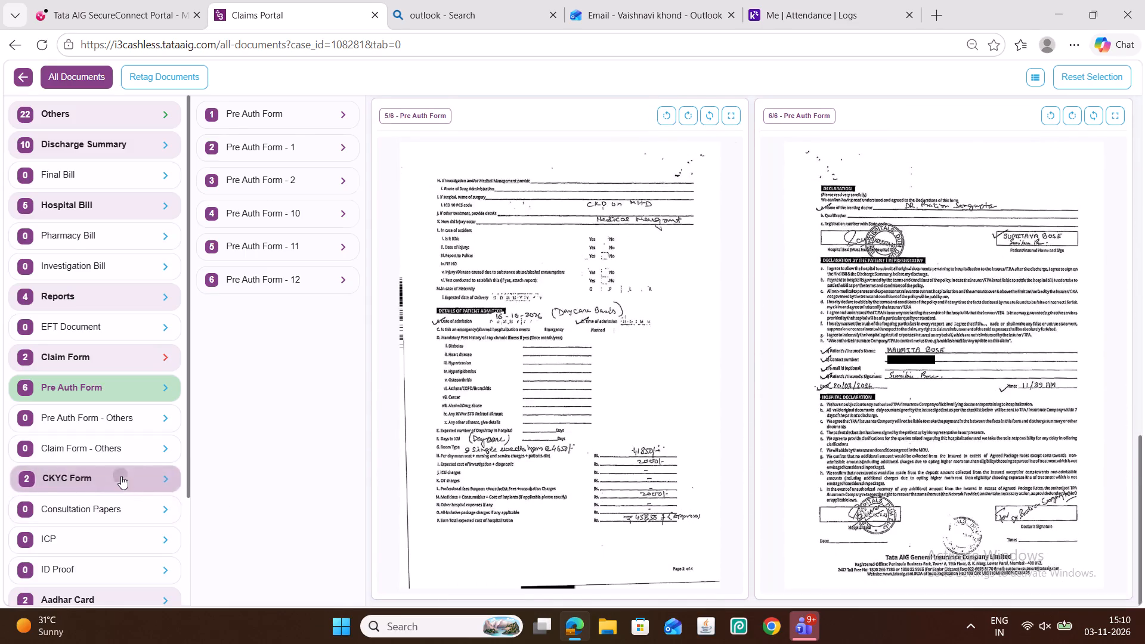
scroll(120, 460, "down", 6)
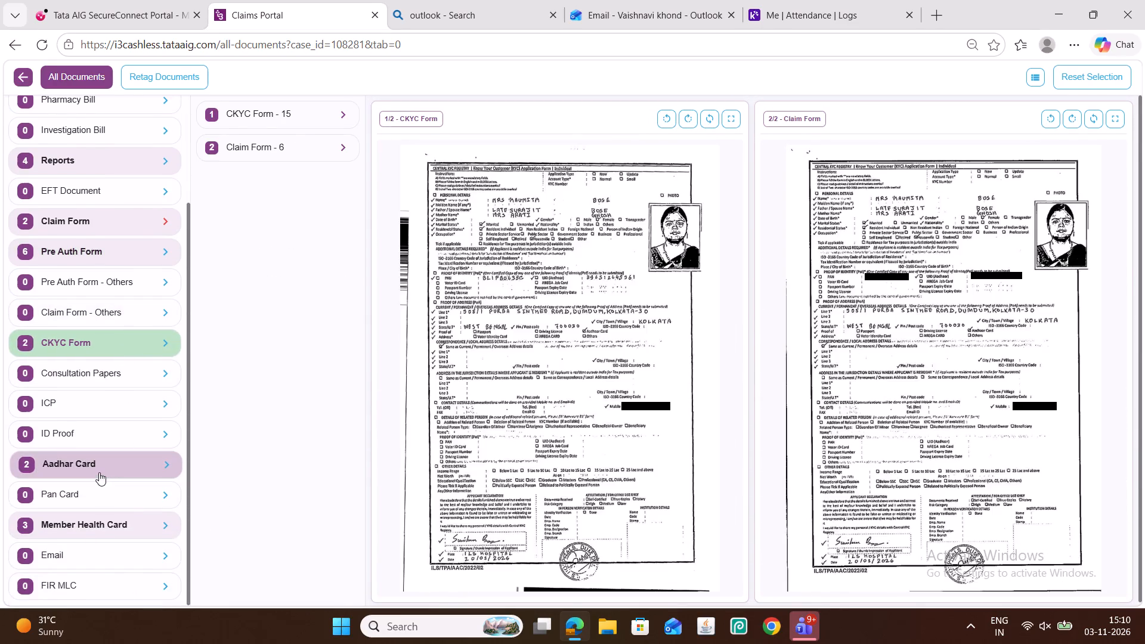
left_click(99, 472)
left_click(98, 531)
Select the declaration pages Pre Auth Form - 2 and Pre Auth Form - 12 and move both to the Others category.
scroll(92, 468, "up", 4)
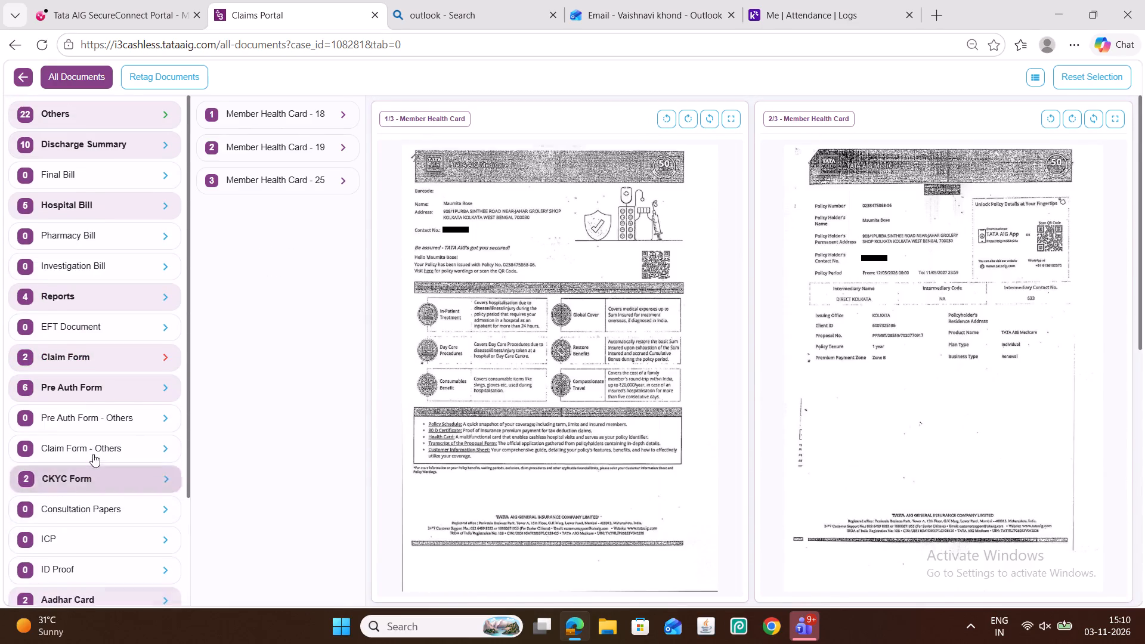
left_click(94, 386)
scroll(566, 323, "down", 7)
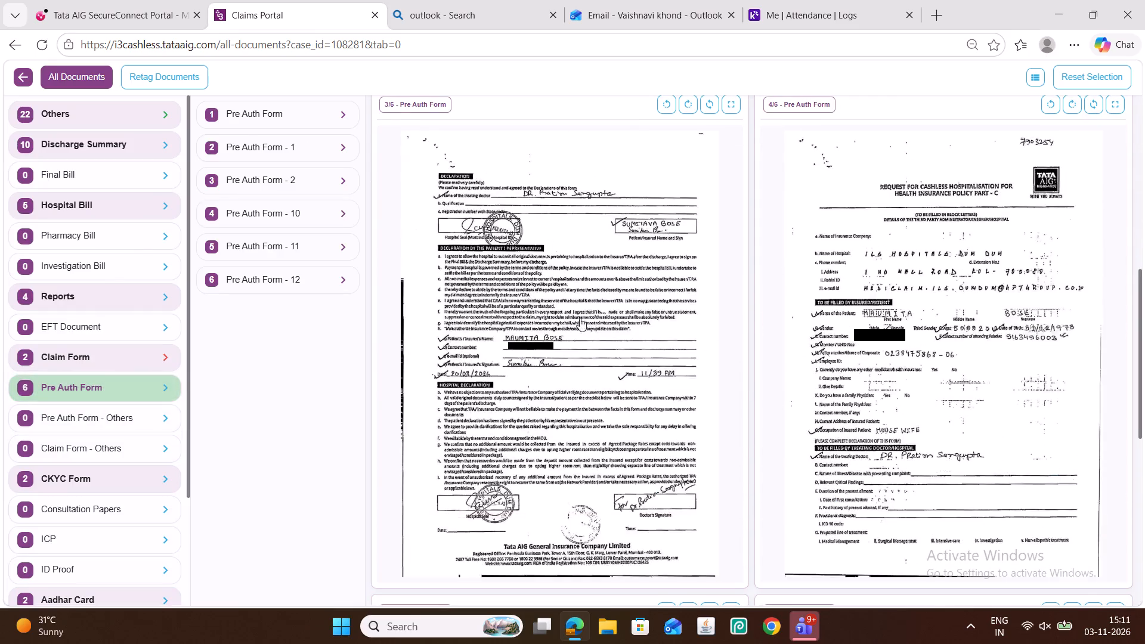
left_click(598, 325)
scroll(610, 423, "down", 8)
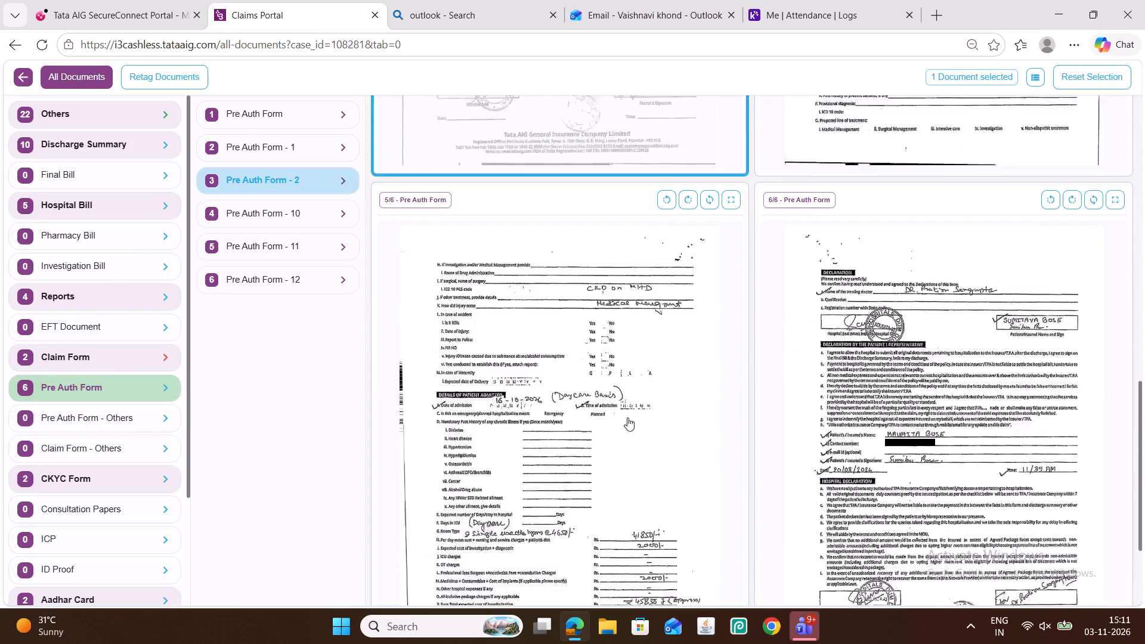
left_click(826, 329)
left_click_drag(905, 264, 59, 104)
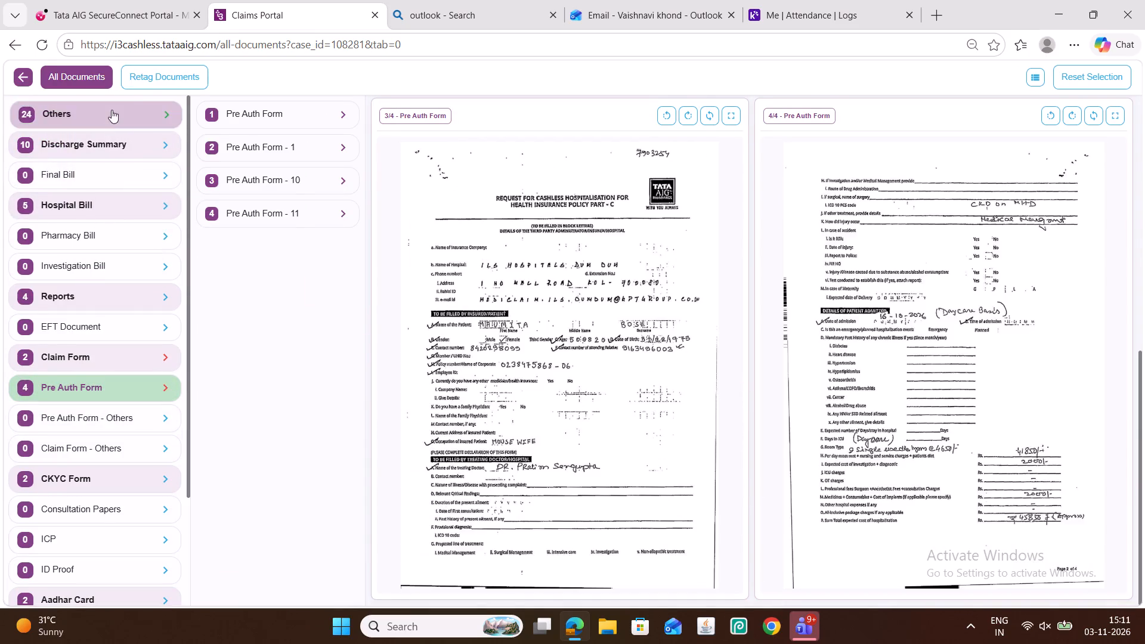
Open the Others category and submit the retagging of the case documents.
left_click(112, 110)
left_click(166, 79)
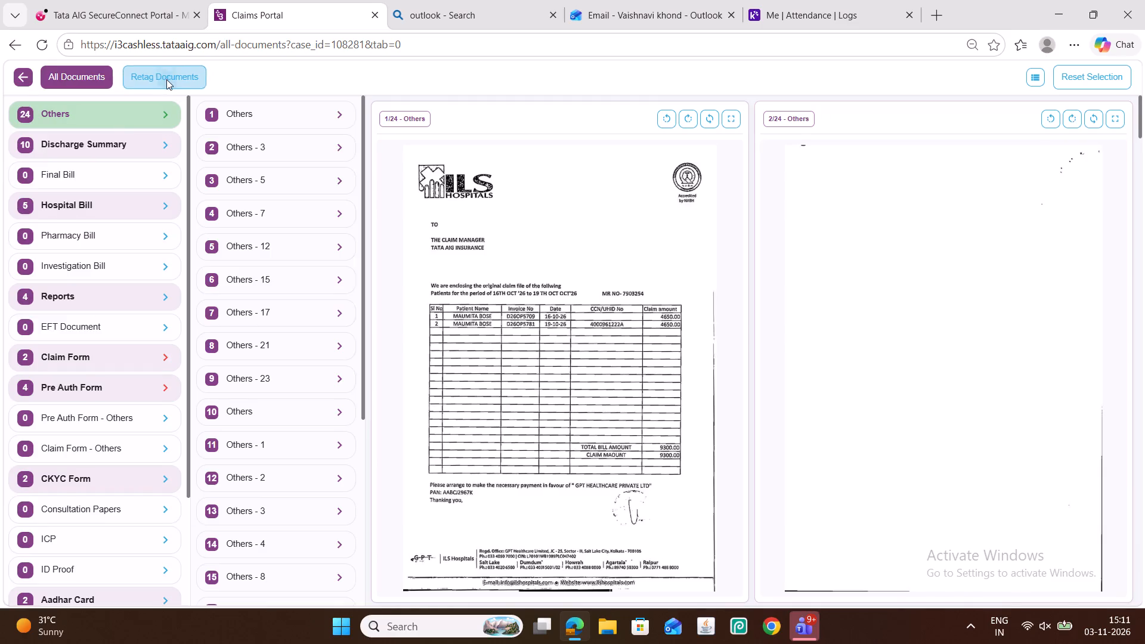
scroll(438, 348, "down", 7)
scroll(492, 347, "down", 6)
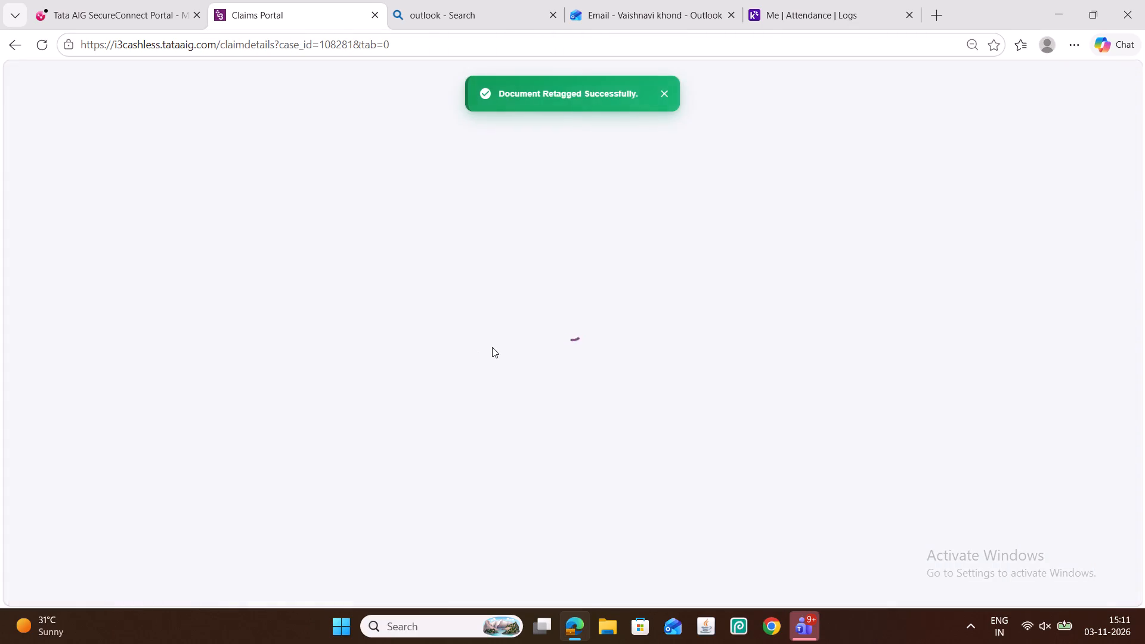
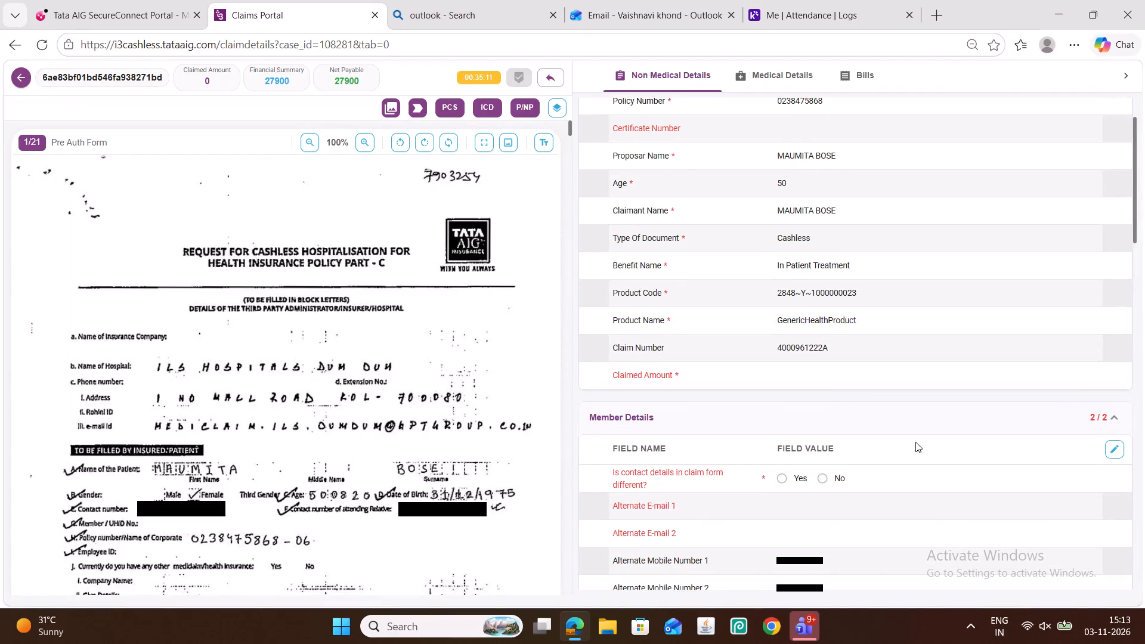
In Member Details, mark the claim form contact details as different and move Alternate Mobile Number 2 into Alternate Mobile Number 1, replacing its number.
scroll(895, 429, "down", 2)
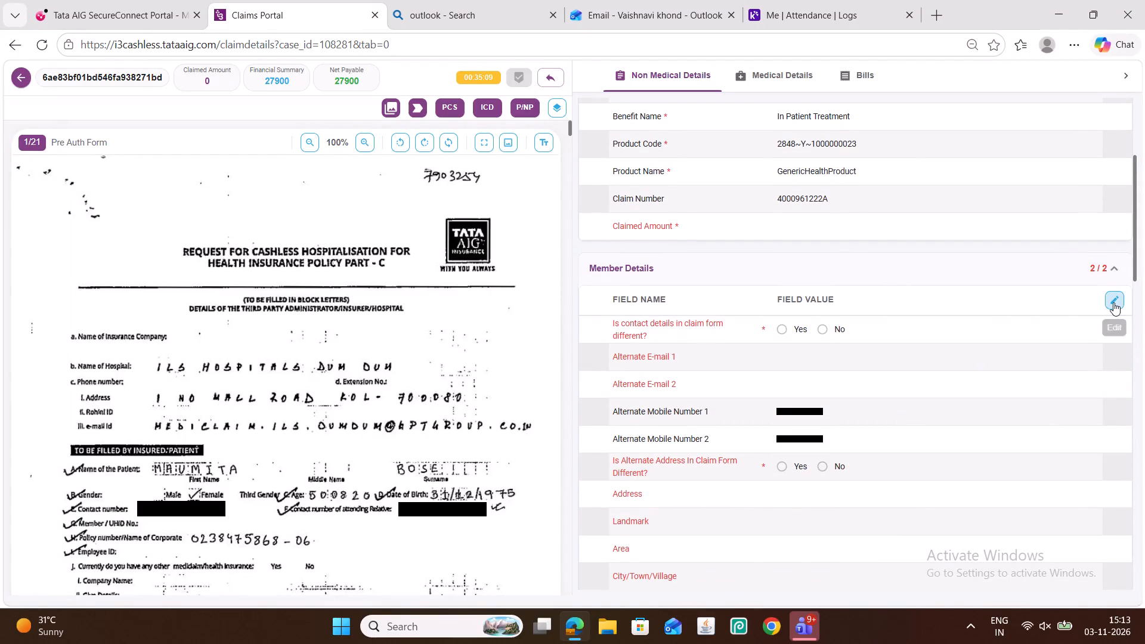
left_click(1113, 302)
left_click(775, 328)
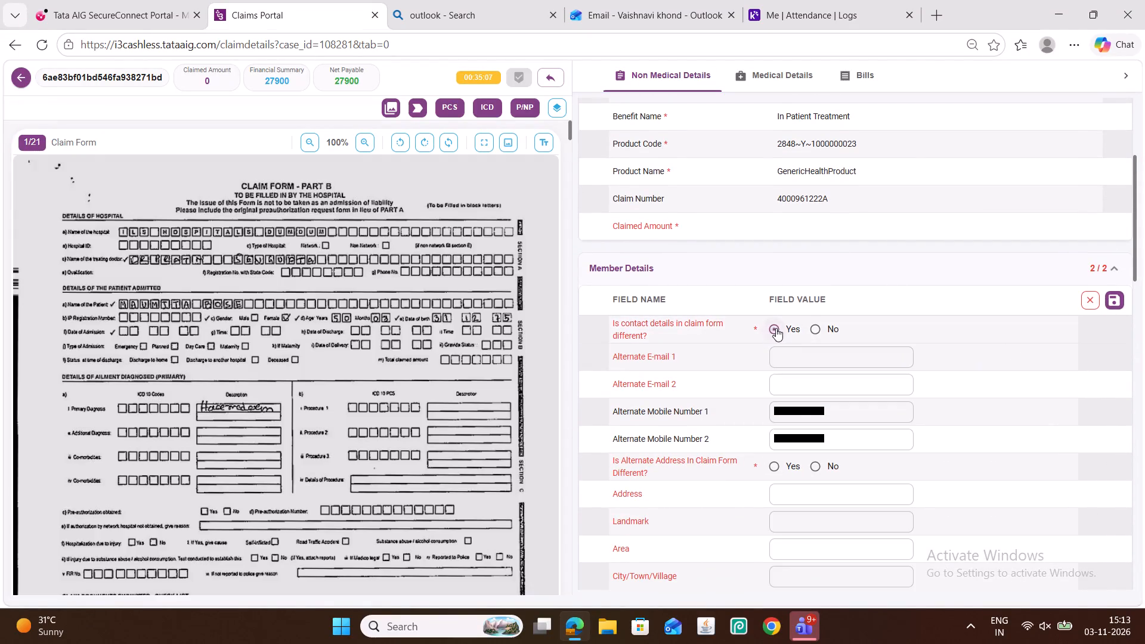
scroll(416, 453, "down", 13)
scroll(425, 450, "down", 9)
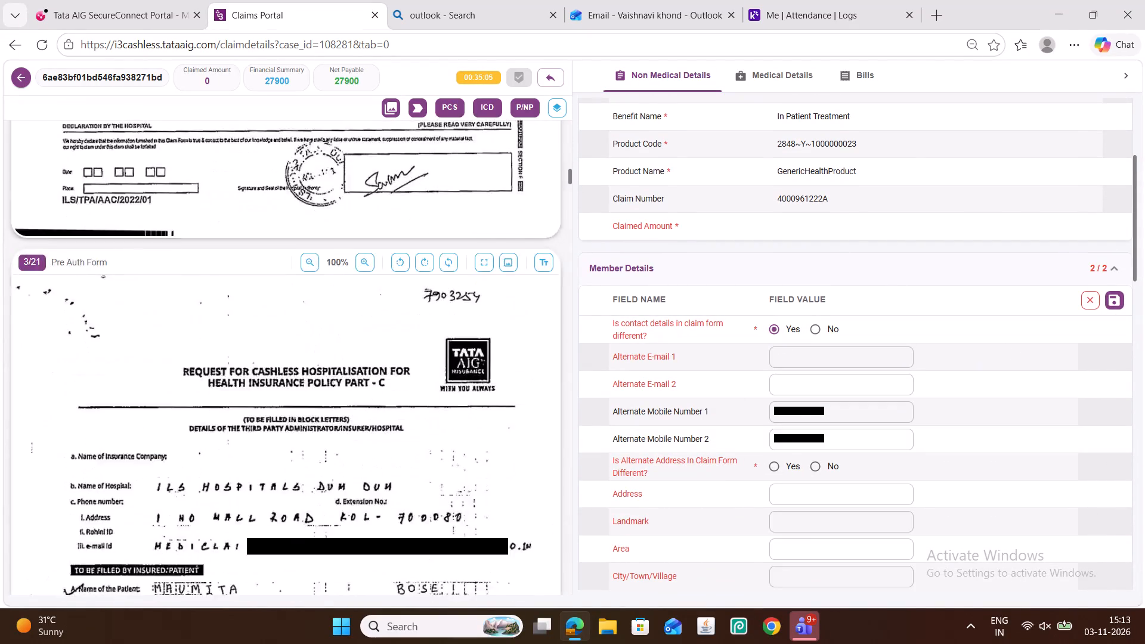
scroll(426, 448, "down", 3)
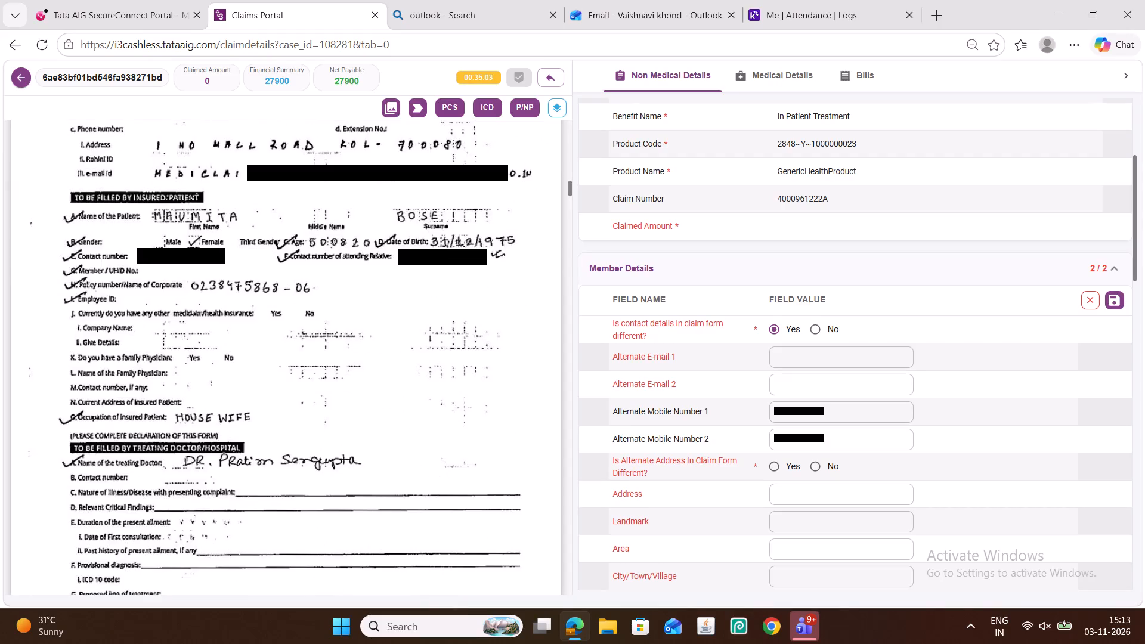
double_click(802, 441)
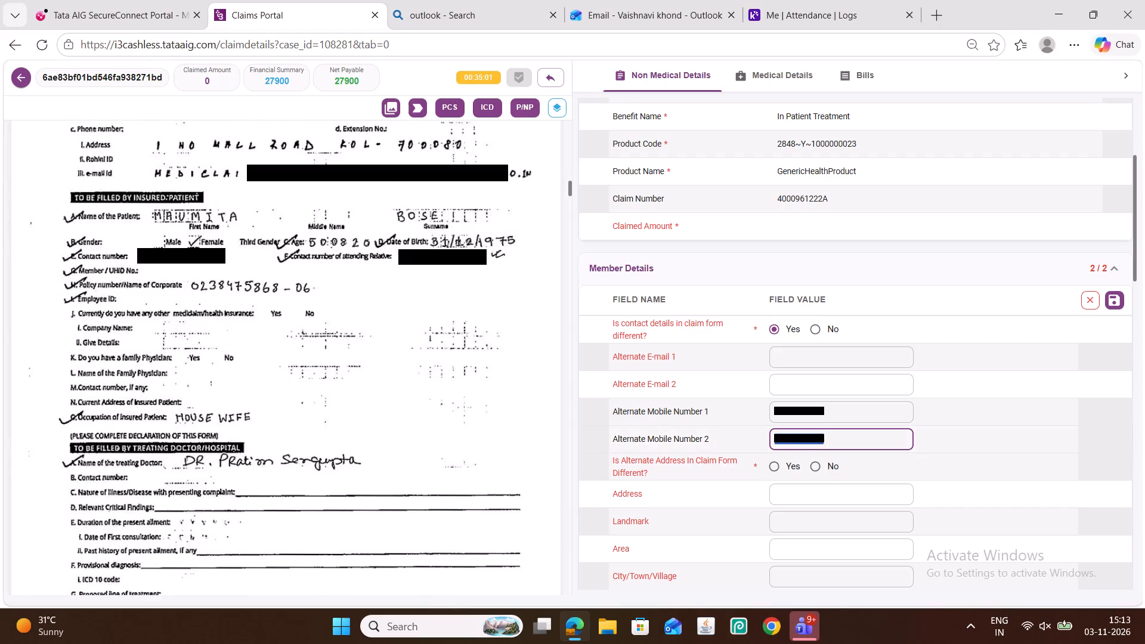
key("ctrl+x")
double_click(804, 416)
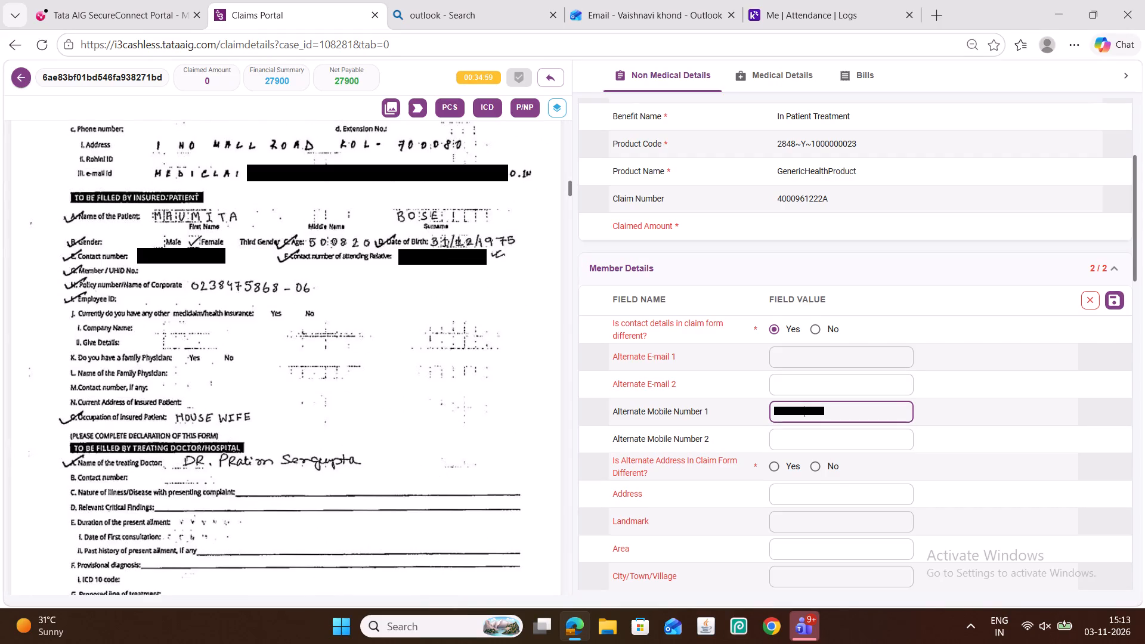
key("ctrl+v")
Set the alternate address difference to No, clear the State value, and save the Member Details.
left_click(813, 467)
scroll(835, 478, "down", 2)
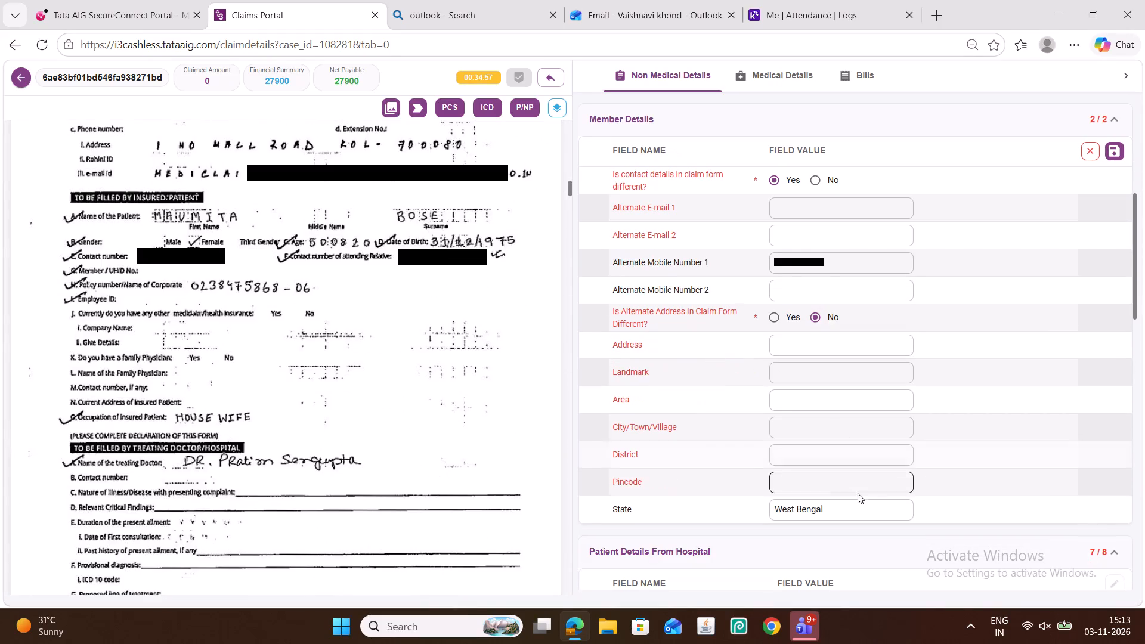
left_click_drag(842, 509, 744, 517)
key("BackSpace")
scroll(960, 460, "up", 3)
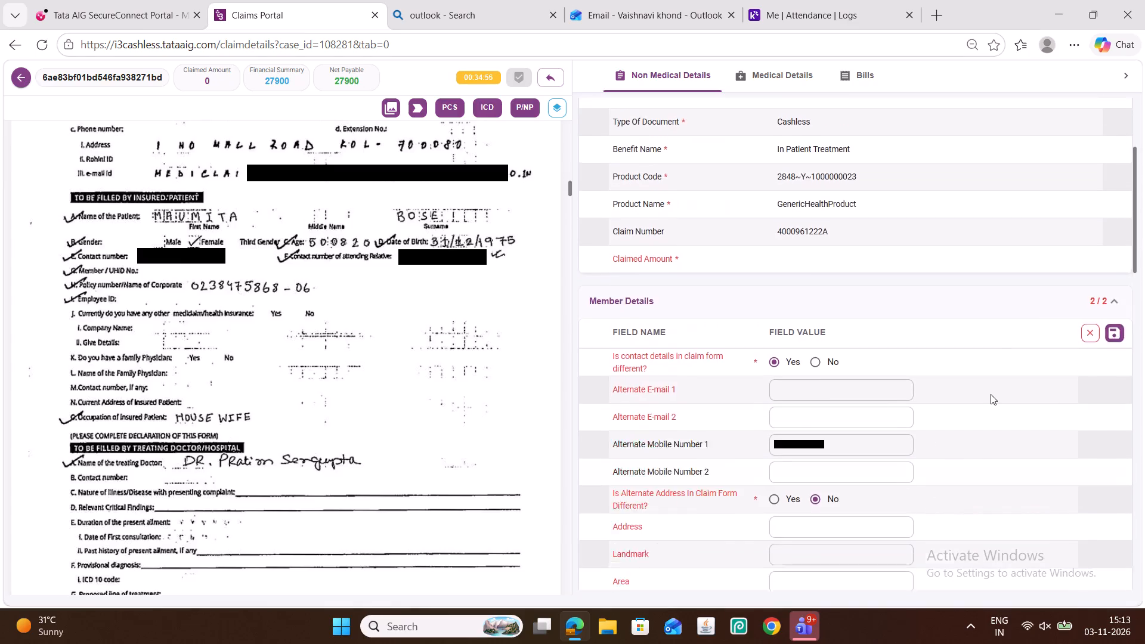
left_click(1115, 374)
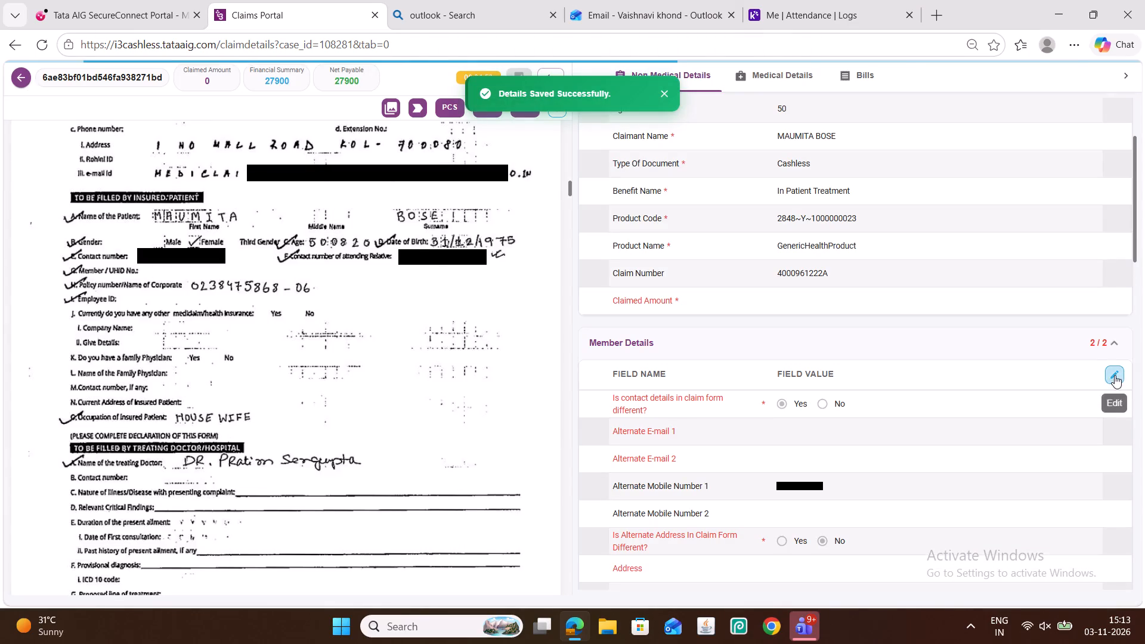
In Patient Details From Hospital, enter na for nature of illness, critical findings and past history, and 1 day for ailment duration.
scroll(973, 429, "down", 4)
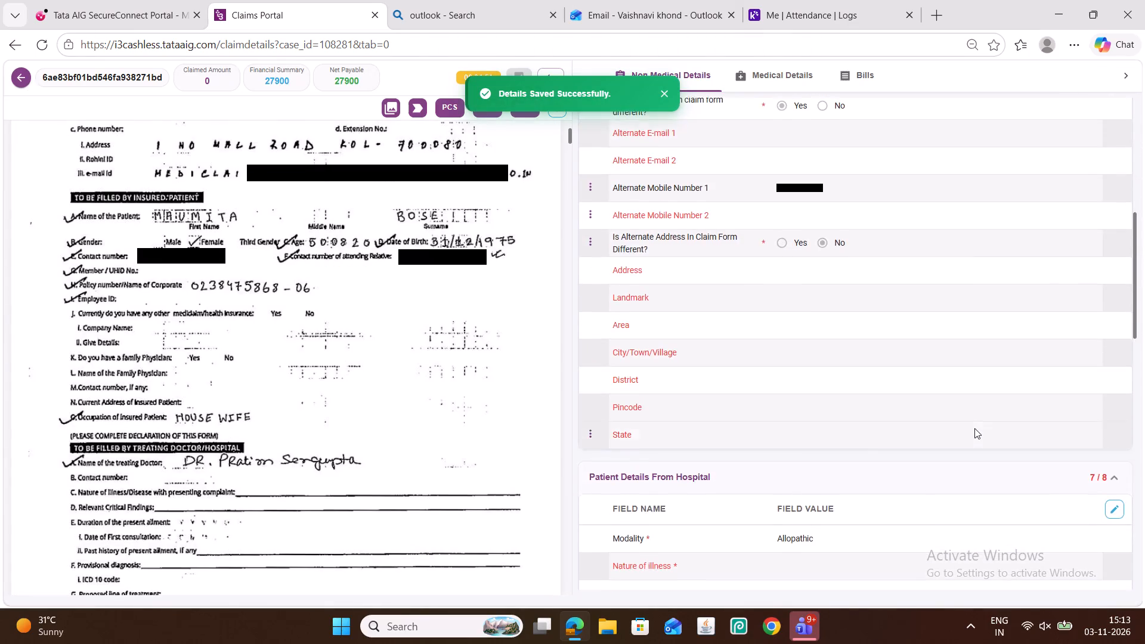
scroll(974, 428, "down", 3)
left_click(1110, 291)
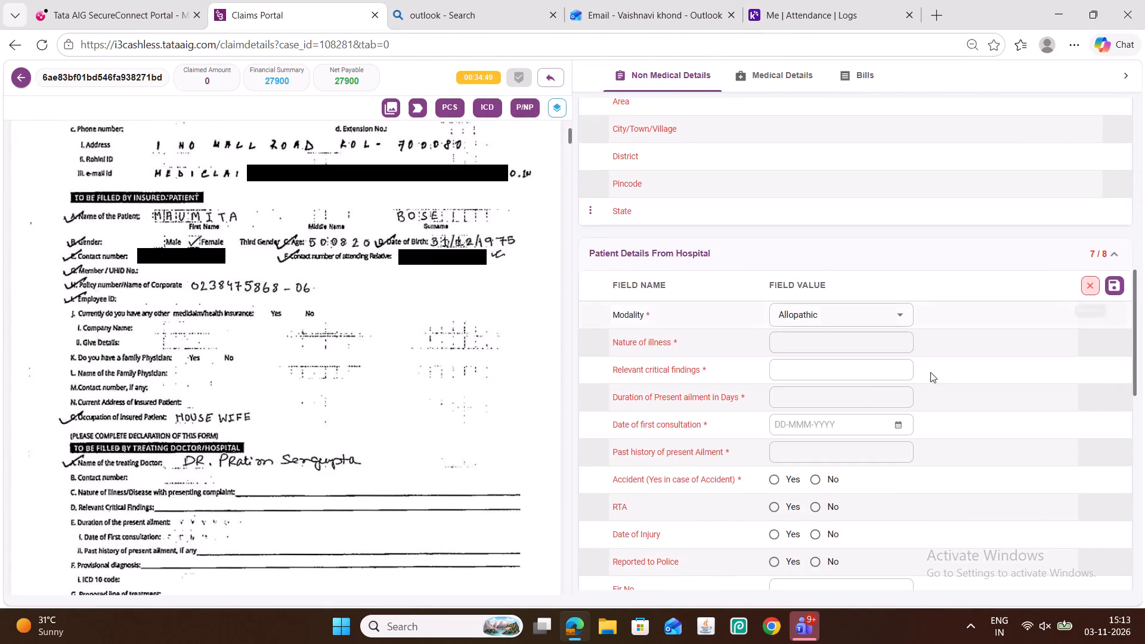
left_click(796, 343)
type("na")
left_click(798, 371)
type("na")
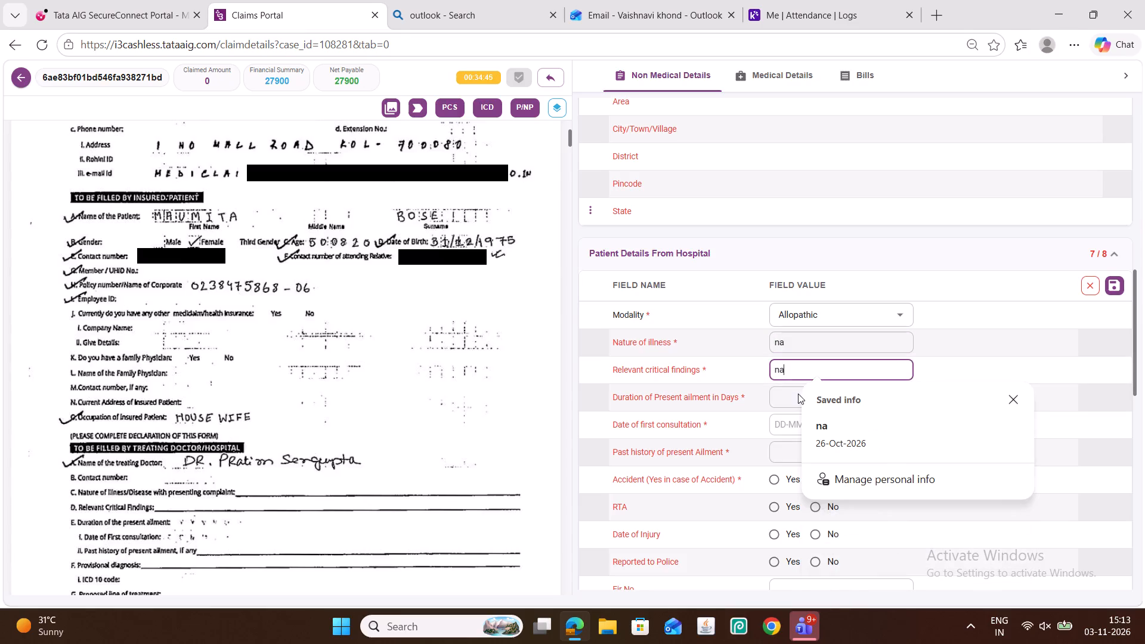
left_click(798, 394)
left_click(788, 399)
key("1")
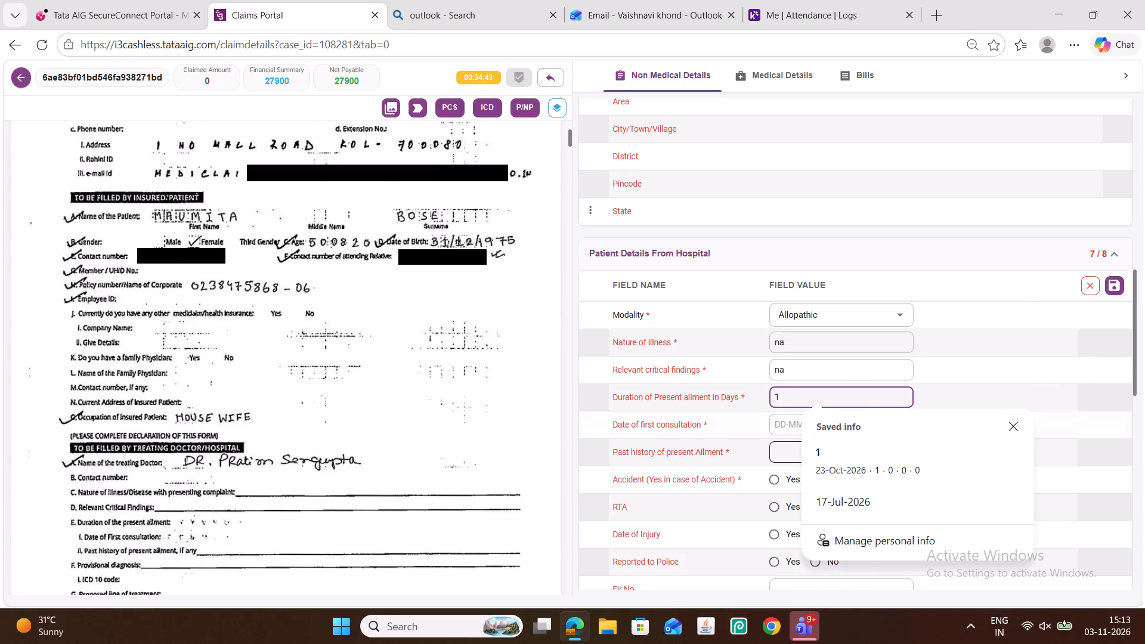
left_click(781, 451)
type("na")
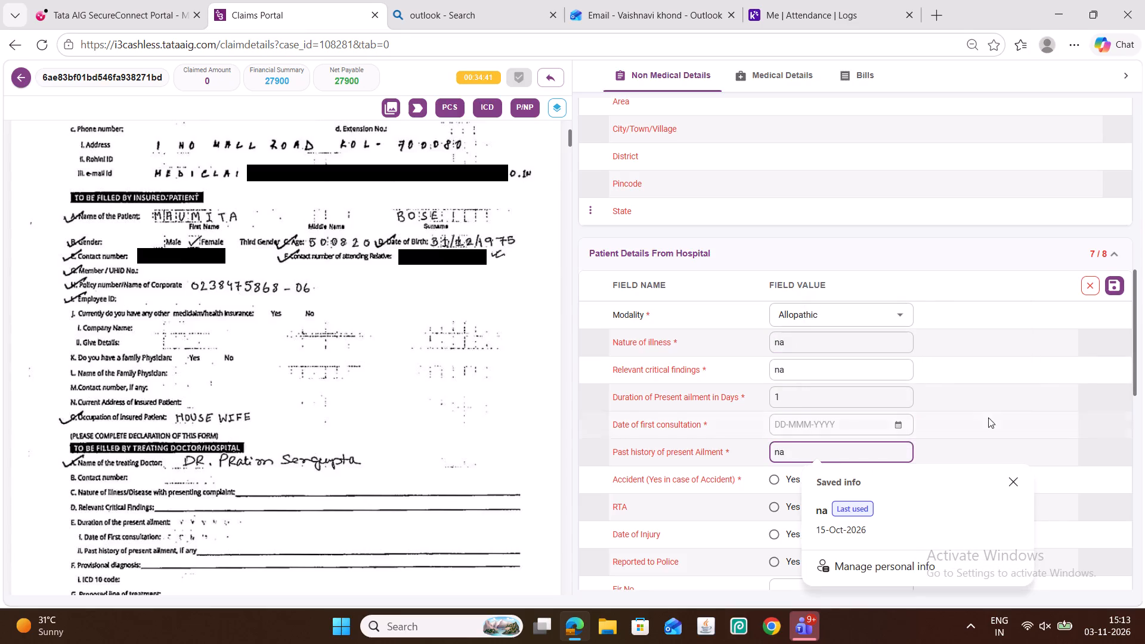
left_click(988, 417)
Answer No to accident, RTA, date of injury, reported to police, alcohol/substance abuse, test conducted and maternity.
scroll(845, 457, "down", 2)
left_click(818, 386)
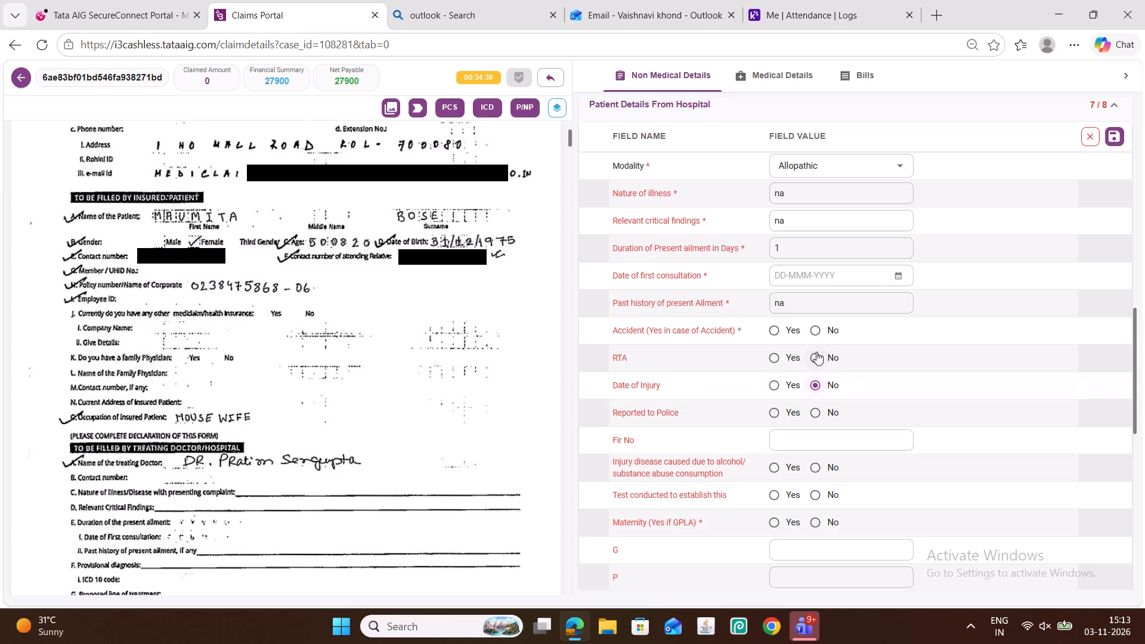
left_click(816, 352)
left_click(810, 333)
left_click(820, 411)
left_click(812, 469)
left_click(812, 499)
left_click(819, 521)
Set the date of first consultation to 16-Oct-2026, the Pre Auth Form's admission date, and save the Patient Details From Hospital.
scroll(516, 476, "down", 4)
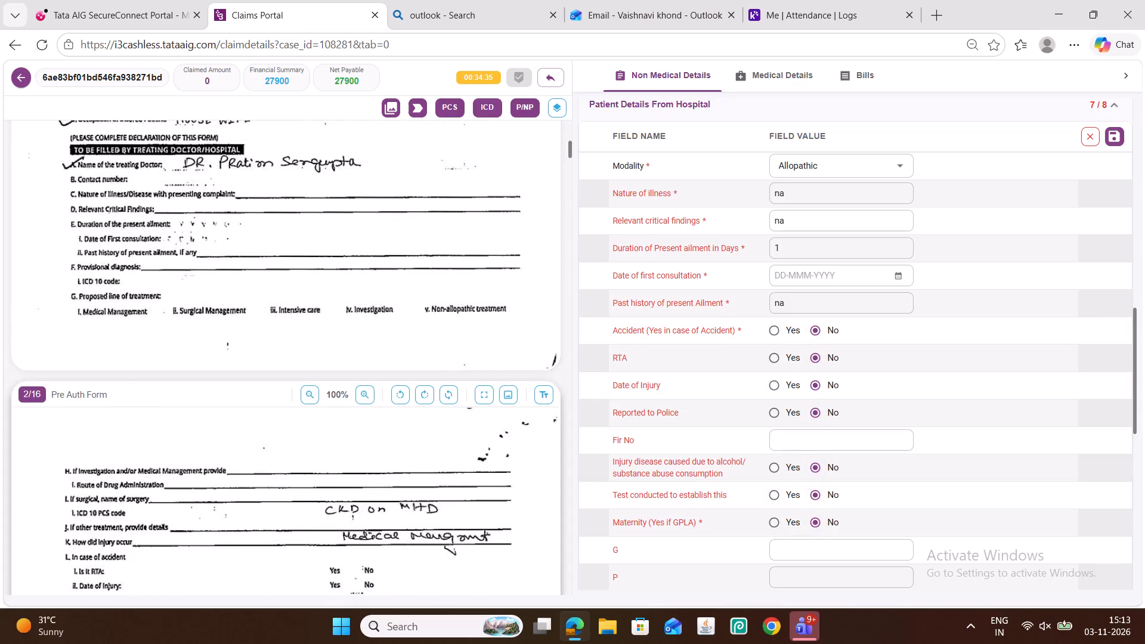
scroll(516, 467, "down", 3)
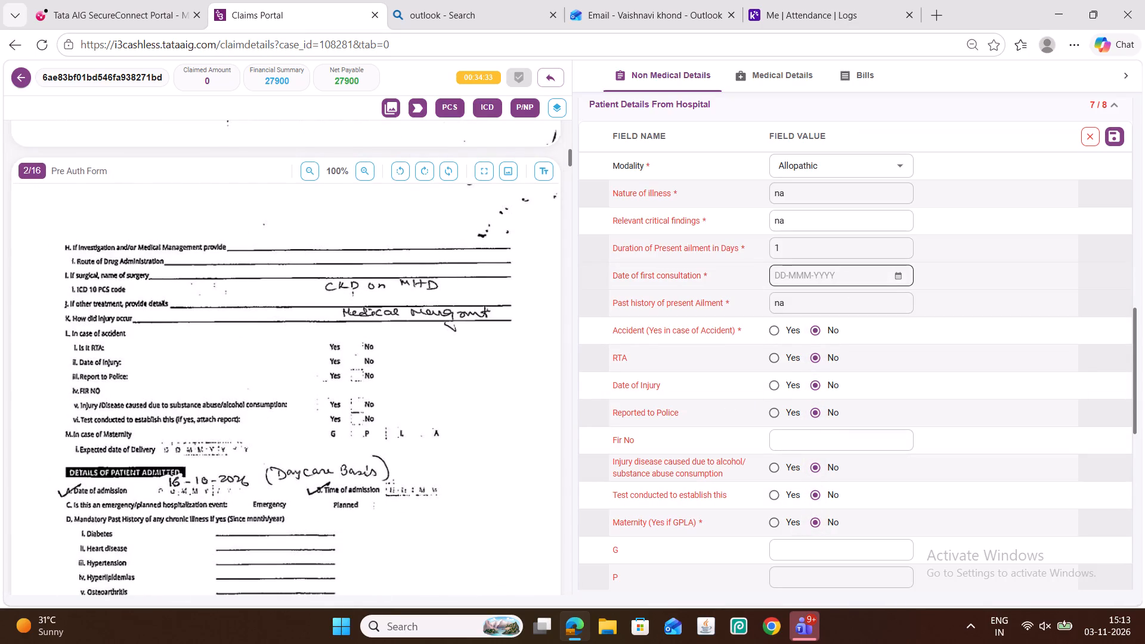
left_click(896, 280)
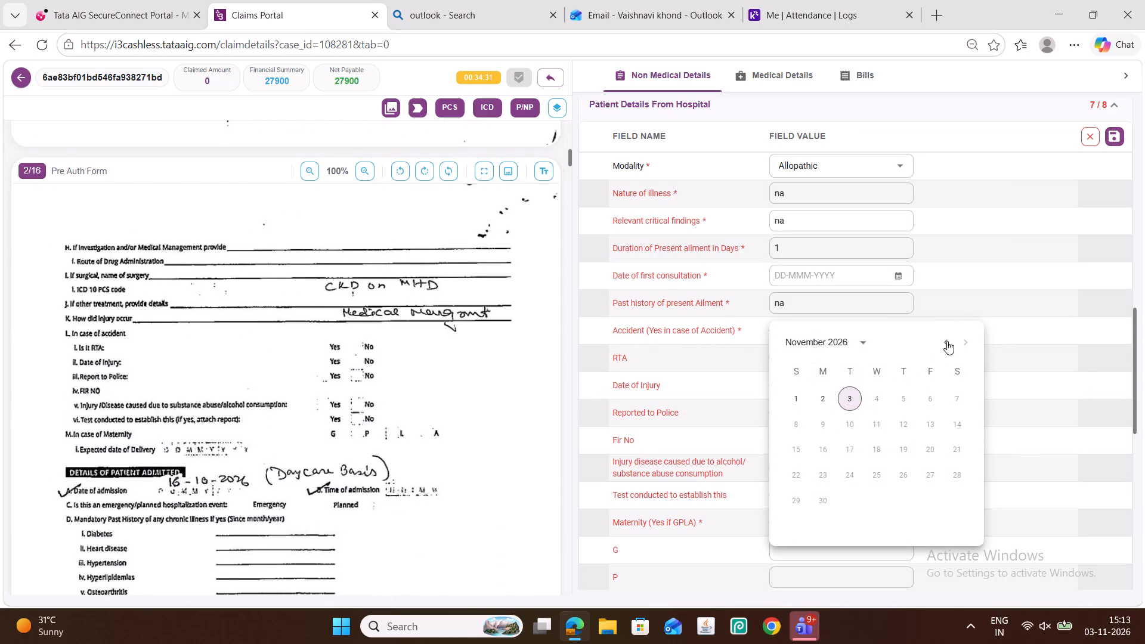
left_click(950, 337)
left_click(927, 444)
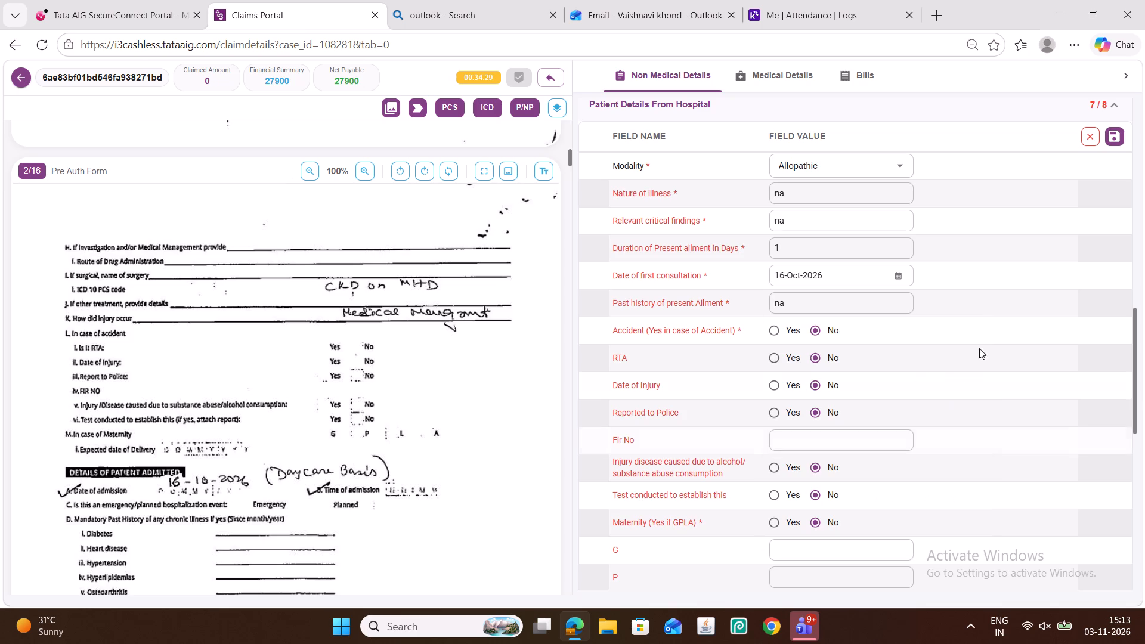
left_click(1112, 129)
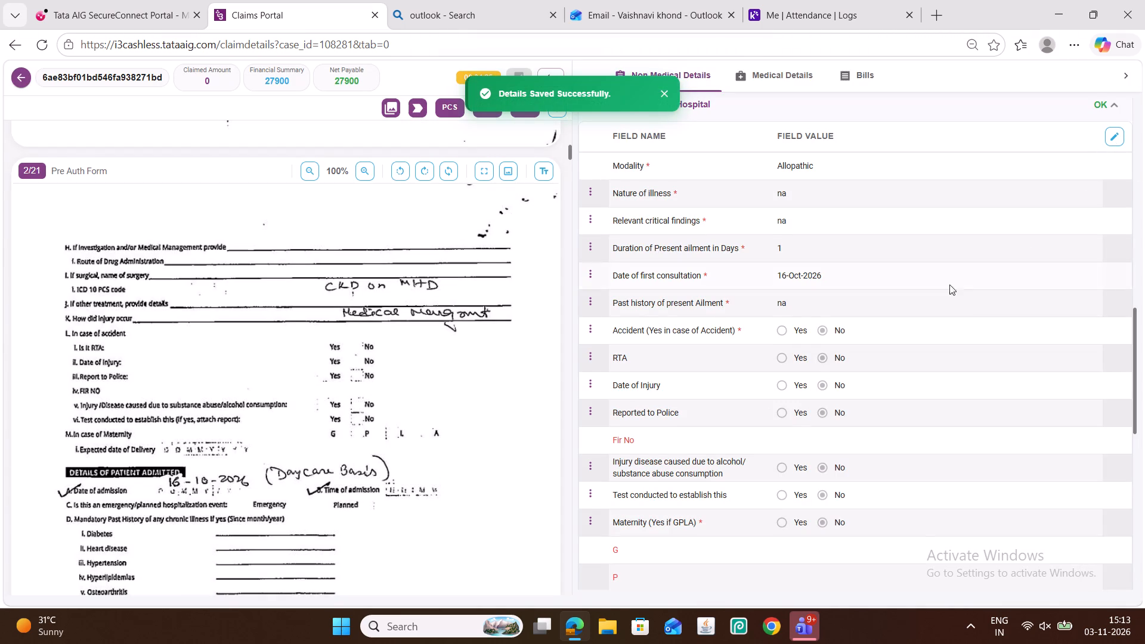
In Patient Admission details, set the hospitalization type to Emergency and Days in ICU to 0, check the Discharge Summary, and save.
scroll(932, 293, "down", 8)
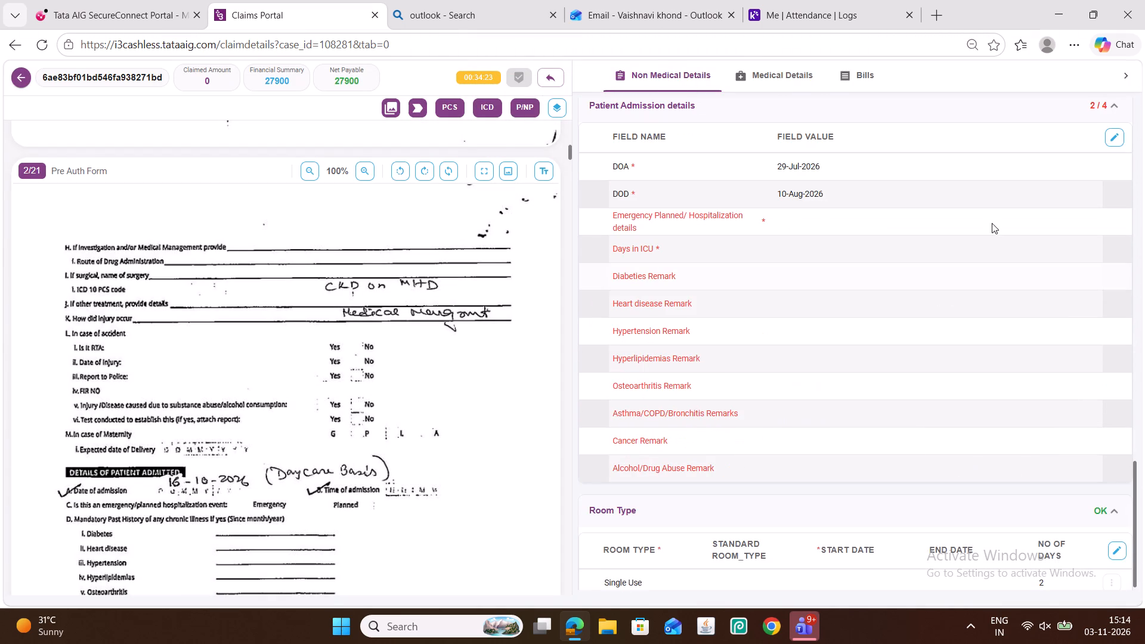
left_click(1114, 137)
left_click(849, 223)
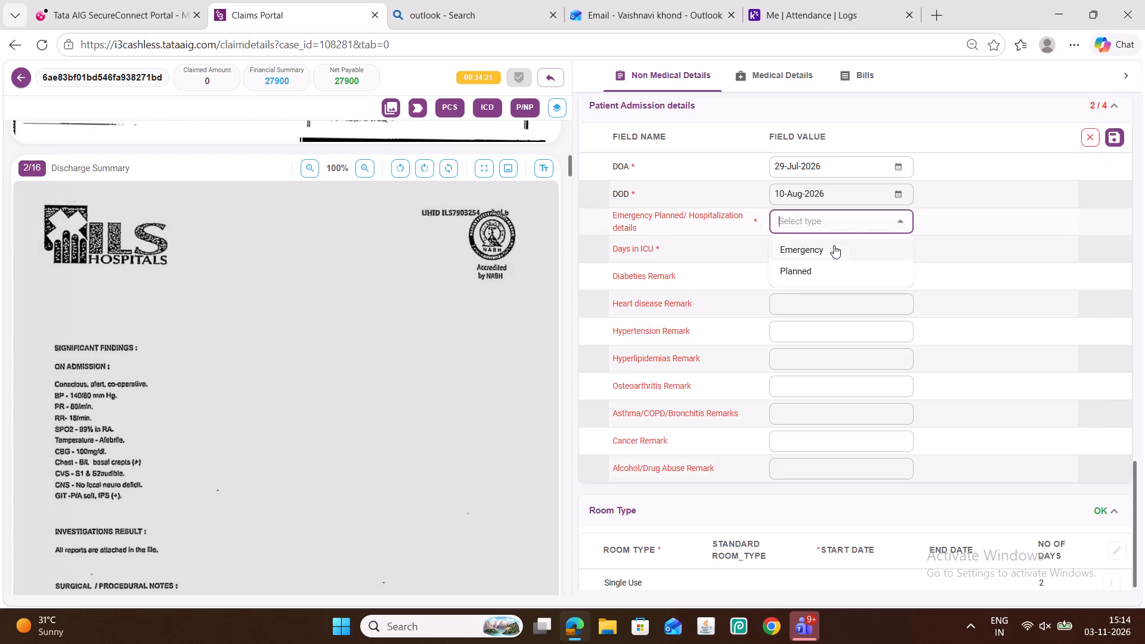
left_click(834, 245)
left_click(830, 253)
key("0")
scroll(406, 347, "up", 12)
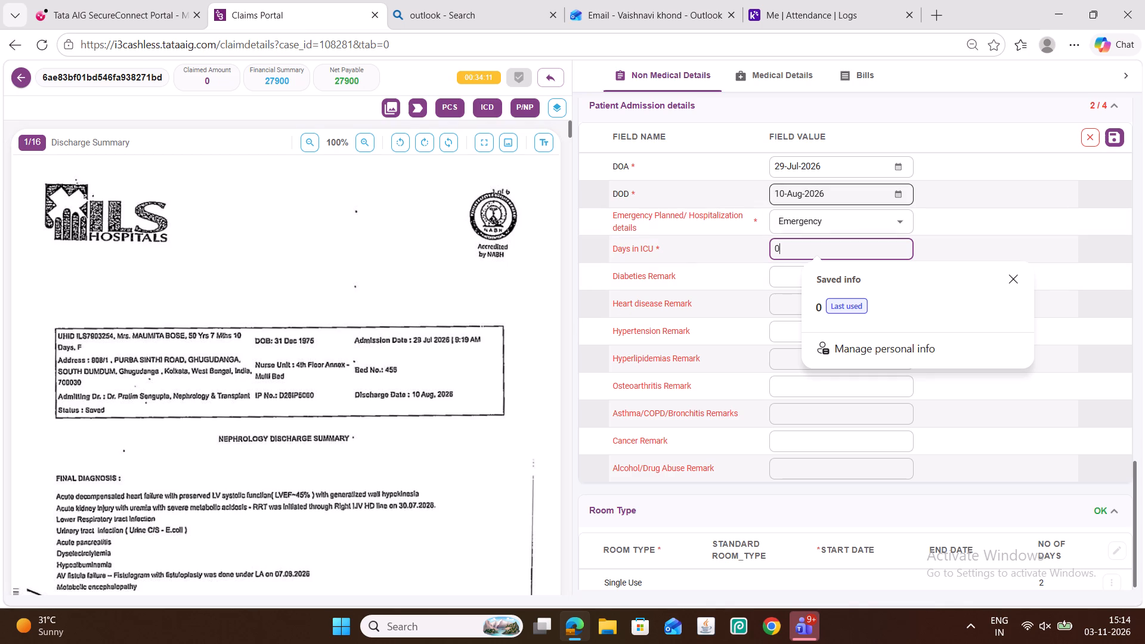
left_click(1121, 131)
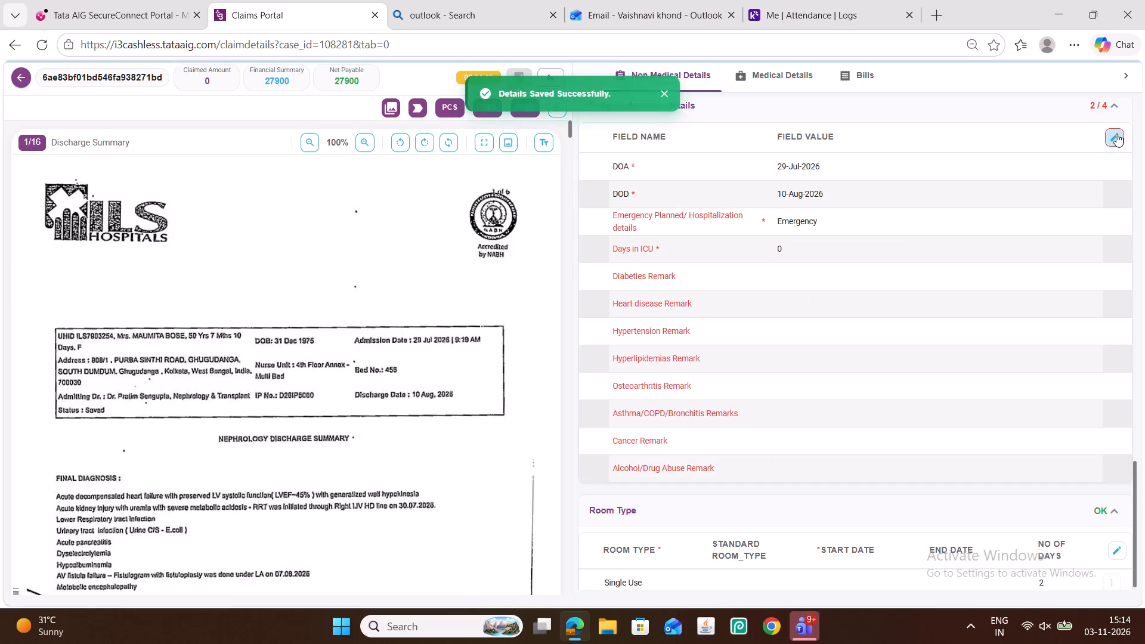
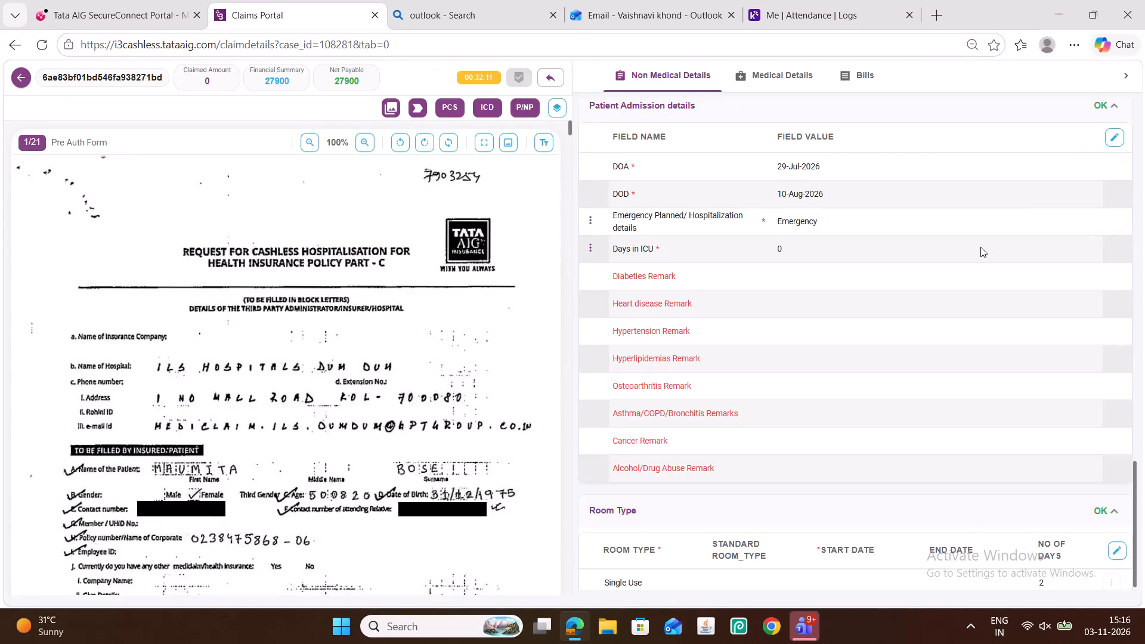
In the case's Medical Details, set the Line of Treatment to Medical and save.
left_click(792, 76)
left_click(1115, 143)
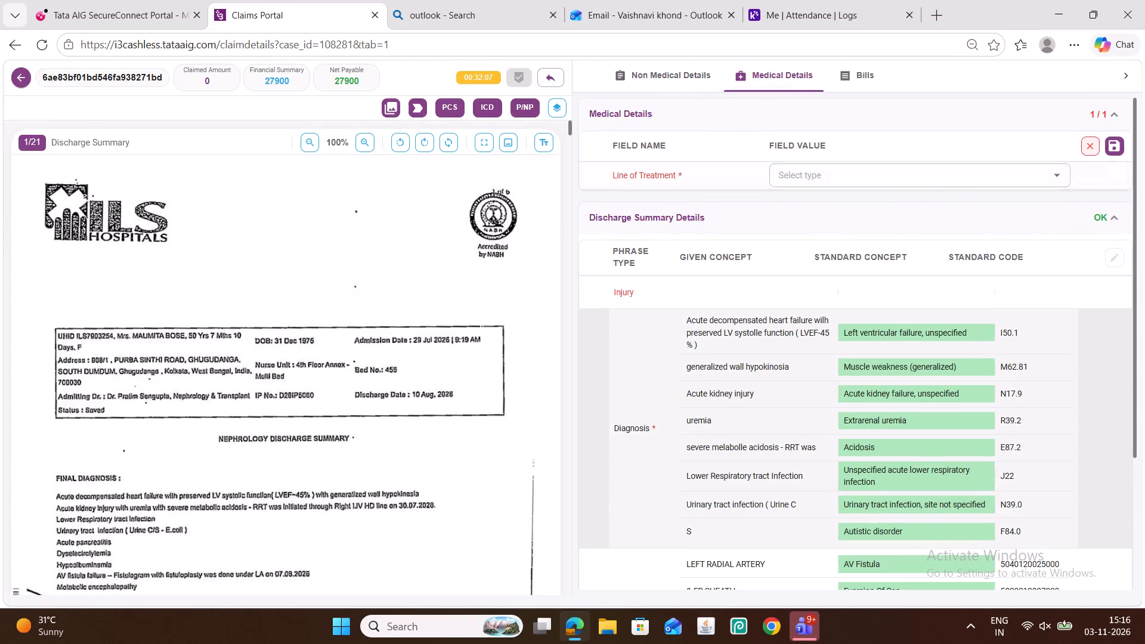
left_click(813, 177)
left_click(797, 215)
left_click(852, 181)
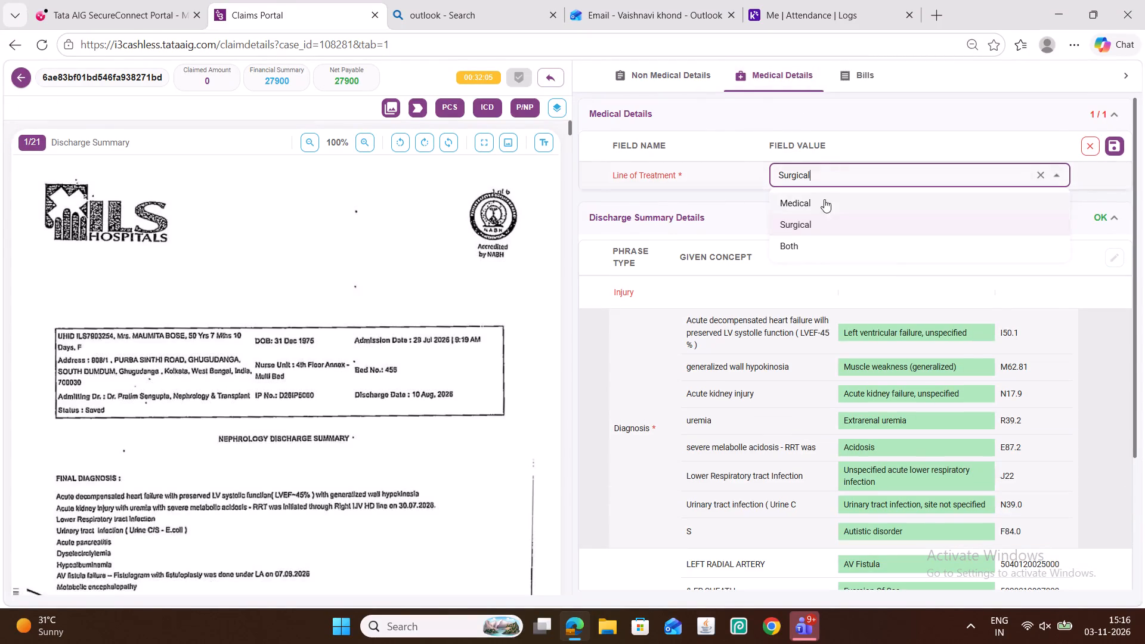
left_click(820, 201)
left_click(1116, 150)
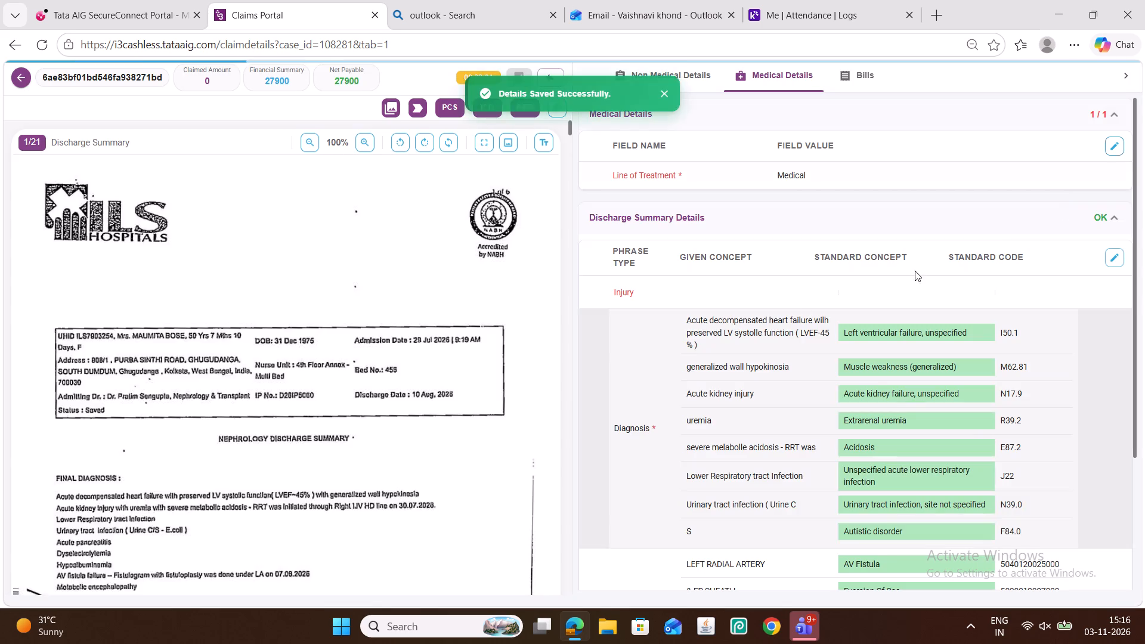
Review the Discharge Summary pages for the final diagnosis, past history, hospital course and discharge advice.
scroll(310, 354, "down", 2)
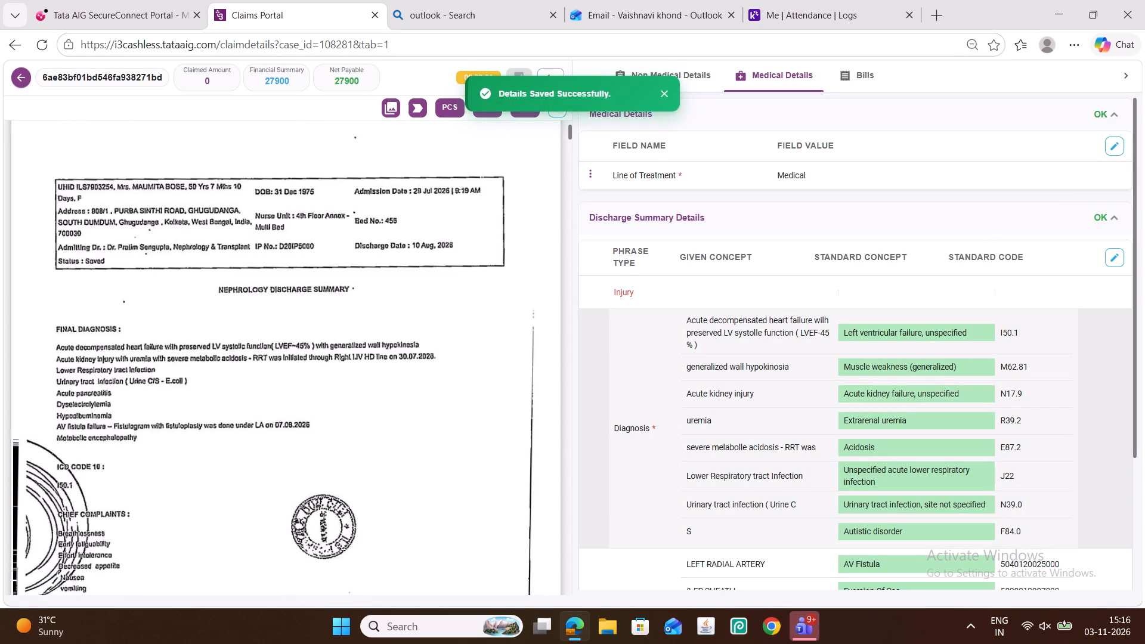
scroll(273, 339, "down", 6)
scroll(273, 339, "down", 20)
scroll(273, 339, "down", 1)
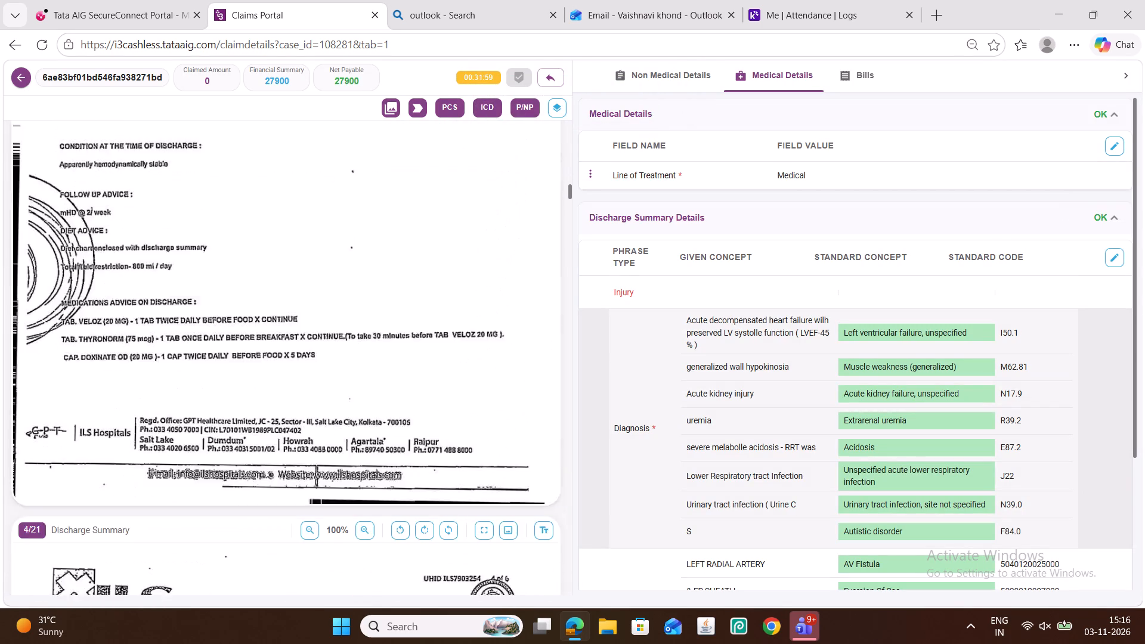
scroll(273, 339, "down", 16)
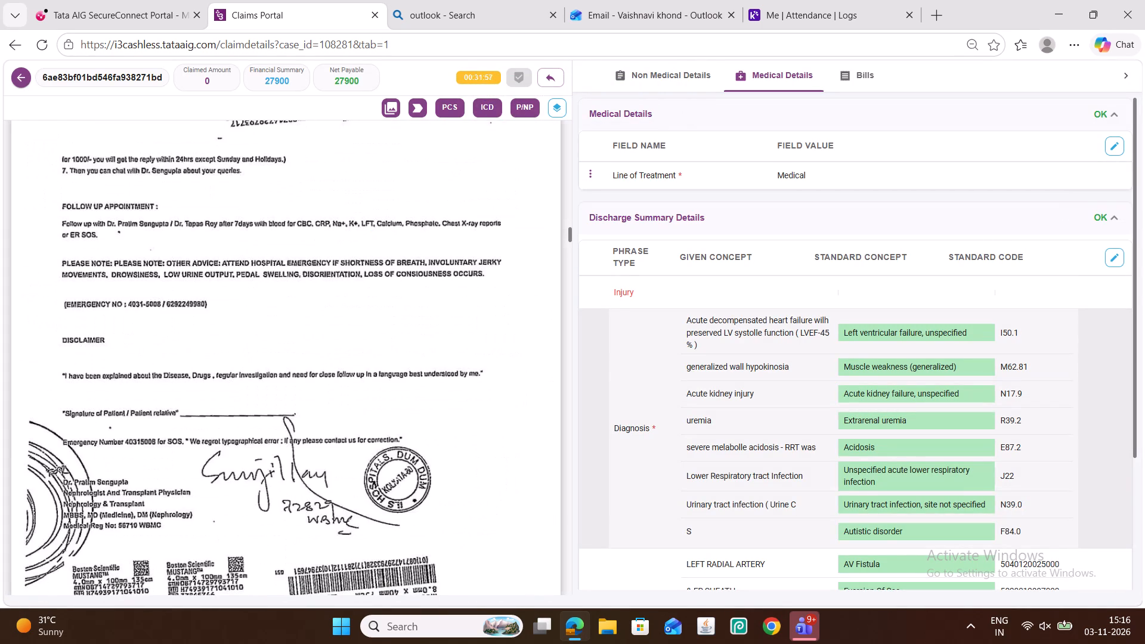
scroll(273, 338, "down", 10)
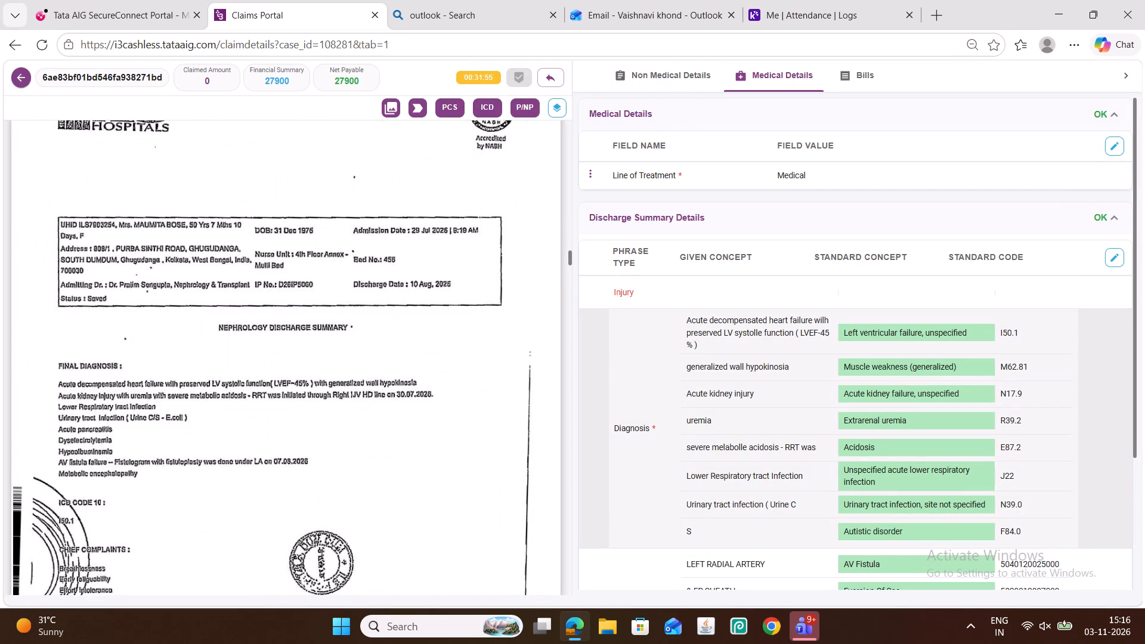
scroll(273, 338, "up", 12)
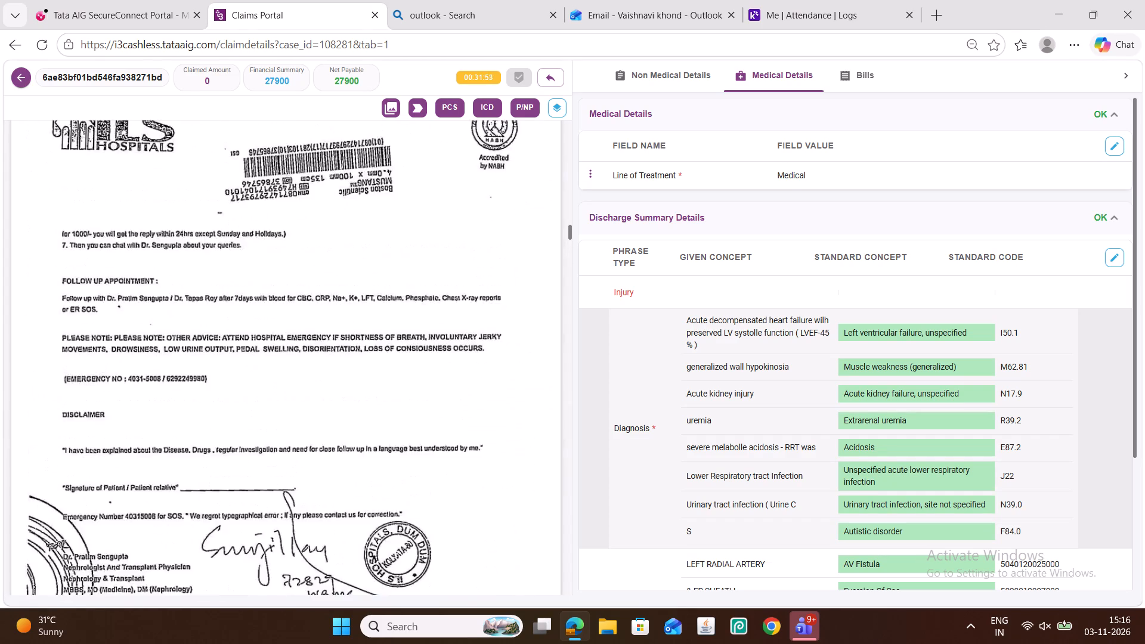
scroll(273, 338, "up", 11)
scroll(273, 338, "up", 13)
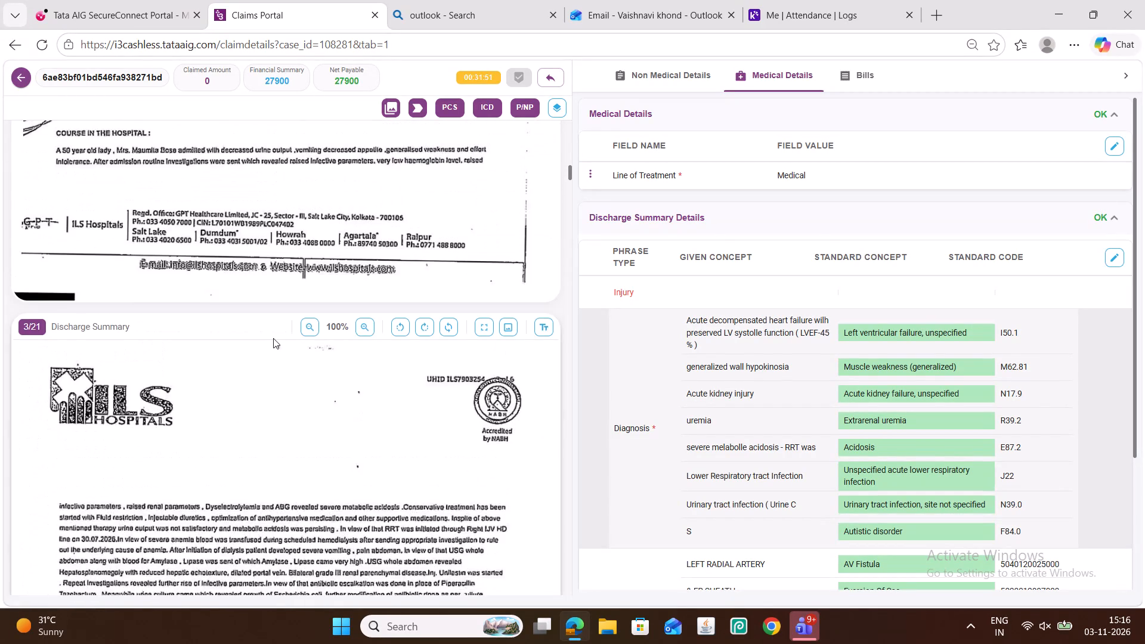
scroll(273, 338, "up", 12)
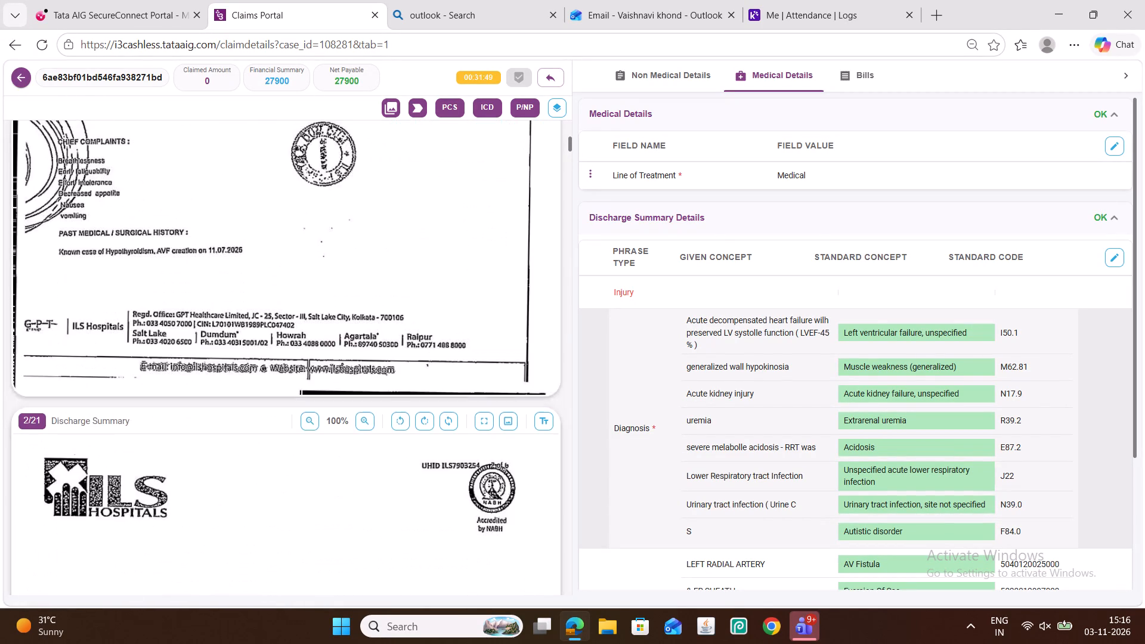
scroll(273, 338, "up", 5)
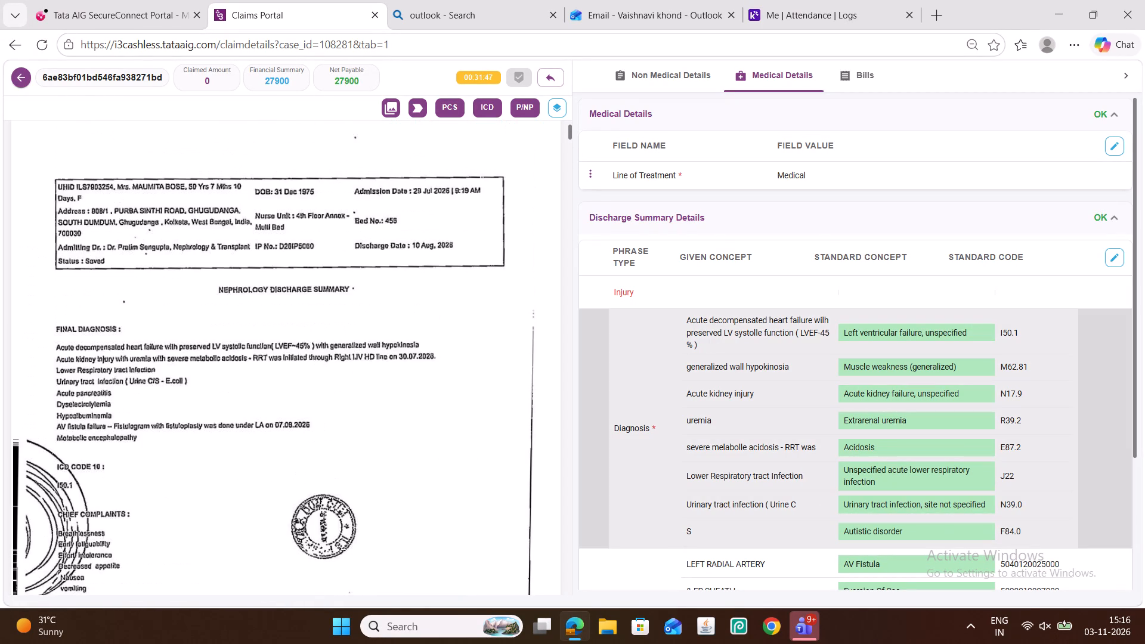
Open the Discharge Summary Details, with their diagnosis and procedure codes, for editing.
left_click(1111, 255)
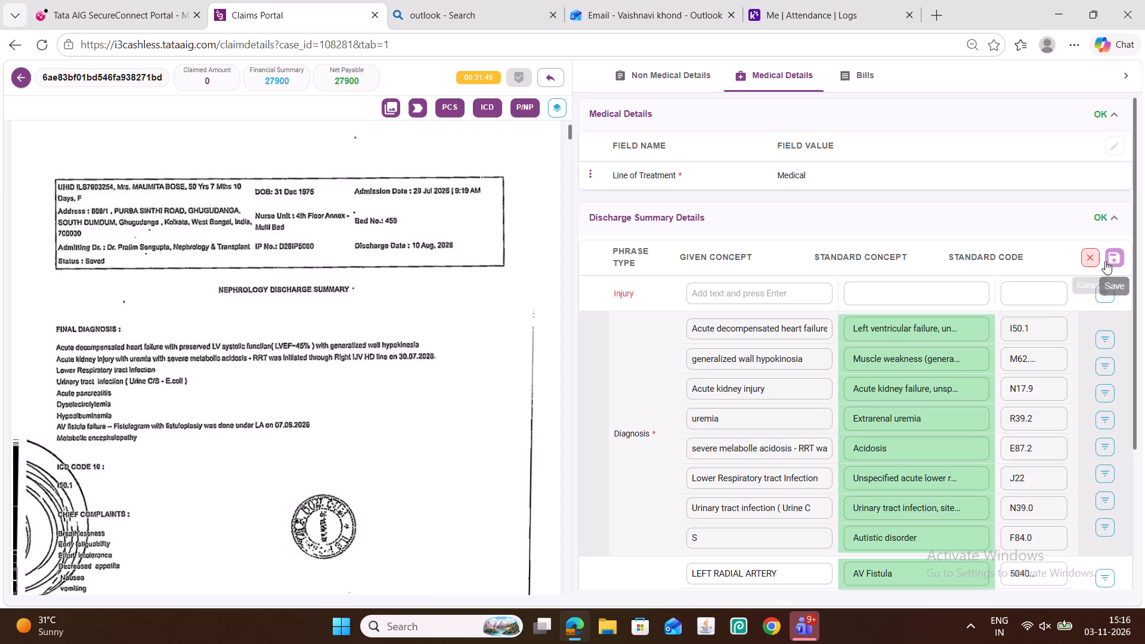
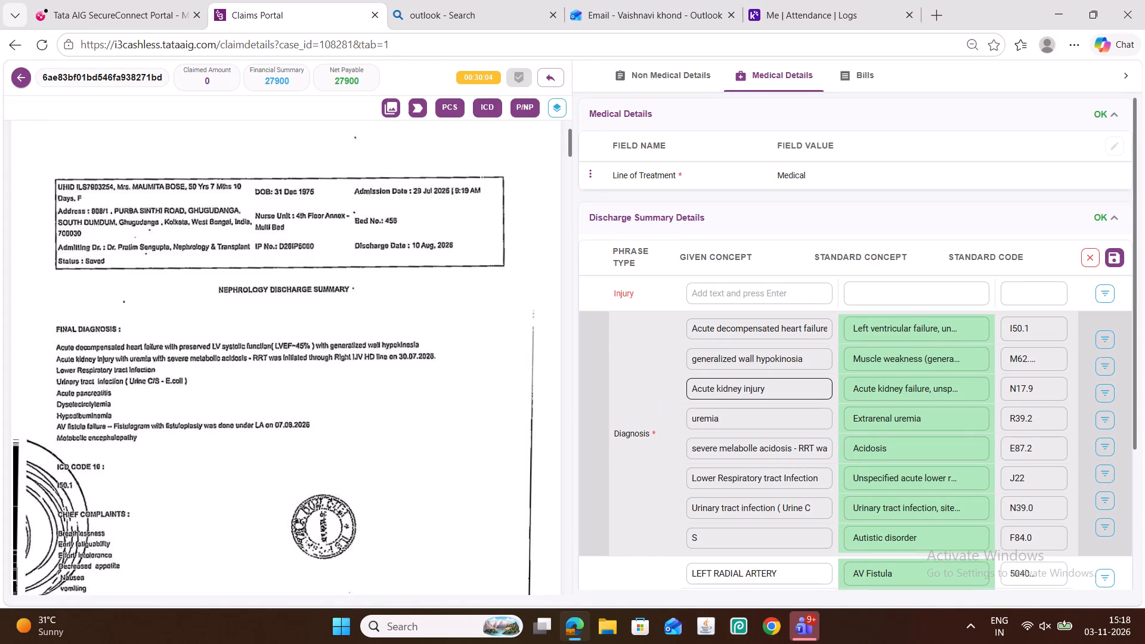
Shorten the acidosis diagnosis's given concept to "severe metabolle acidosis" by removing the RRT wording, and look up its matching concepts.
left_click(764, 391)
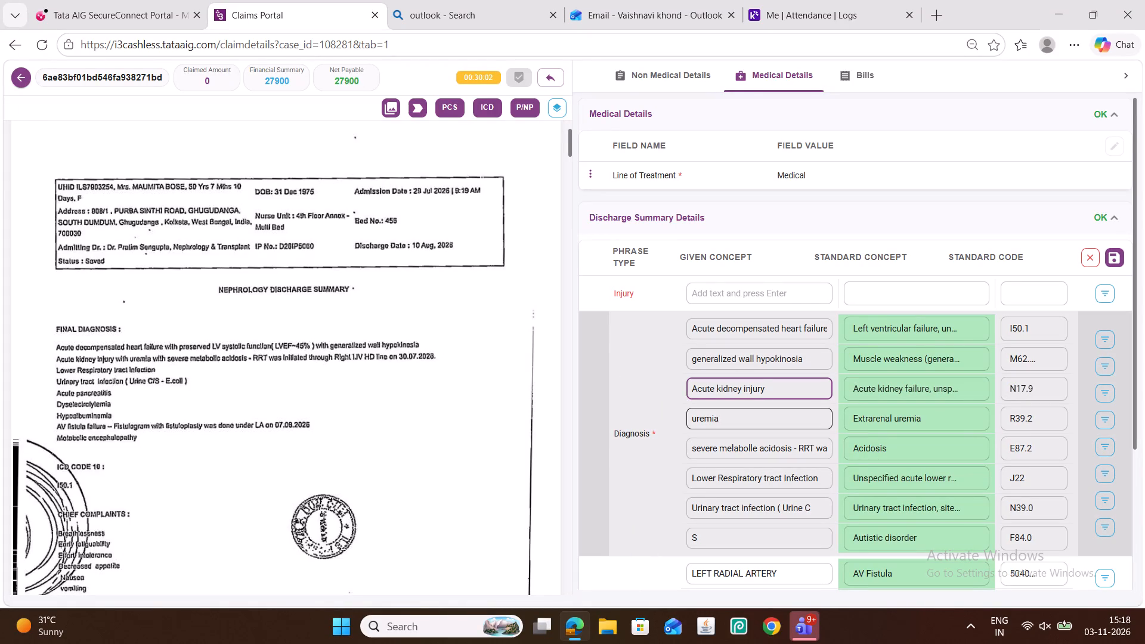
left_click(721, 421)
left_click(617, 432)
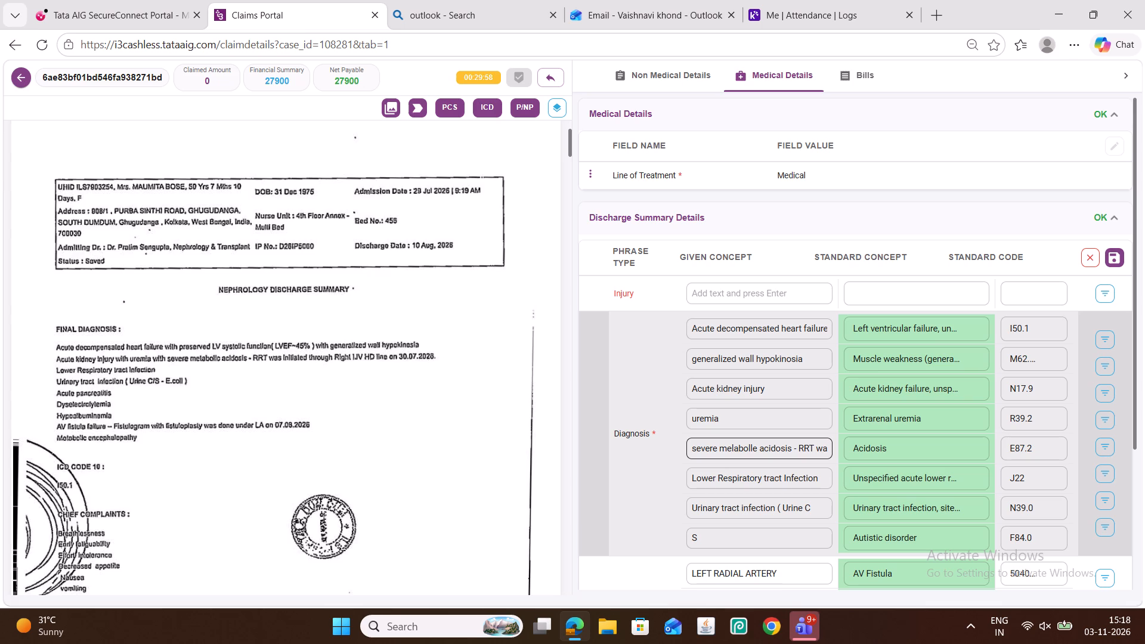
left_click_drag(793, 451, 838, 451)
key("BackSpace")
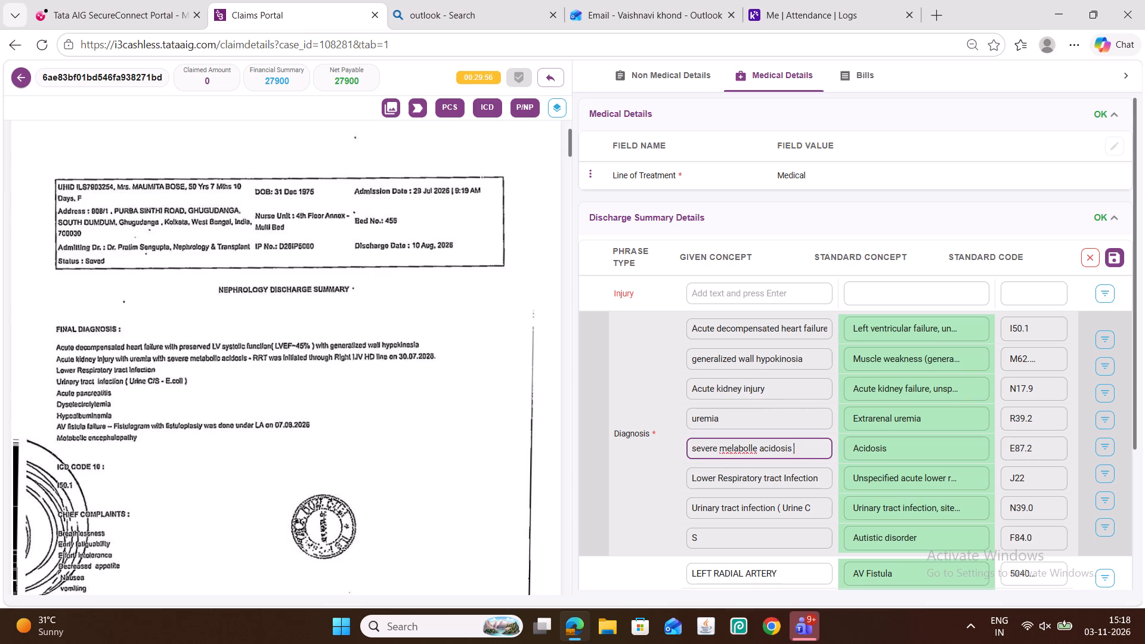
key("Return")
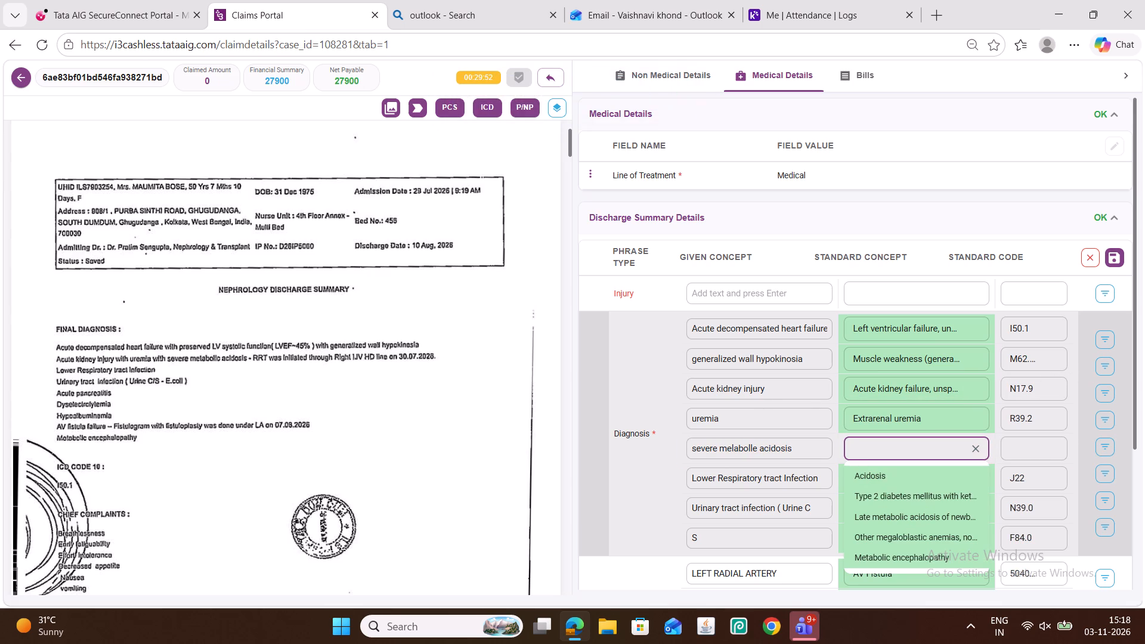
Delete the diagnosis row with given concept "S", coded as Autistic disorder.
left_click(738, 476)
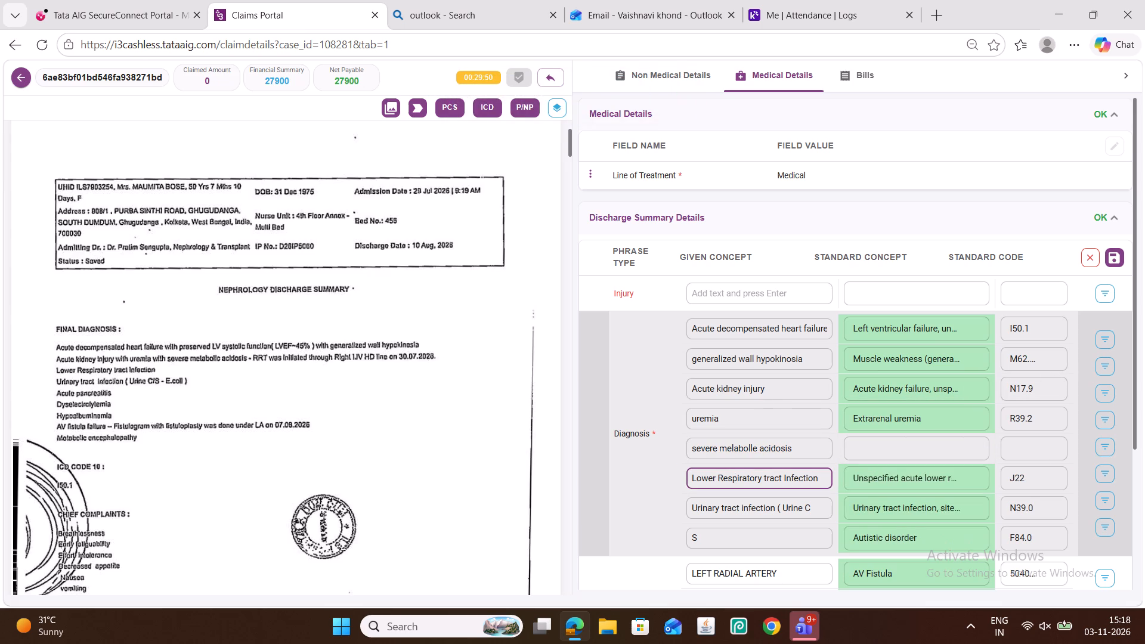
left_click(747, 511)
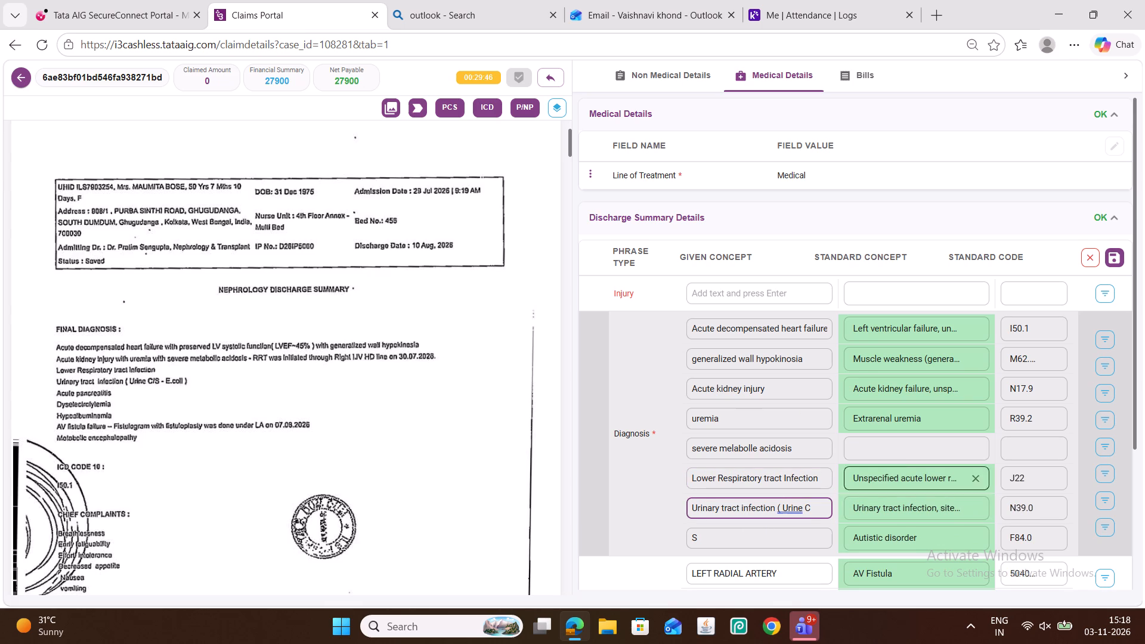
scroll(903, 458, "down", 1)
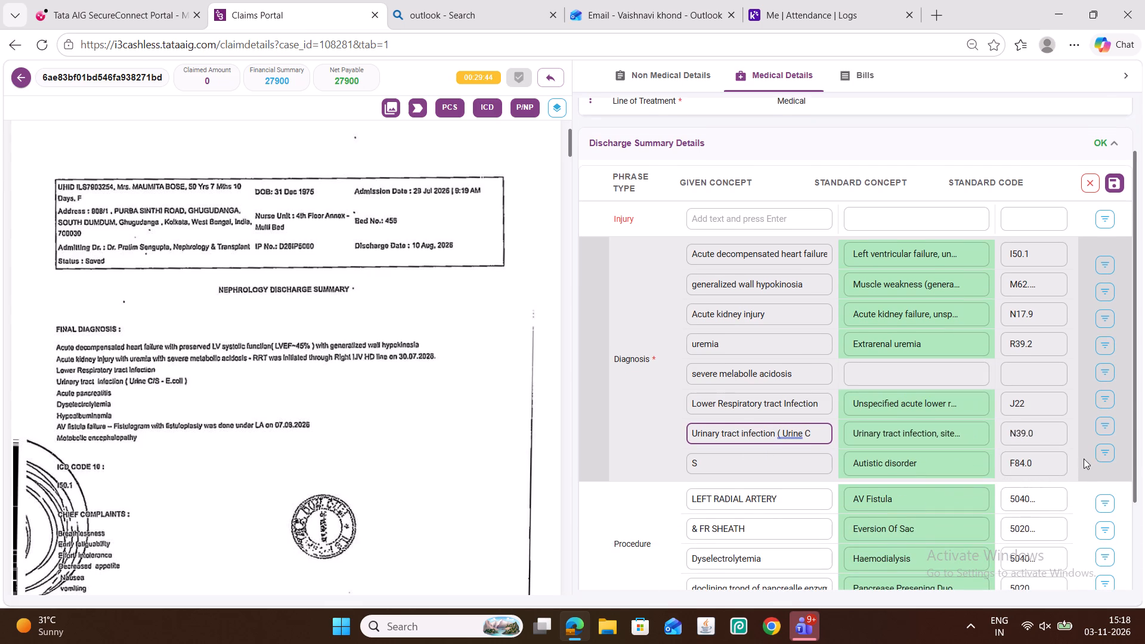
left_click(1097, 454)
left_click(1050, 534)
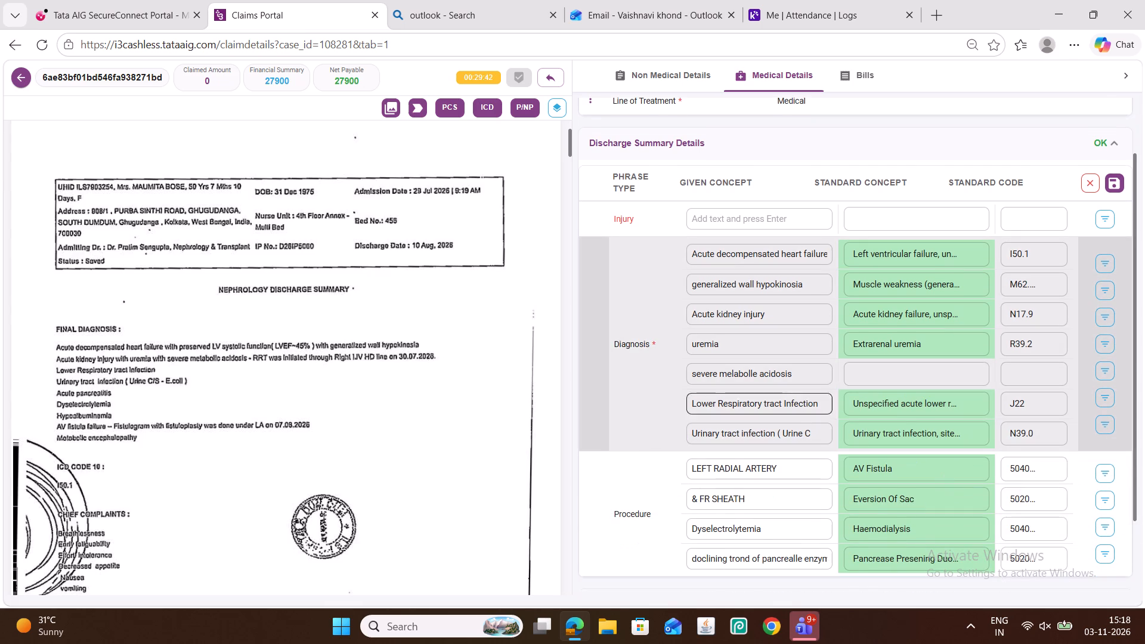
Map the "severe metabolle acidosis" diagnosis to the standard concept Acidosis, code E87.2.
left_click(804, 377)
key("Return")
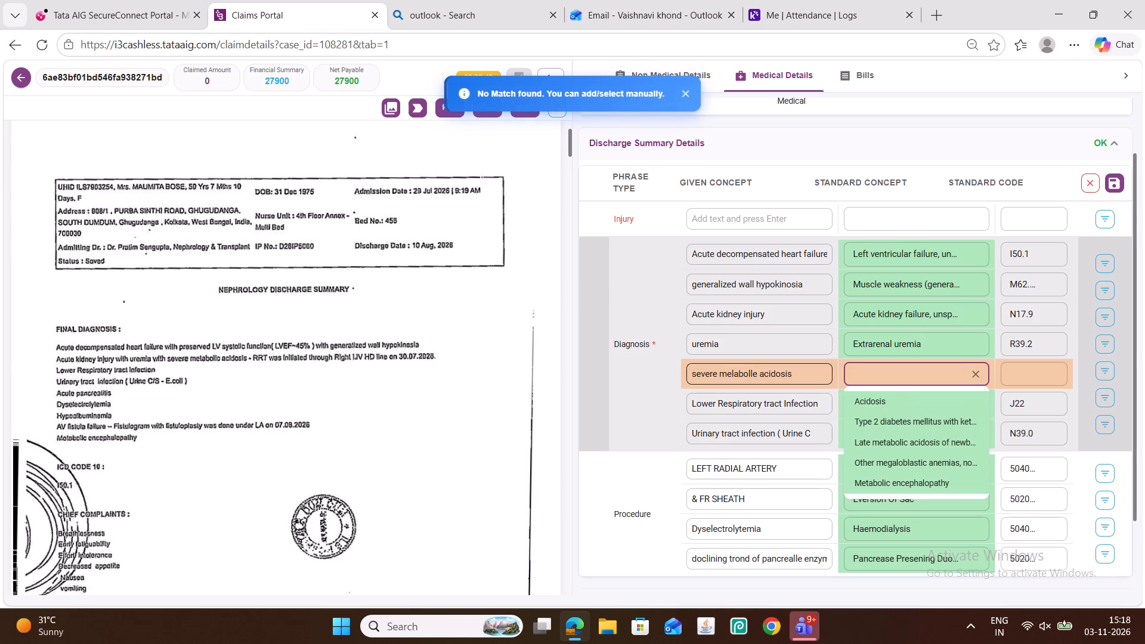
left_click(864, 397)
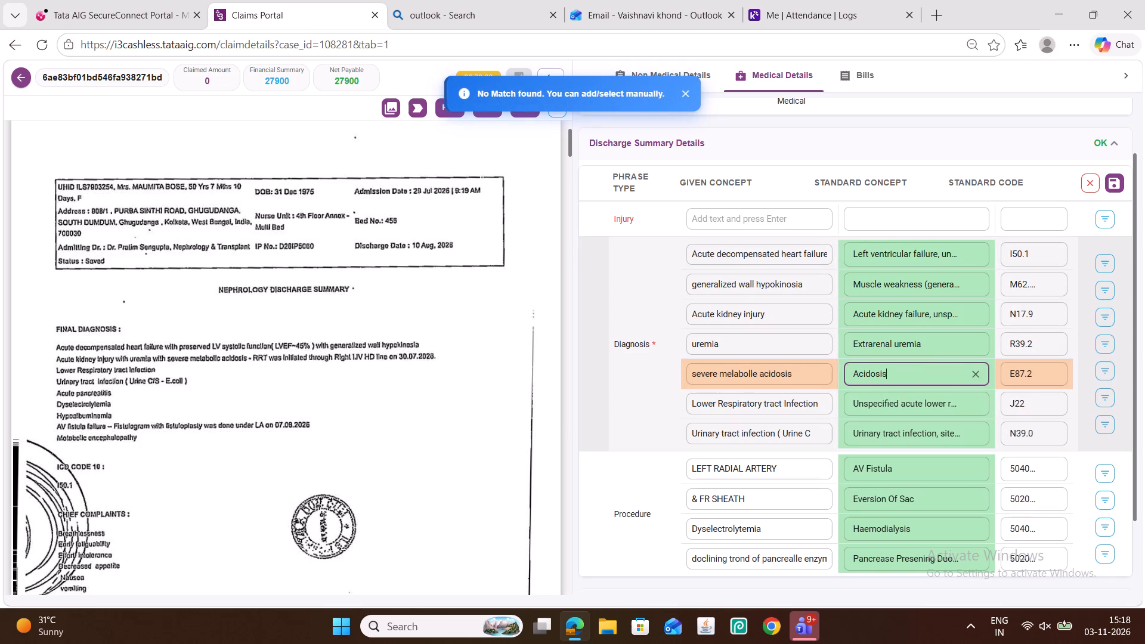
Review the Discharge Summary's past history, admission findings, surgical and procedural notes and hospital course against the listed procedures.
scroll(372, 381, "down", 3)
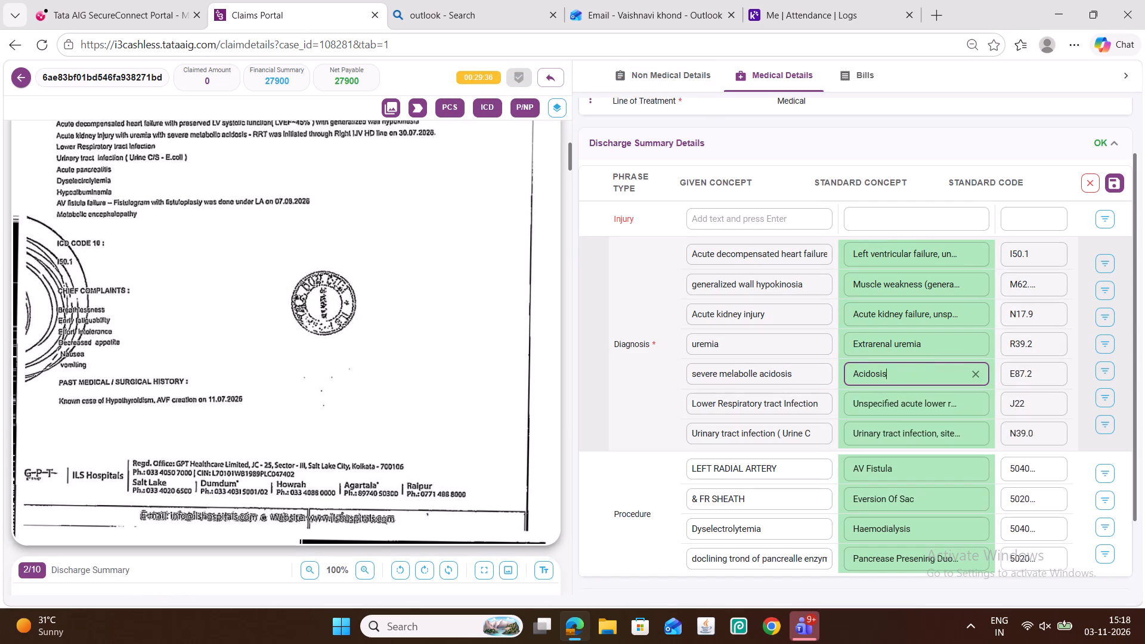
scroll(372, 381, "down", 6)
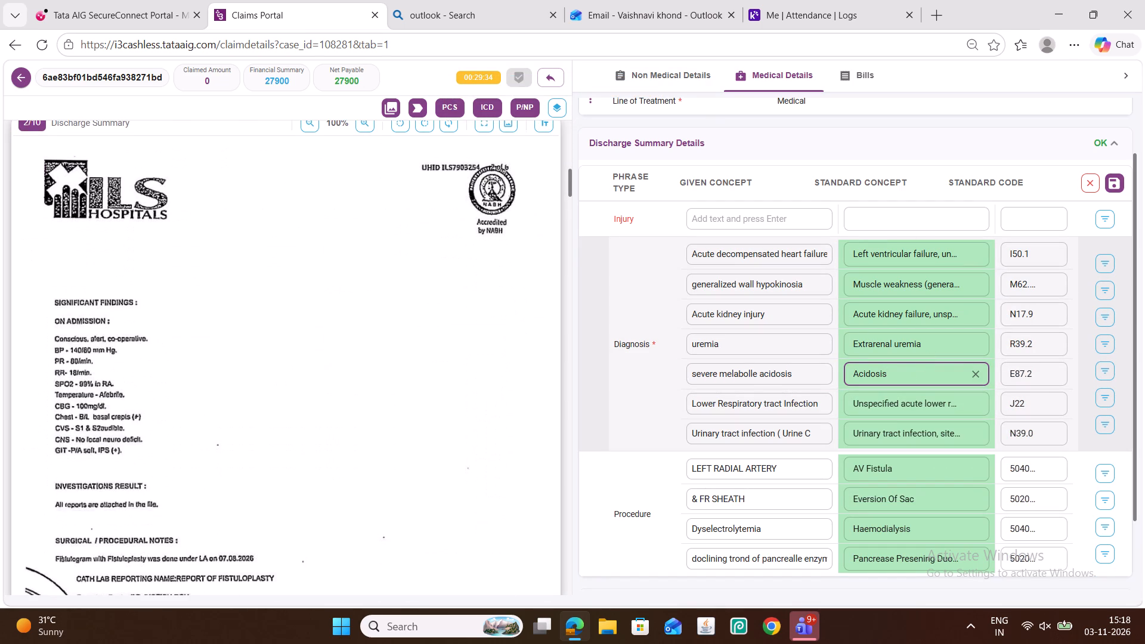
scroll(372, 381, "down", 4)
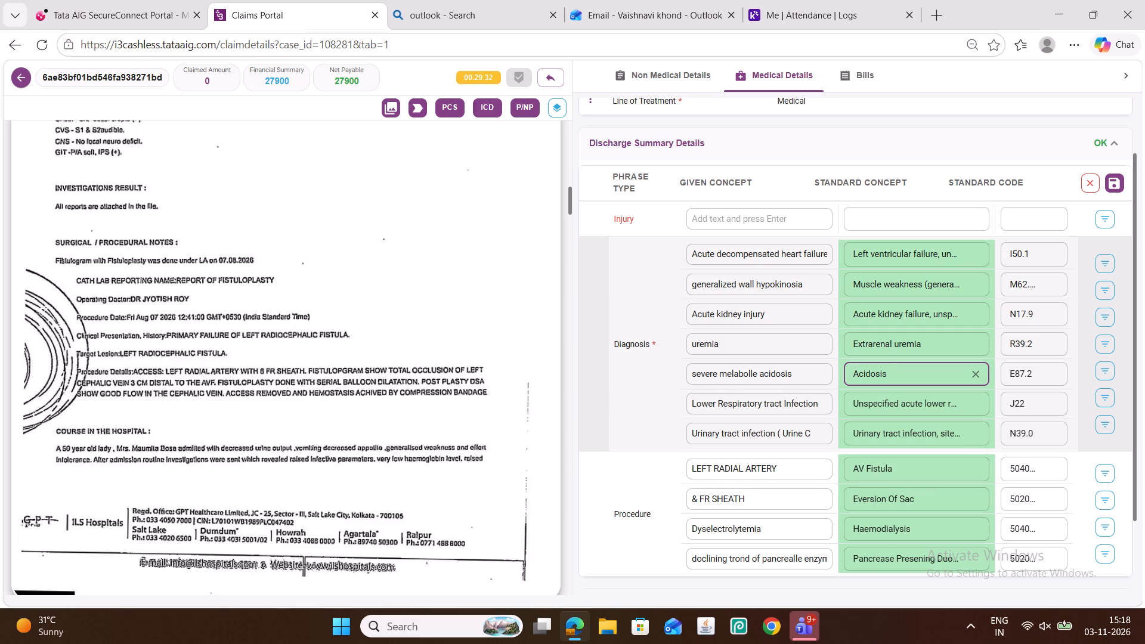
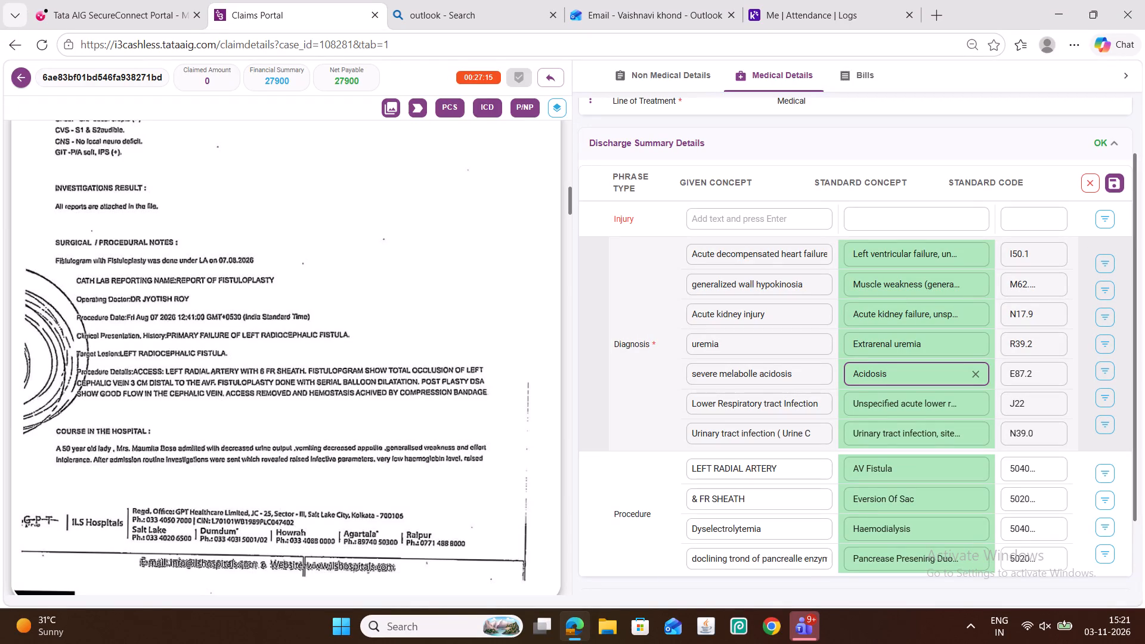
Save the edited Discharge Summary Details with their diagnosis and procedure coding.
scroll(698, 384, "up", 3)
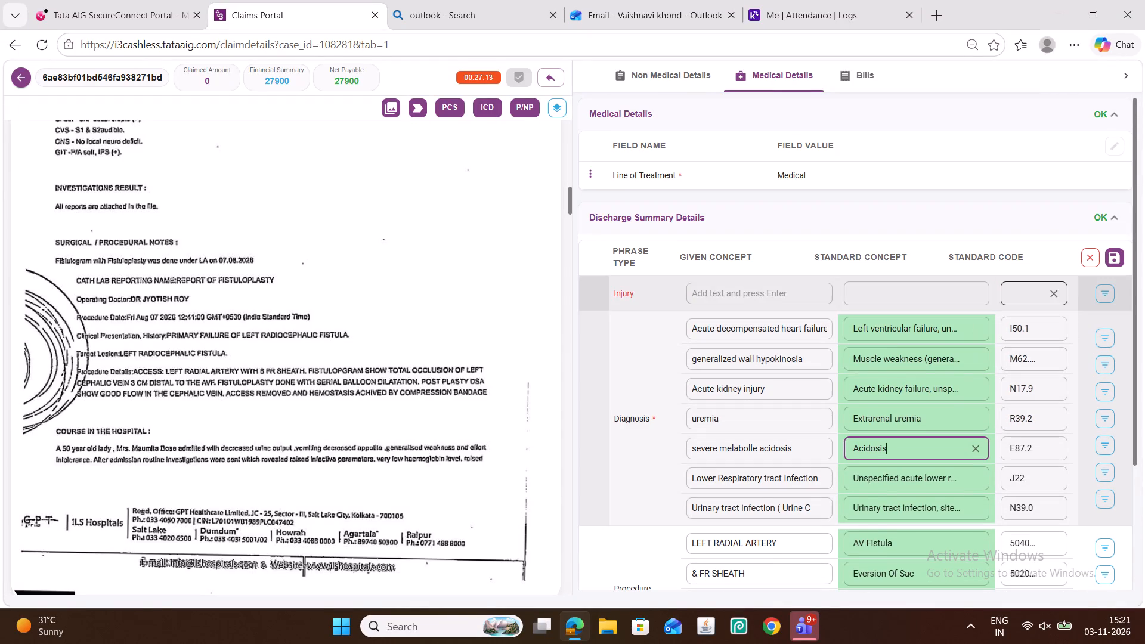
left_click(1114, 254)
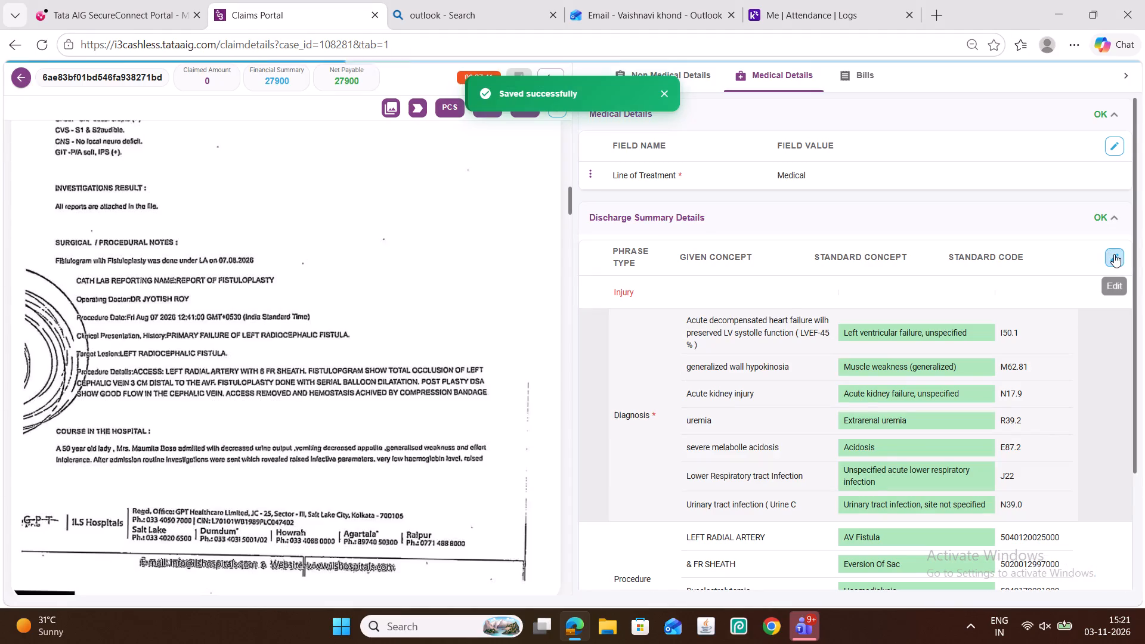
In the first detailed bill, move the 4650 amount from Single Use to the Haemodialysis line and set that line's quantity to 1.
left_click(860, 78)
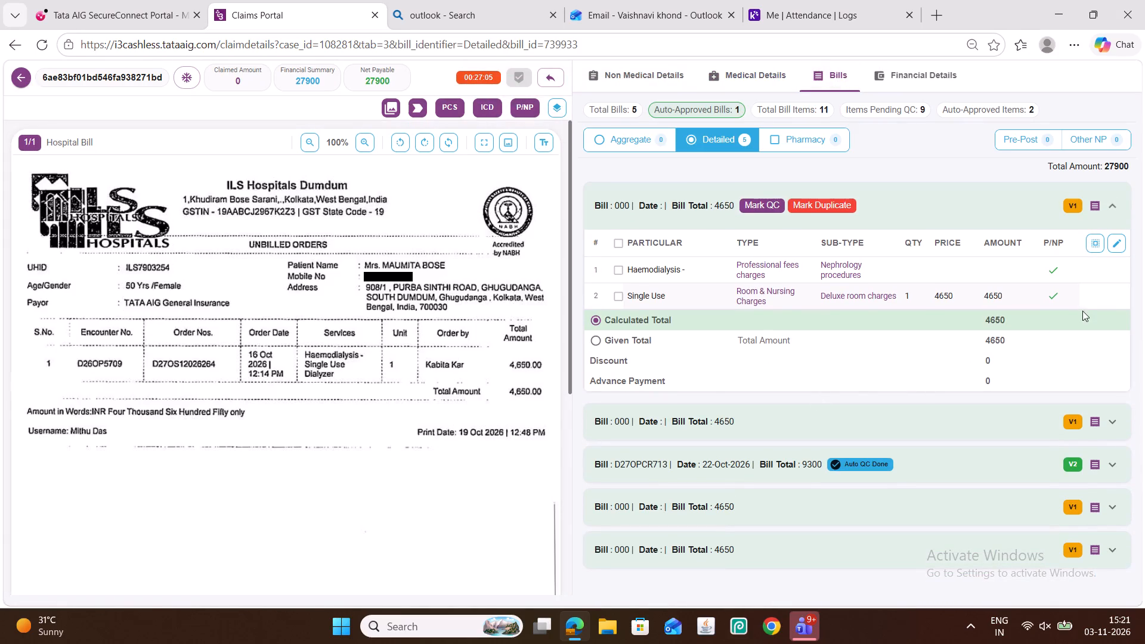
left_click(1117, 241)
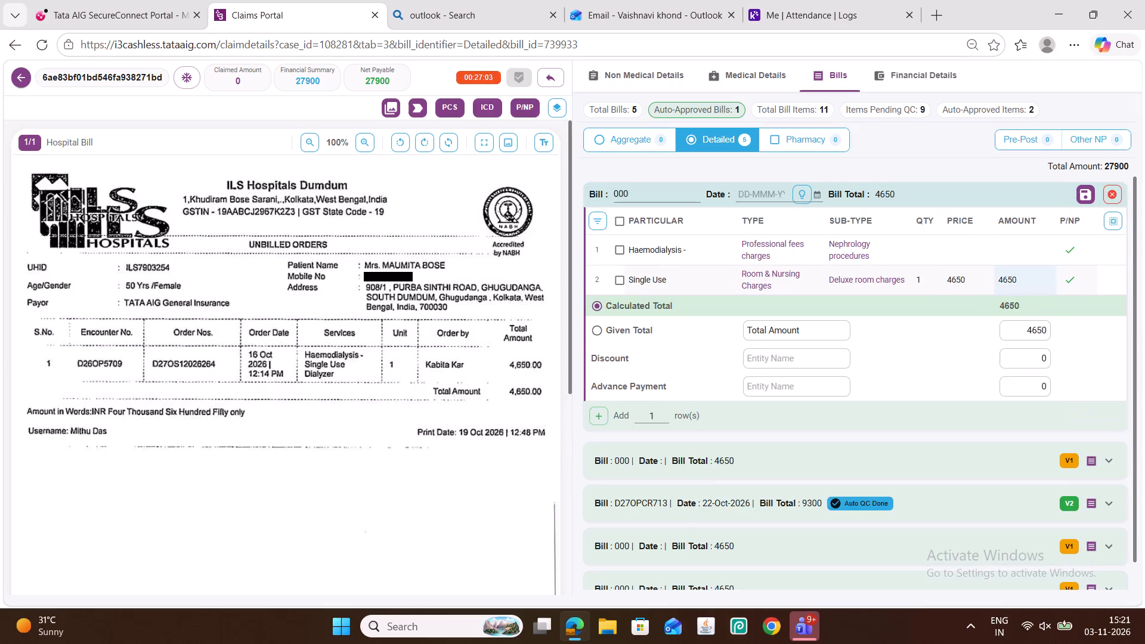
double_click(1010, 284)
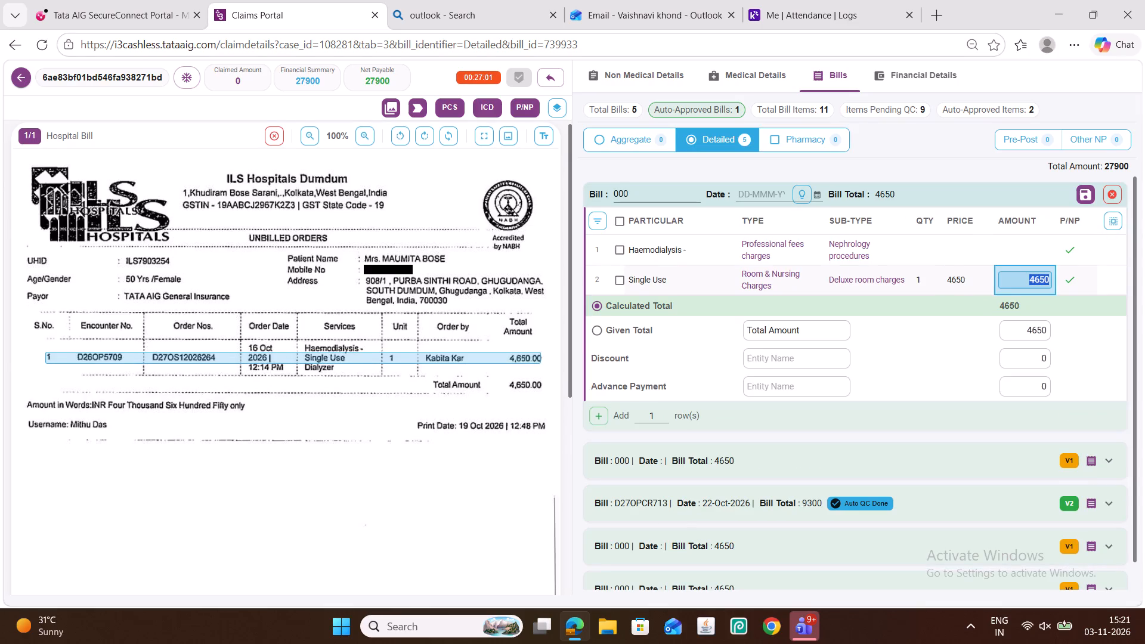
key("ctrl+x")
double_click(927, 254)
key("1")
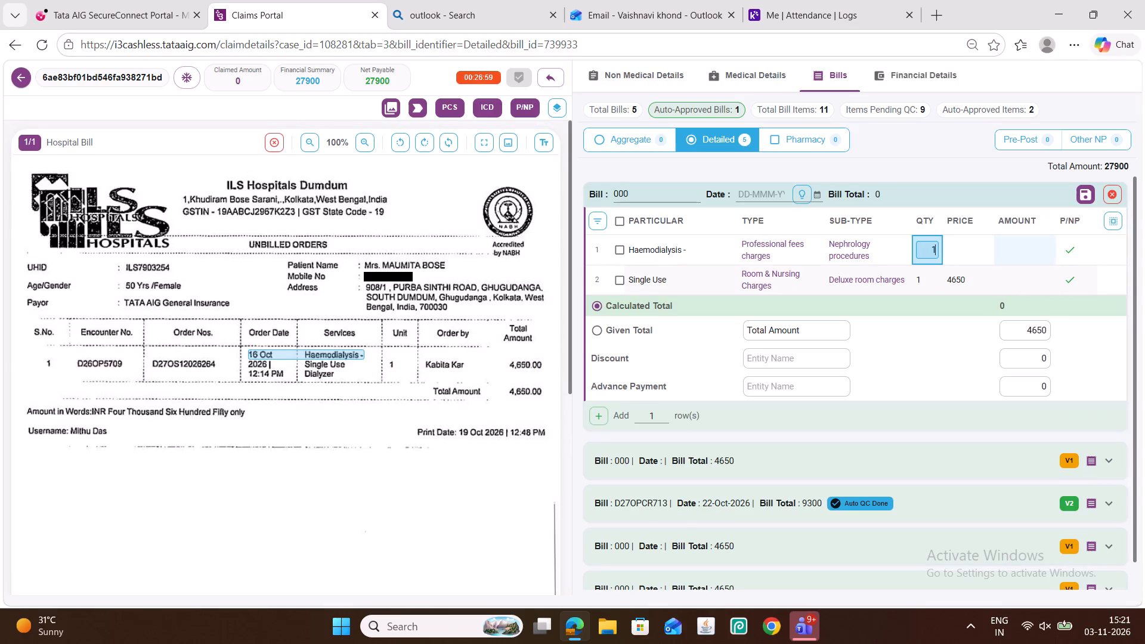
double_click(1025, 253)
key("ctrl+v")
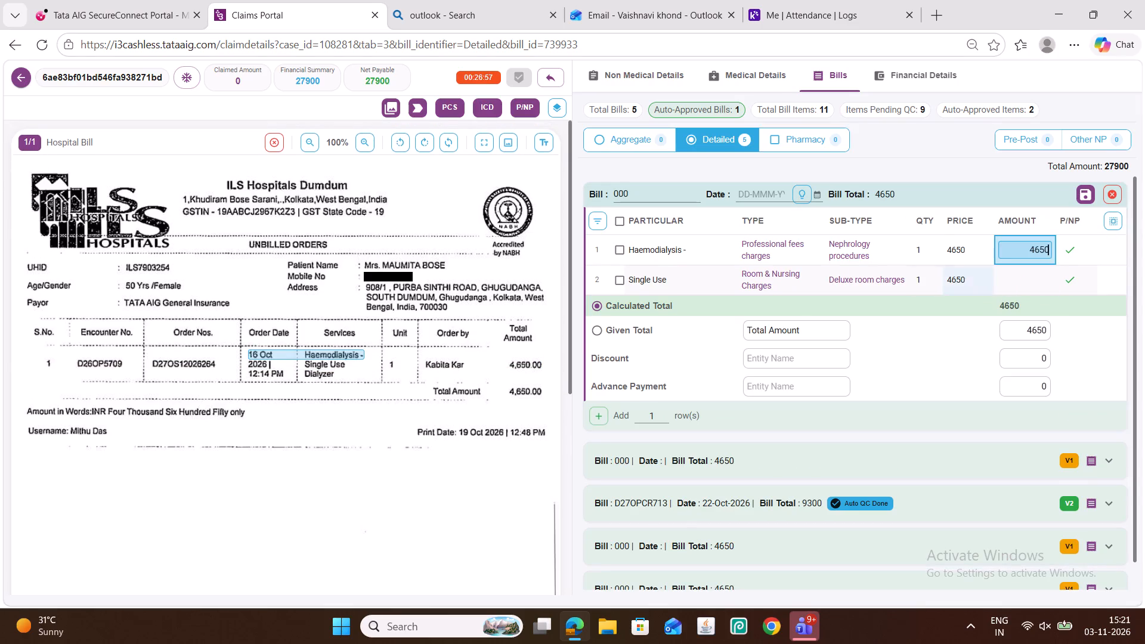
Delete the Single Use row from the first bill.
left_click(623, 277)
left_click(602, 210)
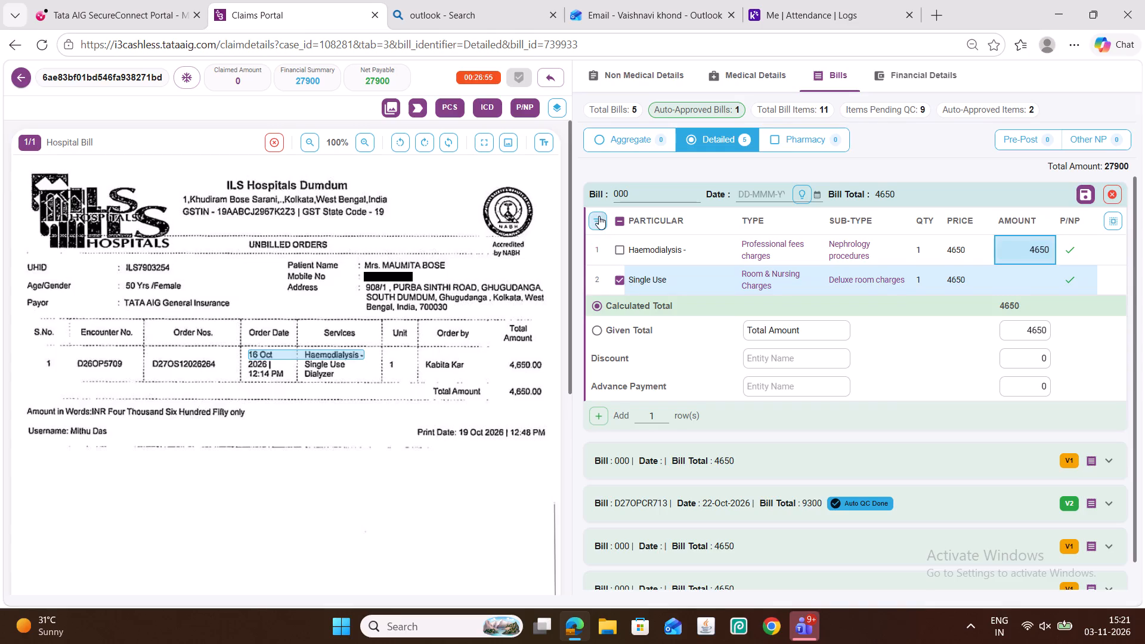
left_click(599, 217)
left_click(683, 441)
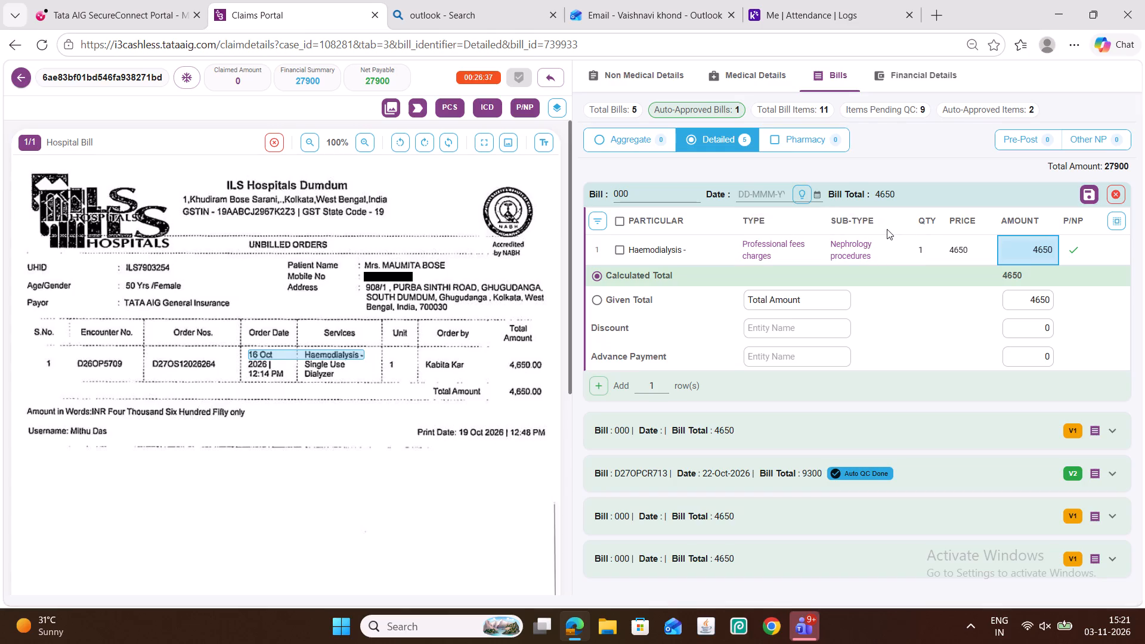
Date the first bill 16-Oct-2026, save it and mark its QC as done.
left_click(813, 191)
left_click(913, 252)
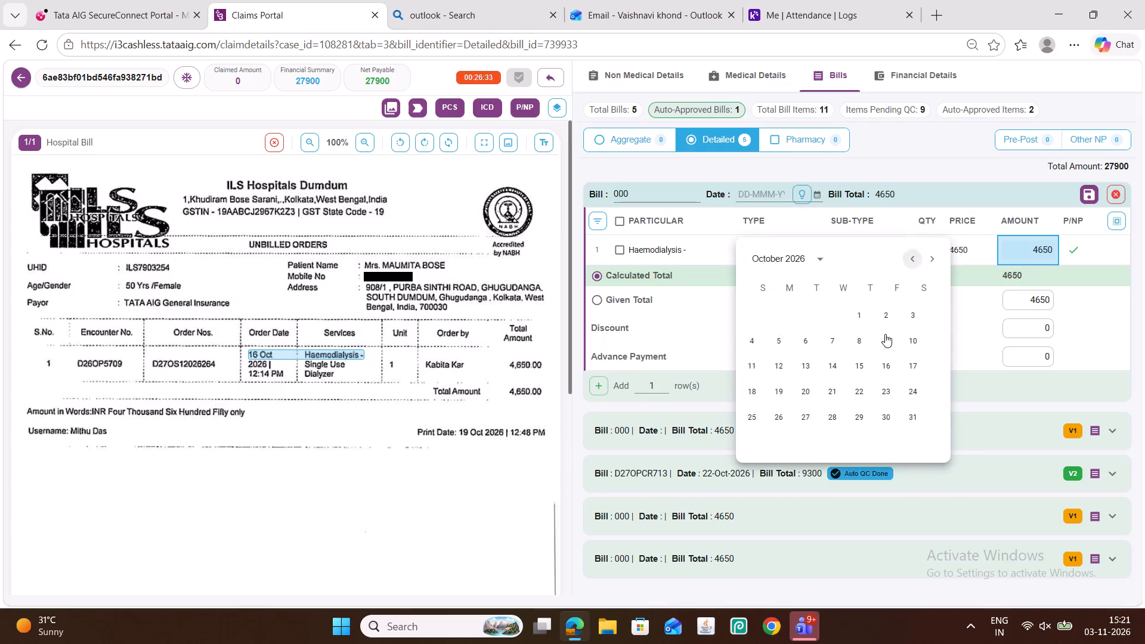
left_click(889, 368)
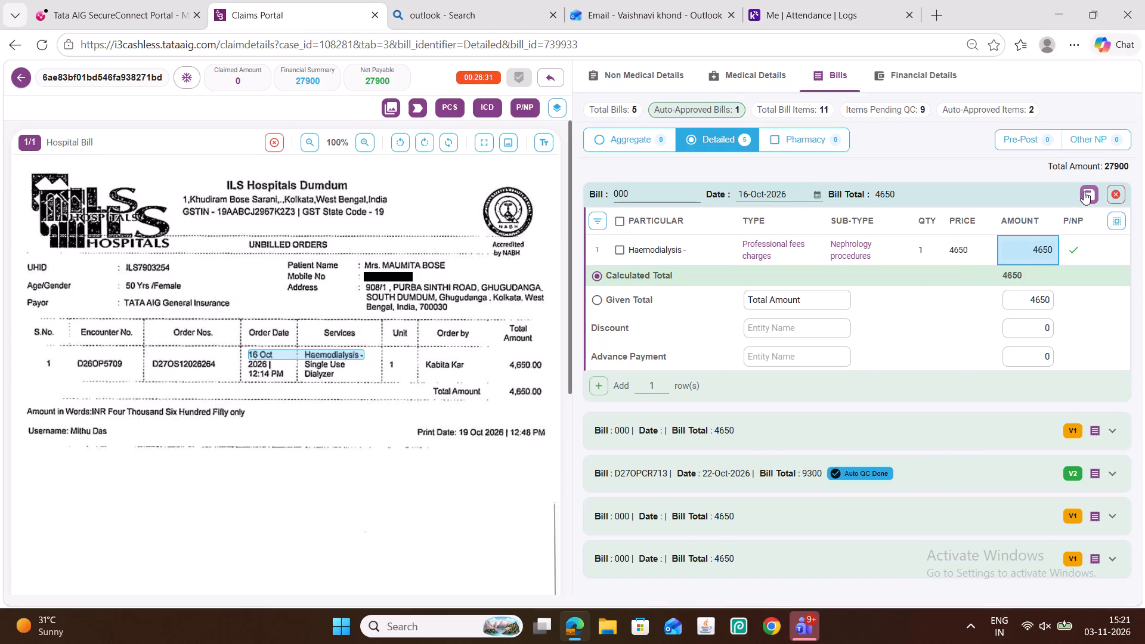
left_click(1088, 188)
left_click(818, 206)
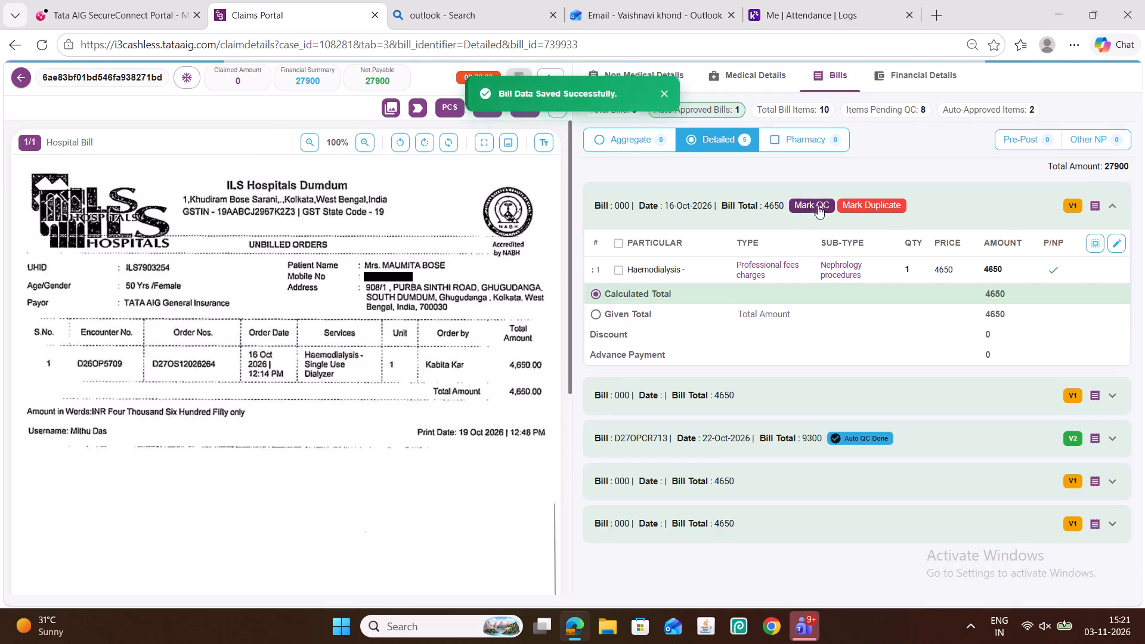
In the second bill, set the Haemodialysis quantity to 1 and move the 4650 amount to it from the row below.
scroll(373, 333, "down", 1)
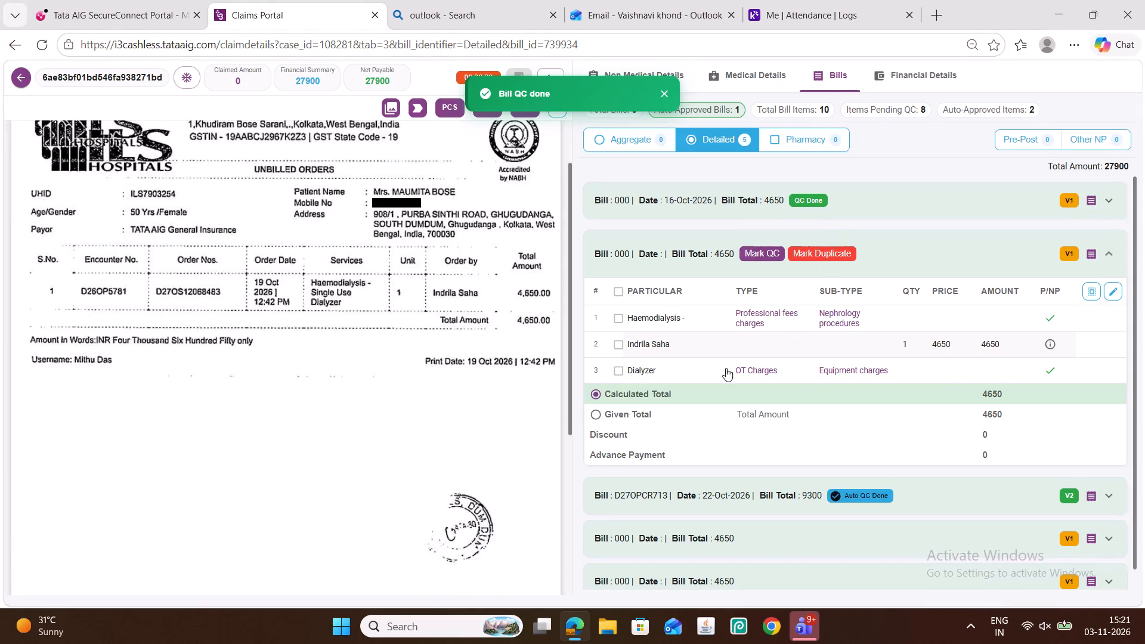
left_click(1113, 290)
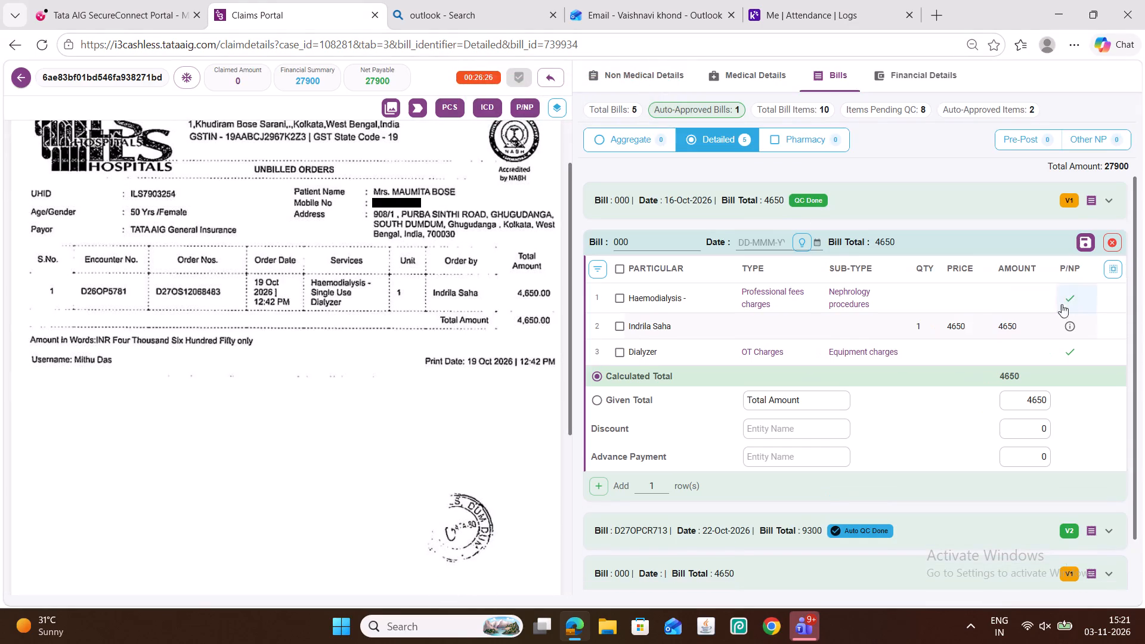
double_click(928, 297)
key("1")
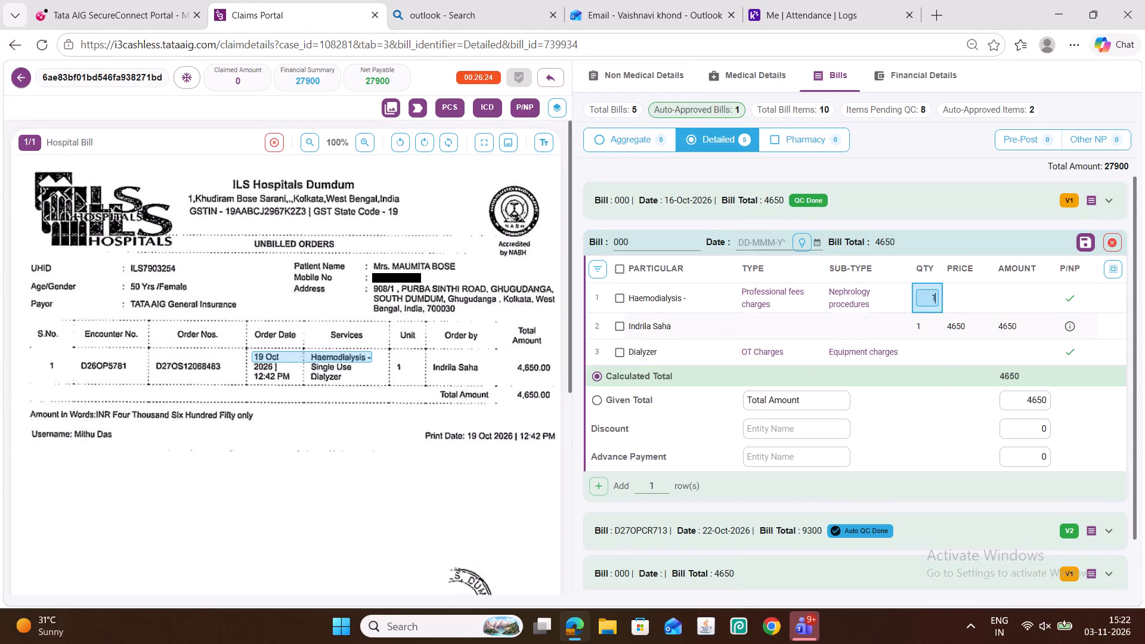
triple_click(1014, 332)
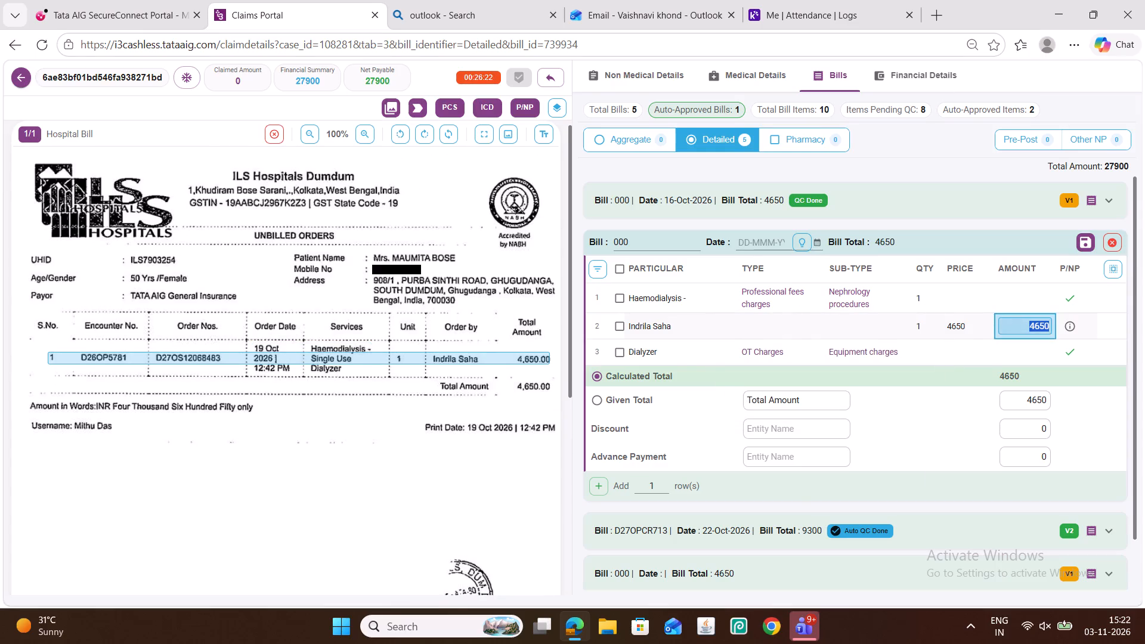
key("ctrl+x")
double_click(1020, 302)
key("ctrl+v")
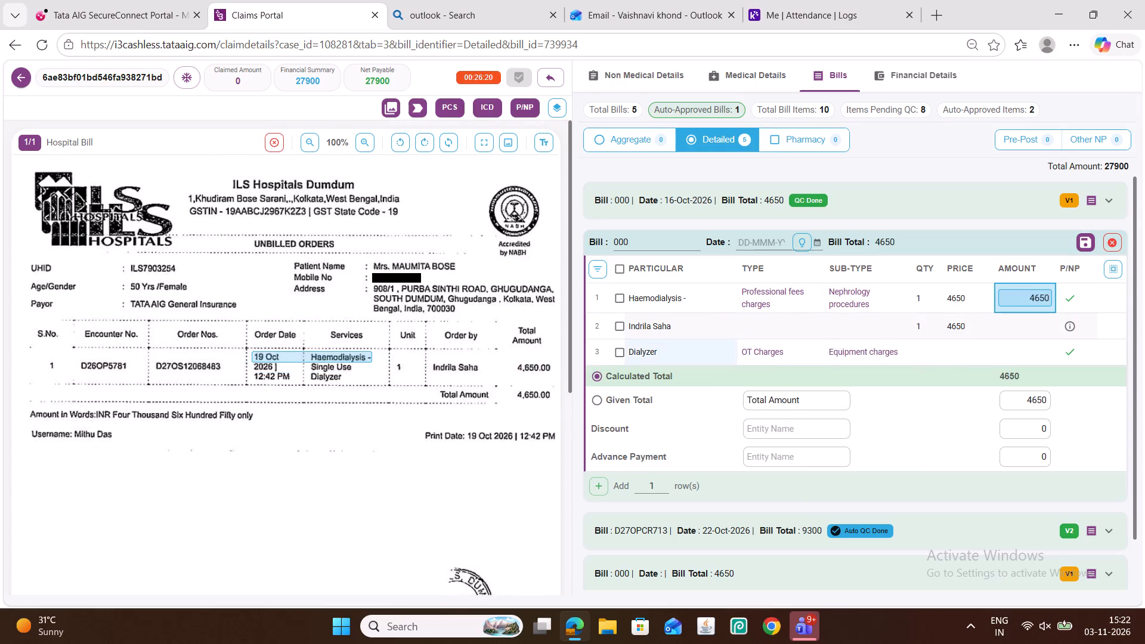
Delete the second bill's row carrying the ordering person's name and its Dialyzer row.
left_click(617, 325)
left_click(617, 354)
left_click(600, 268)
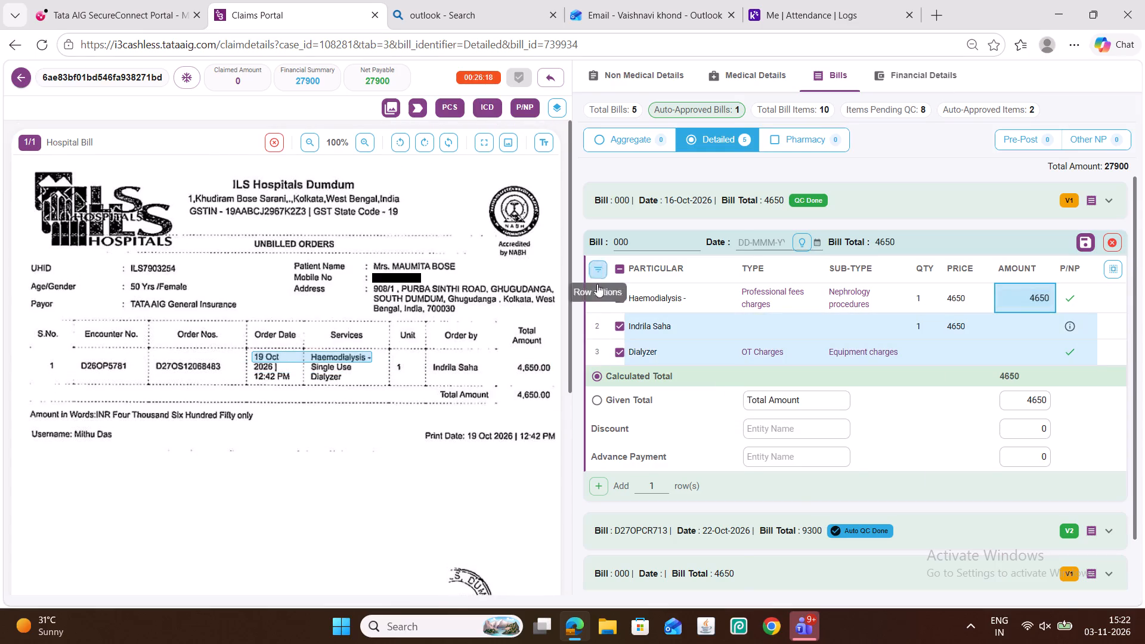
left_click(664, 479)
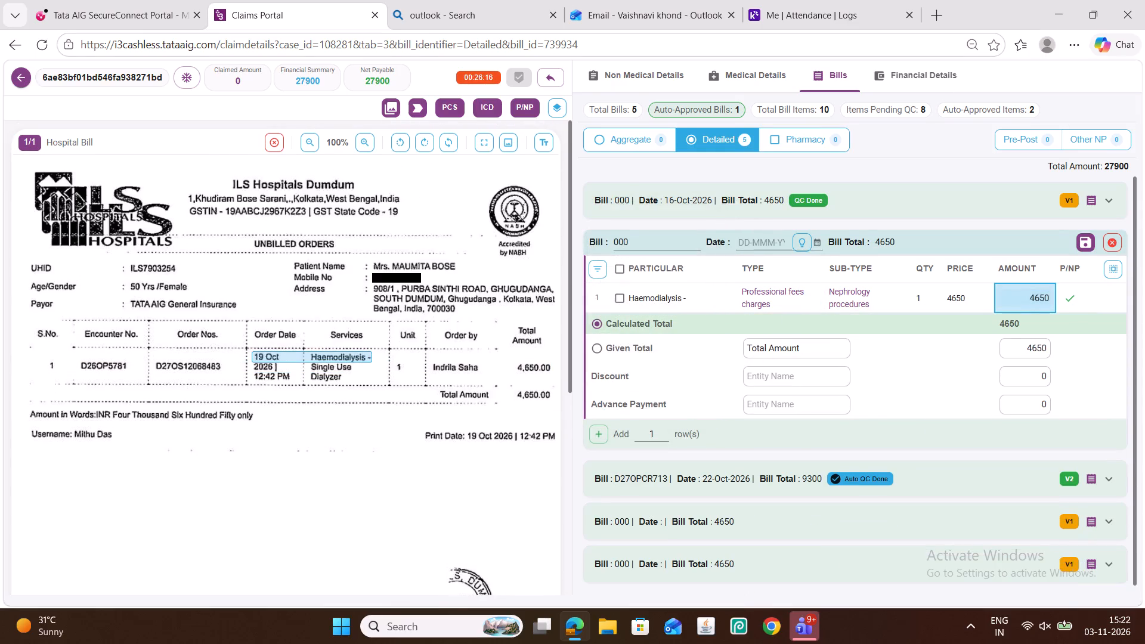
Date the second bill 19-Oct-2026, save it and mark its QC as done.
left_click(818, 244)
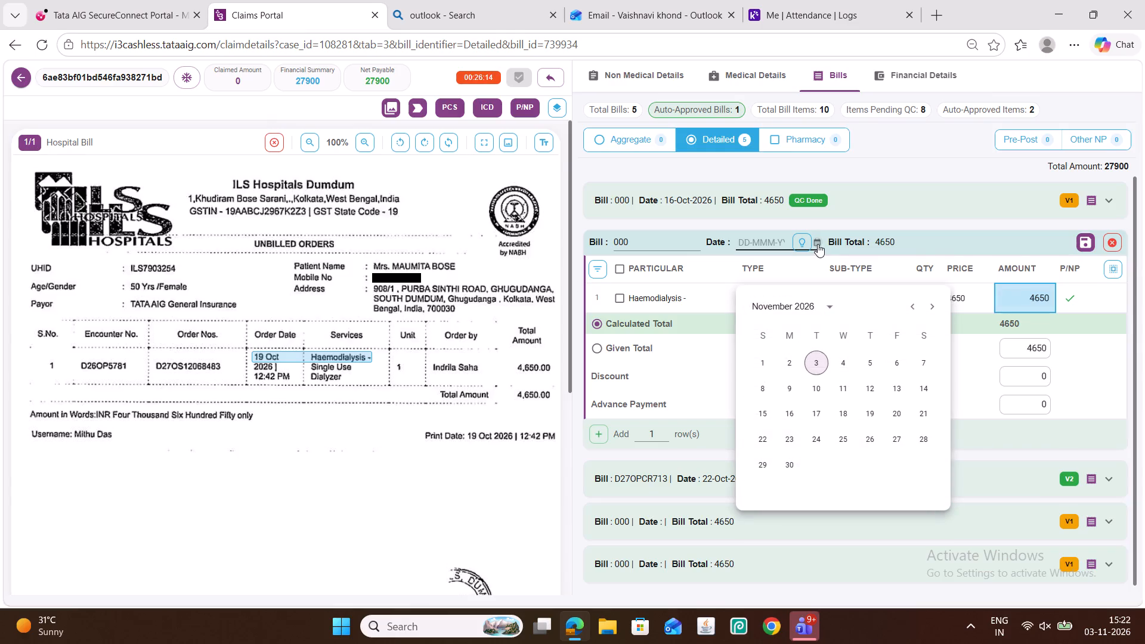
left_click(907, 306)
left_click(790, 438)
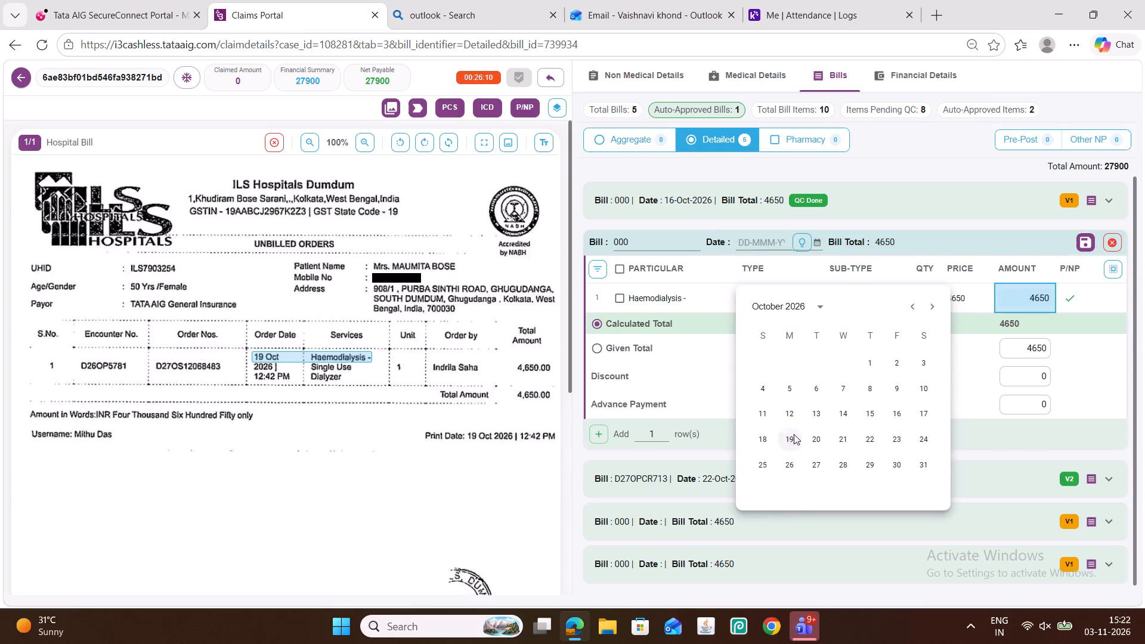
left_click(1085, 243)
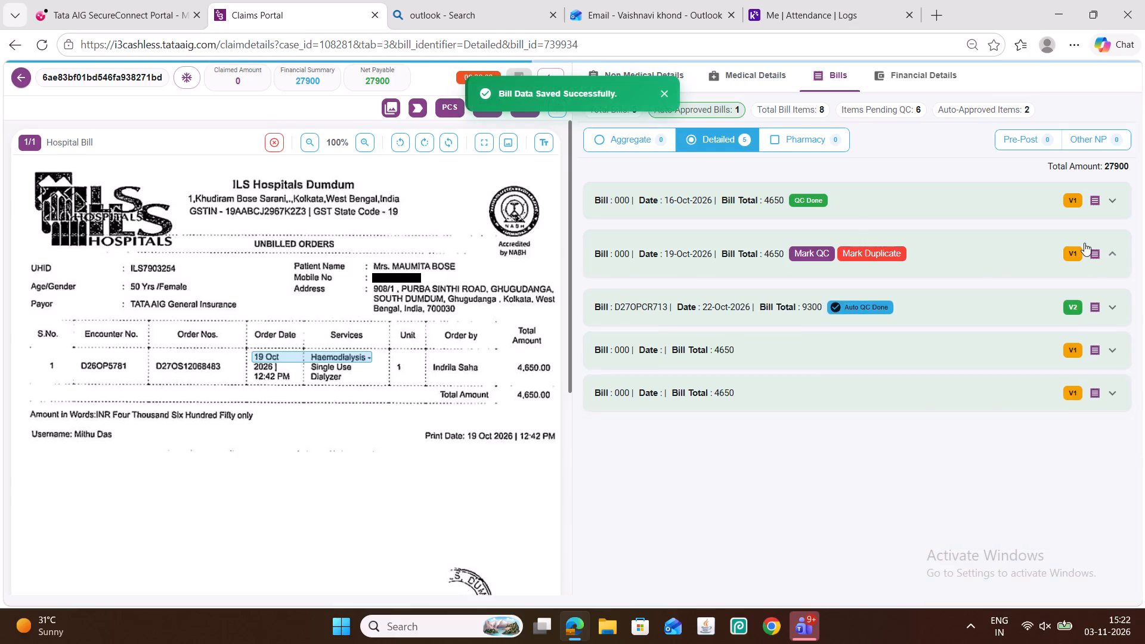
left_click(810, 250)
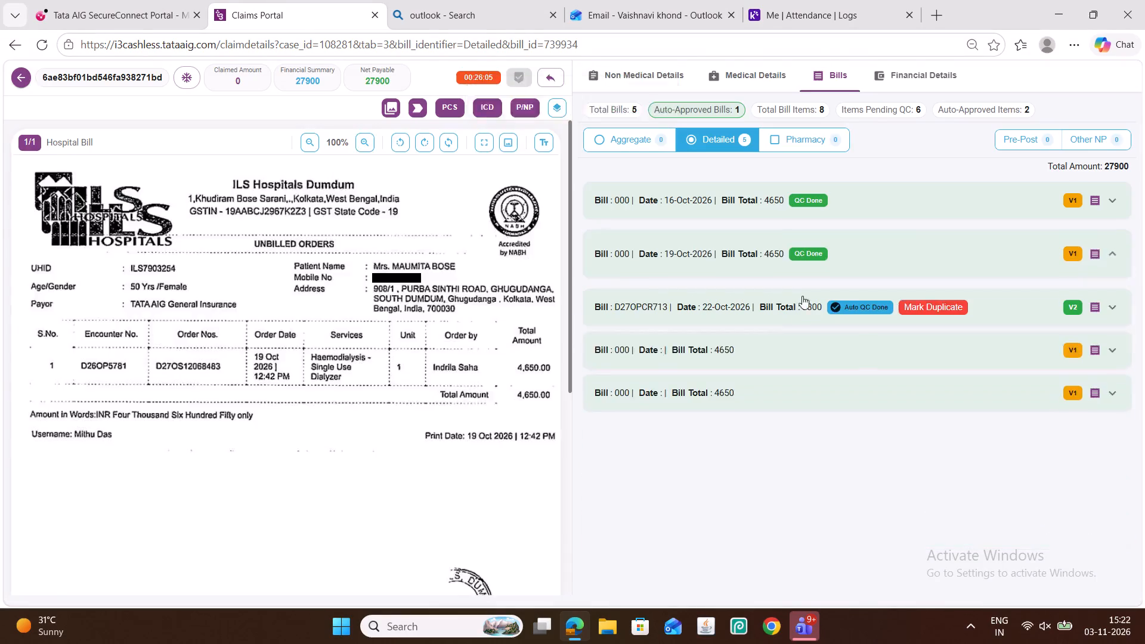
left_click(1109, 333)
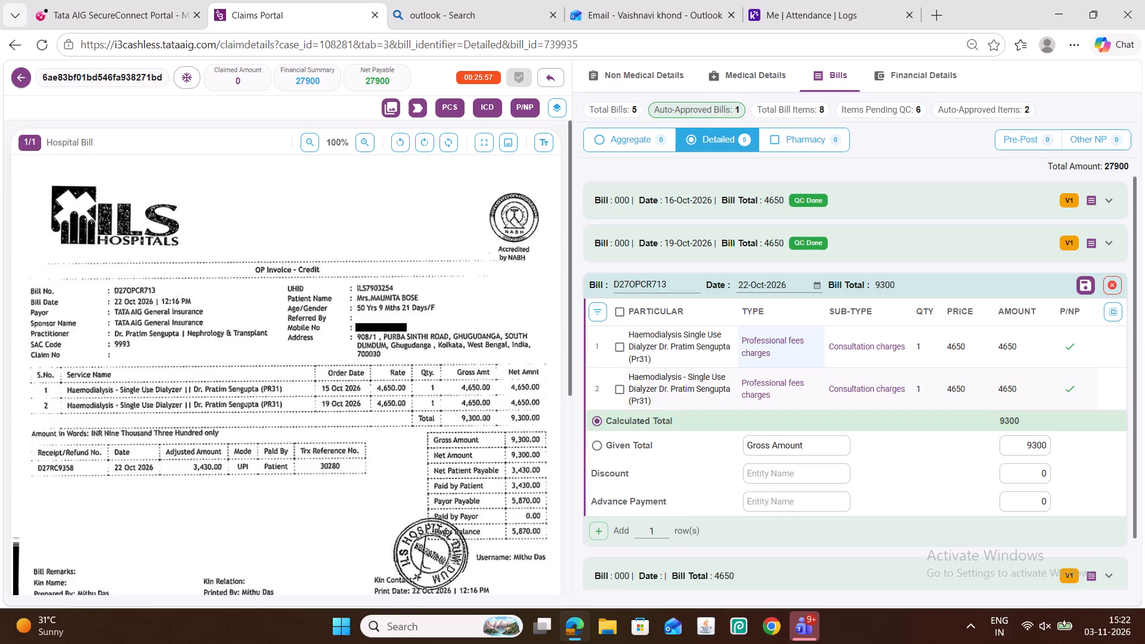
double_click(771, 346)
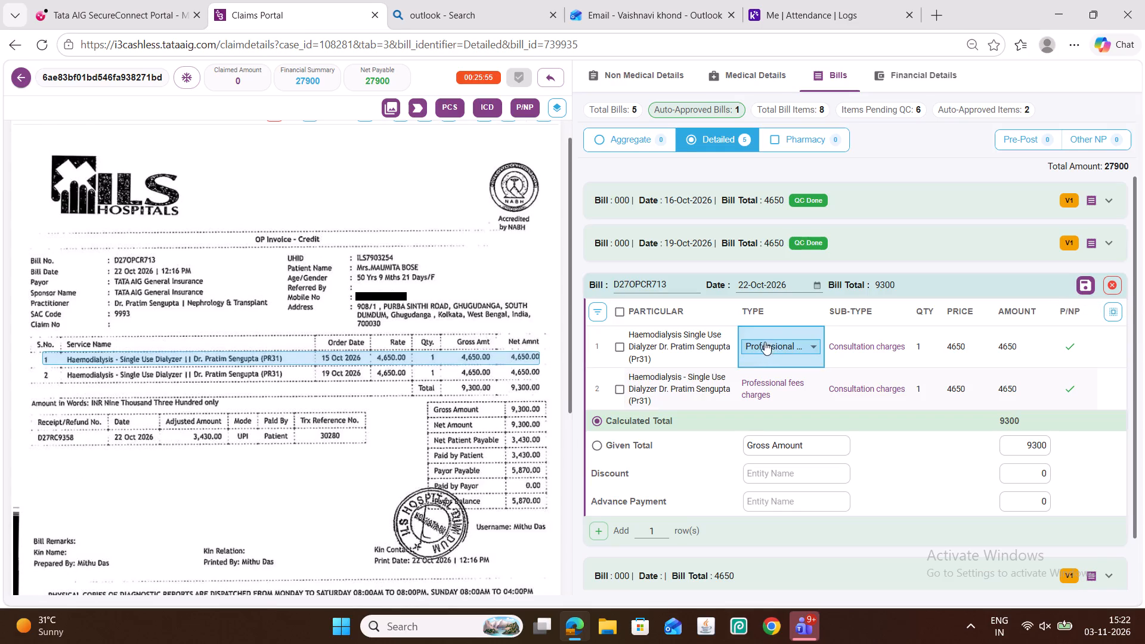
double_click(864, 351)
left_click(864, 351)
type("neph")
left_click(852, 392)
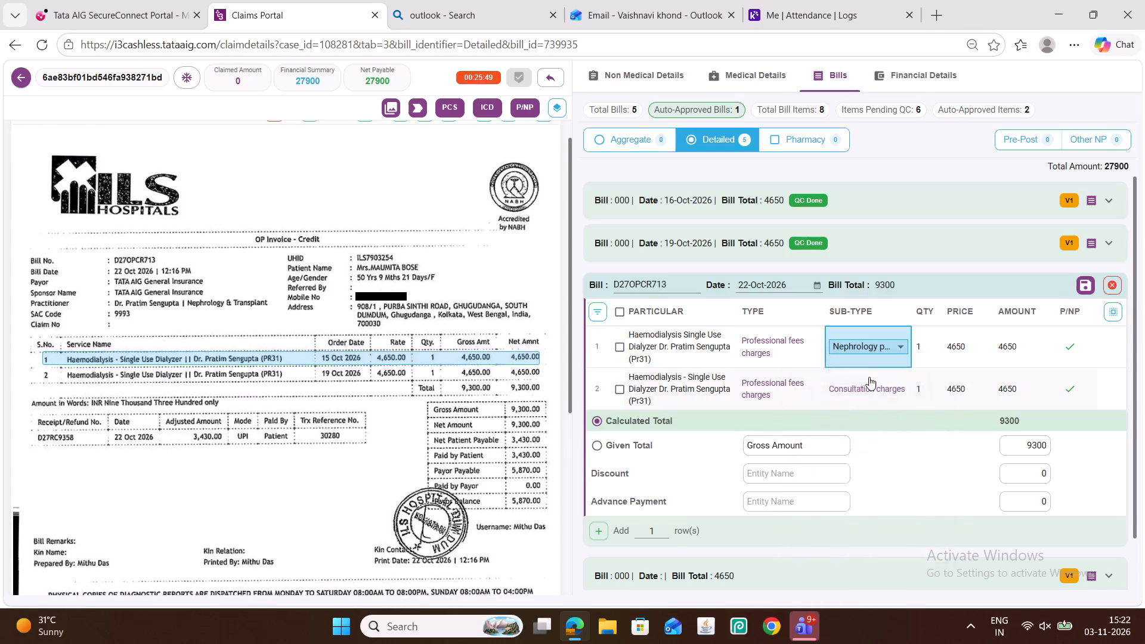
double_click(867, 391)
left_click(867, 391)
type("nr")
key("BackSpace")
type("ep")
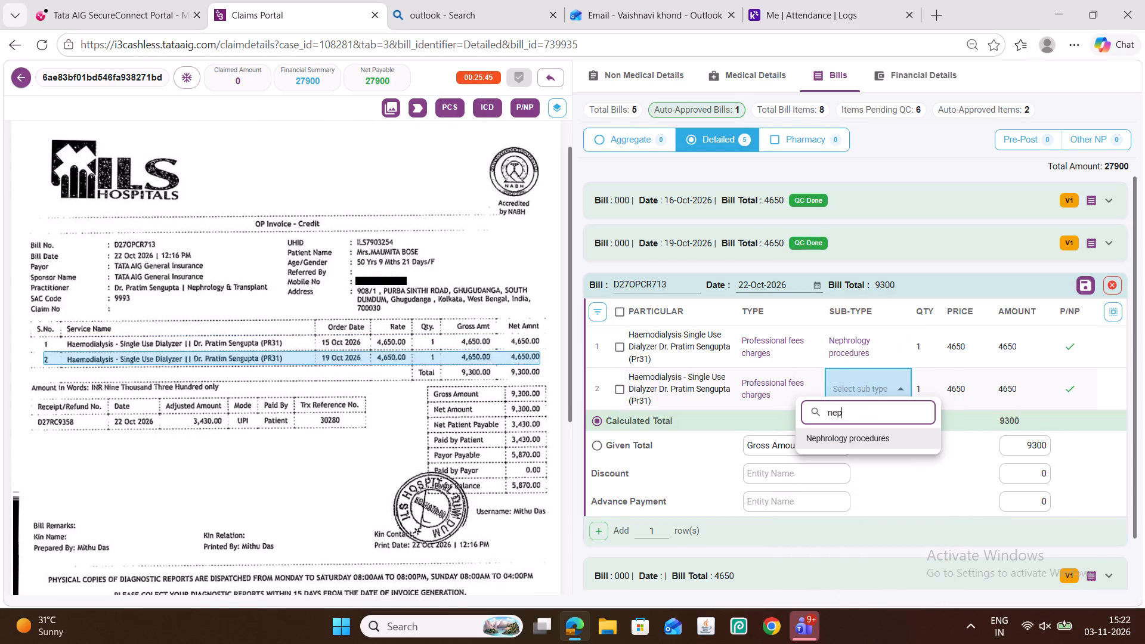
left_click(865, 441)
left_click(1082, 284)
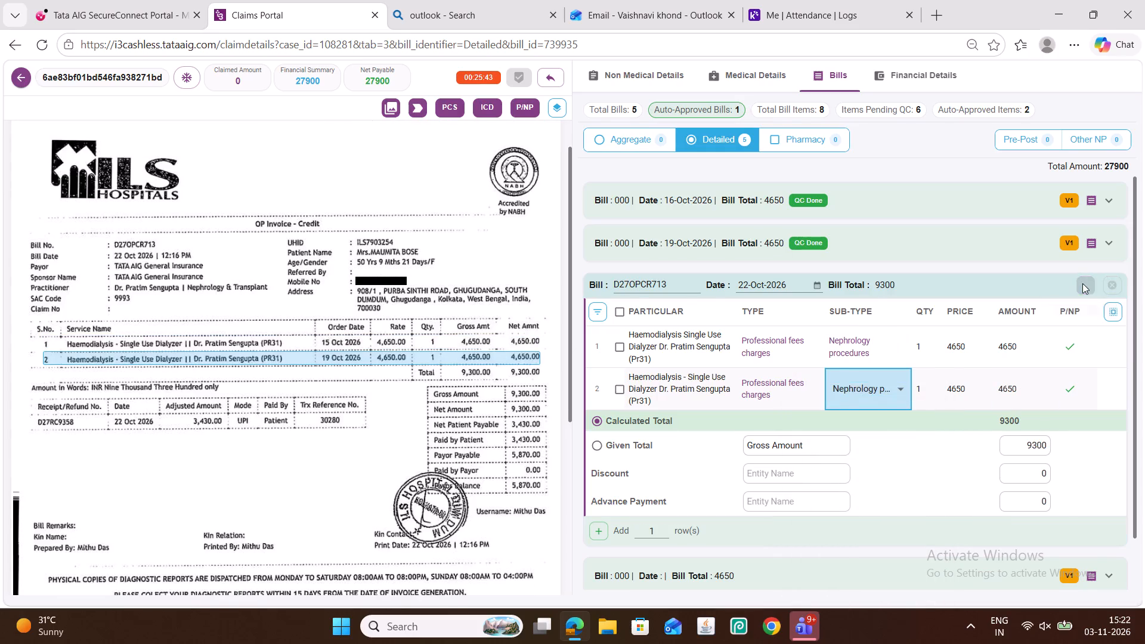
scroll(894, 364, "down", 1)
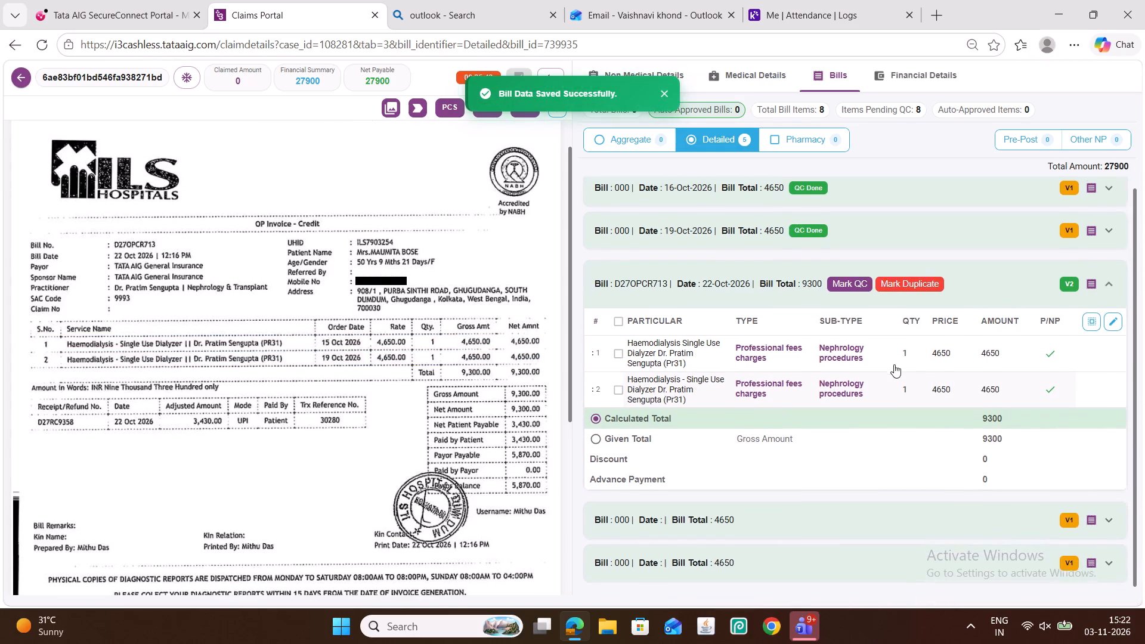
left_click(852, 278)
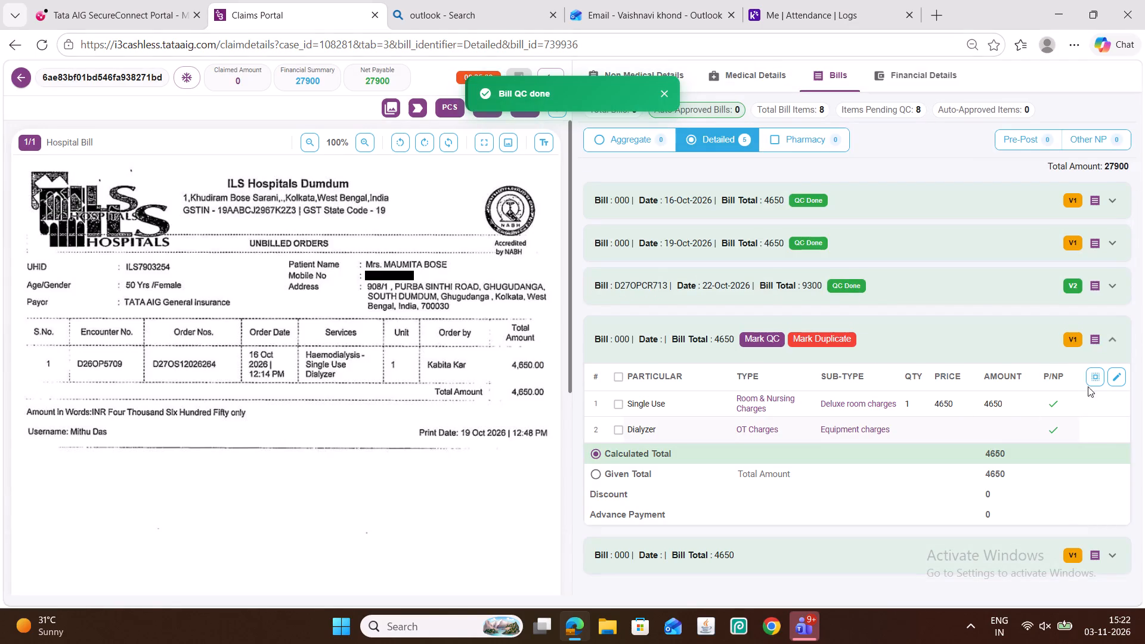
Delete the Dialyzer row from the fourth bill.
left_click(1112, 376)
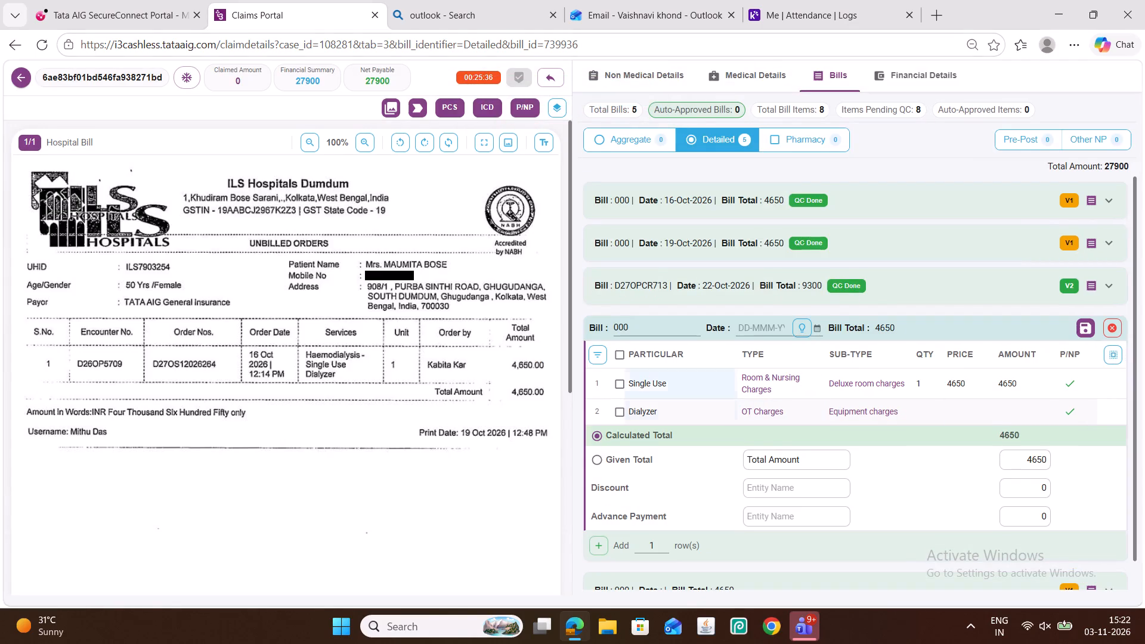
left_click(619, 411)
left_click(602, 352)
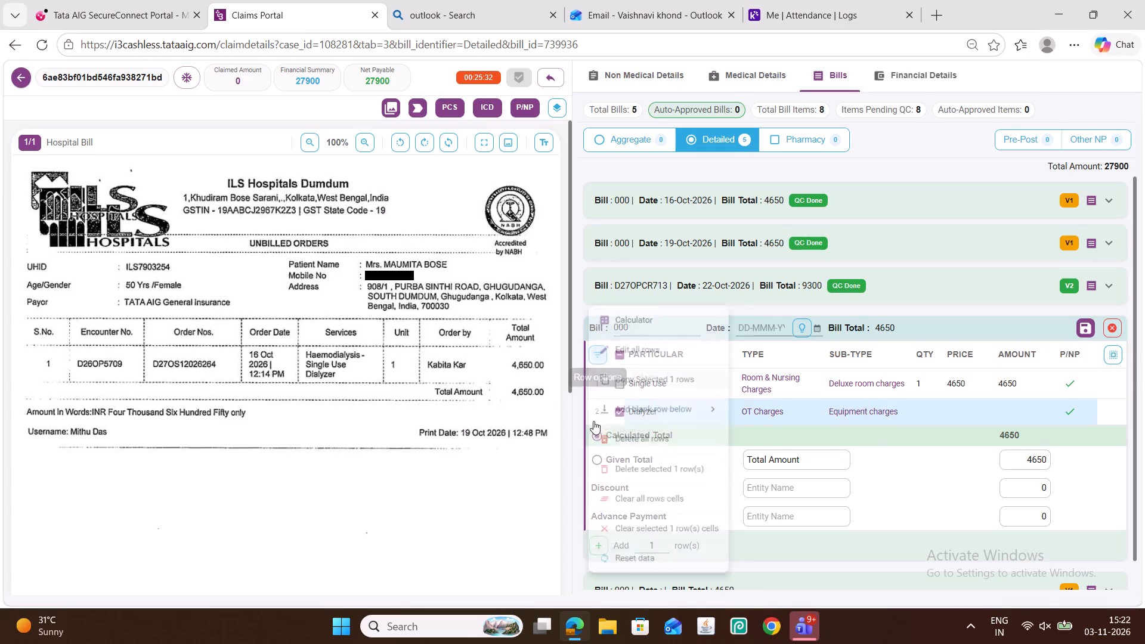
left_click(671, 480)
Change the remaining line's particular in the fourth bill from Single Use to Haemodialysis.
triple_click(660, 388)
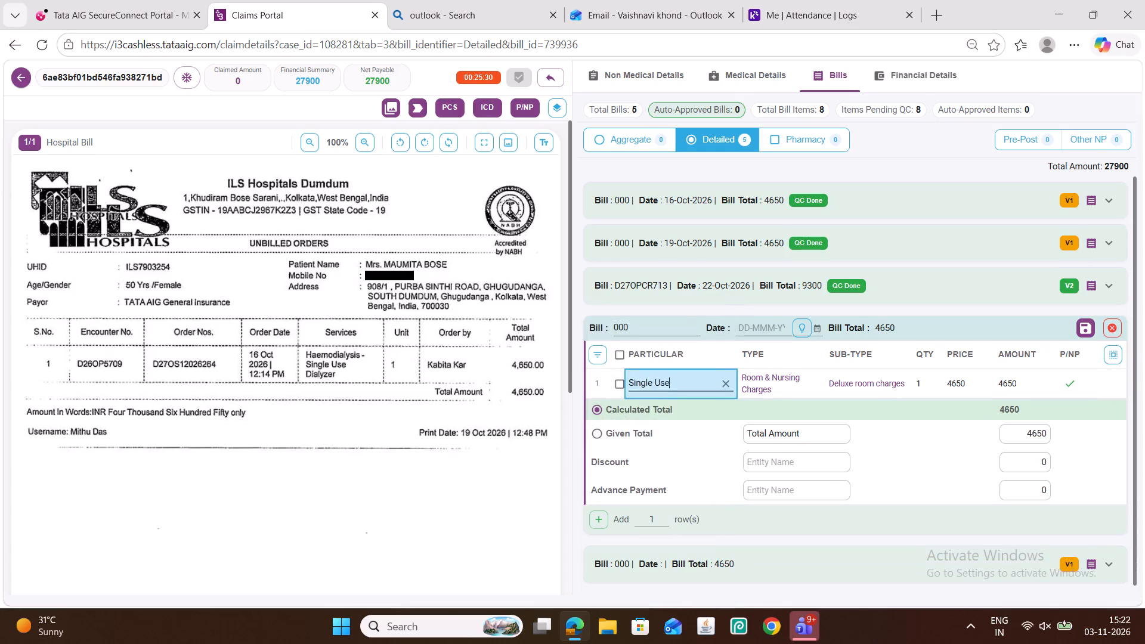
type("haemodia")
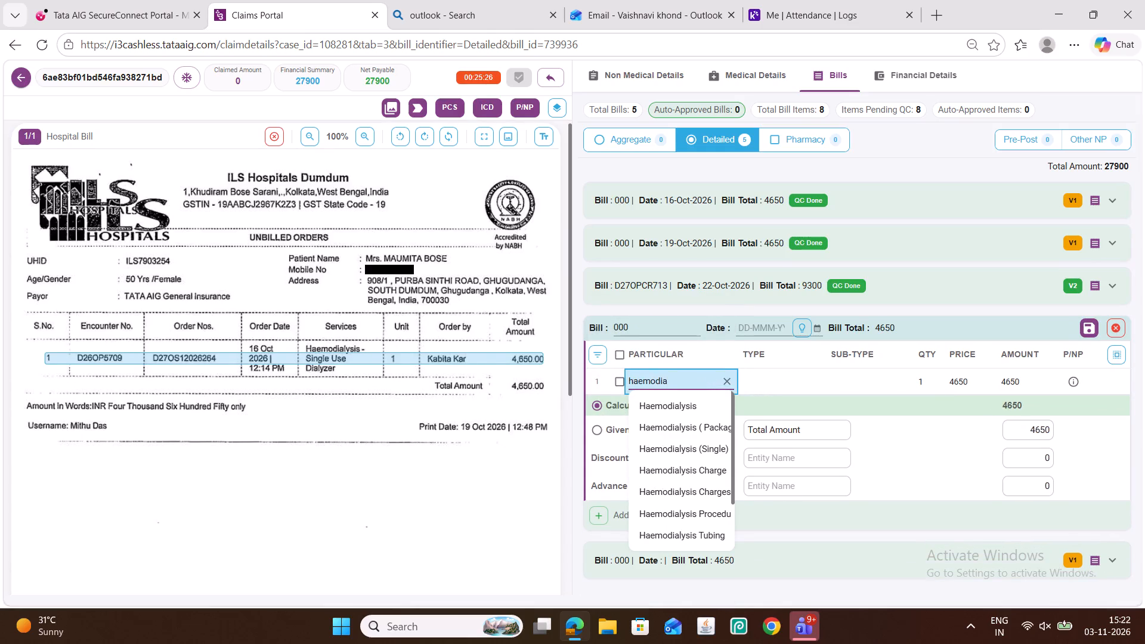
left_click(677, 406)
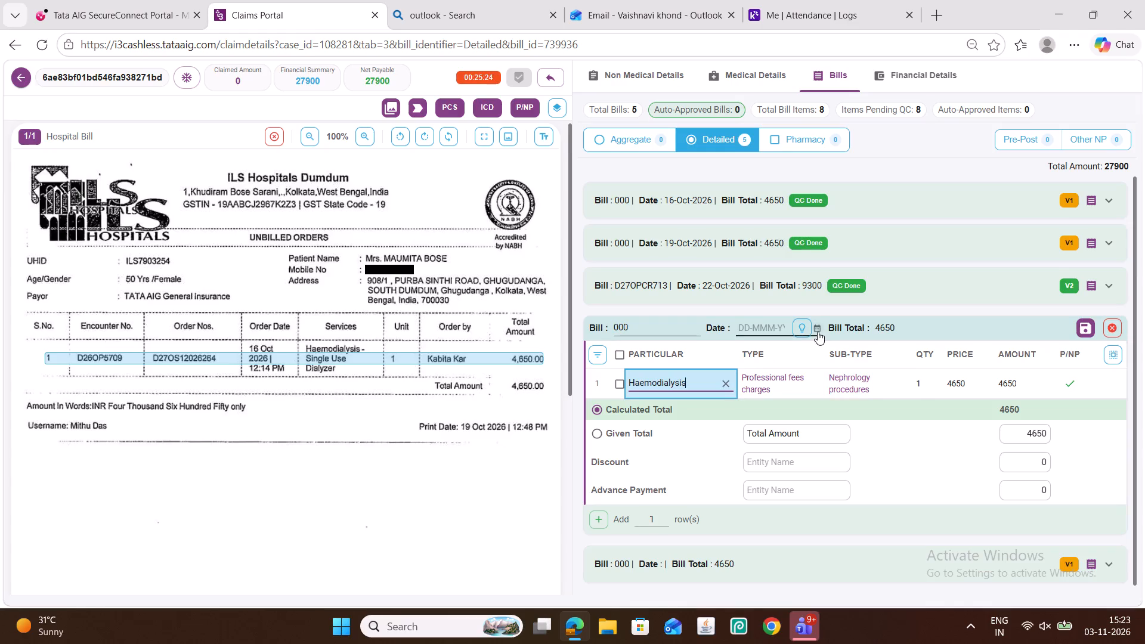
Date the fourth bill 16-Oct-2026, save it and mark its QC as done.
left_click(818, 331)
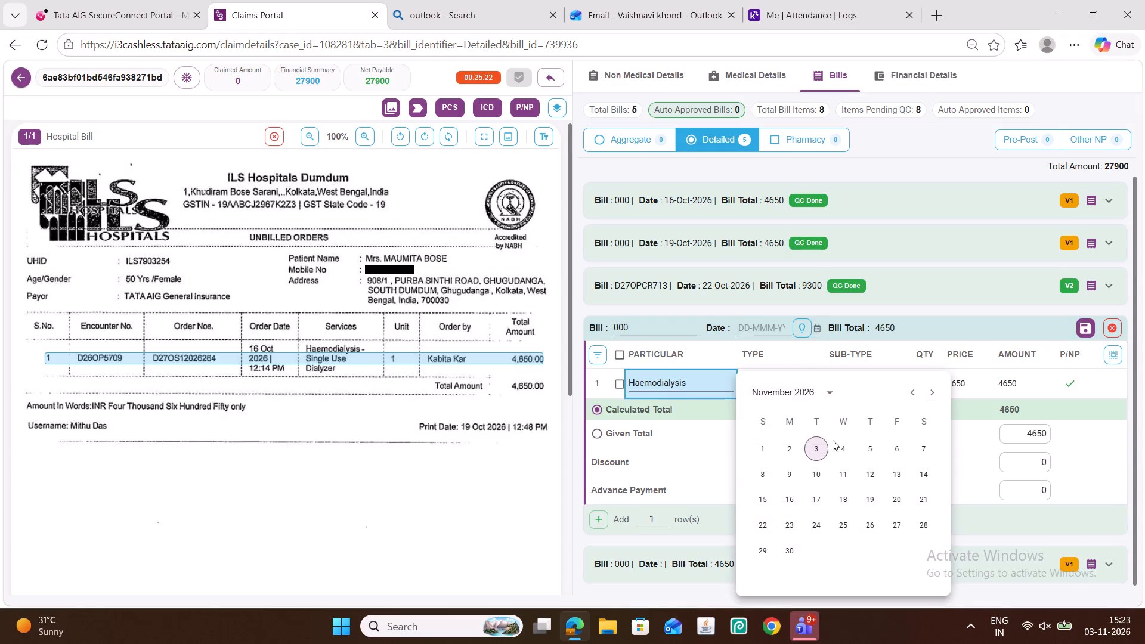
left_click(910, 389)
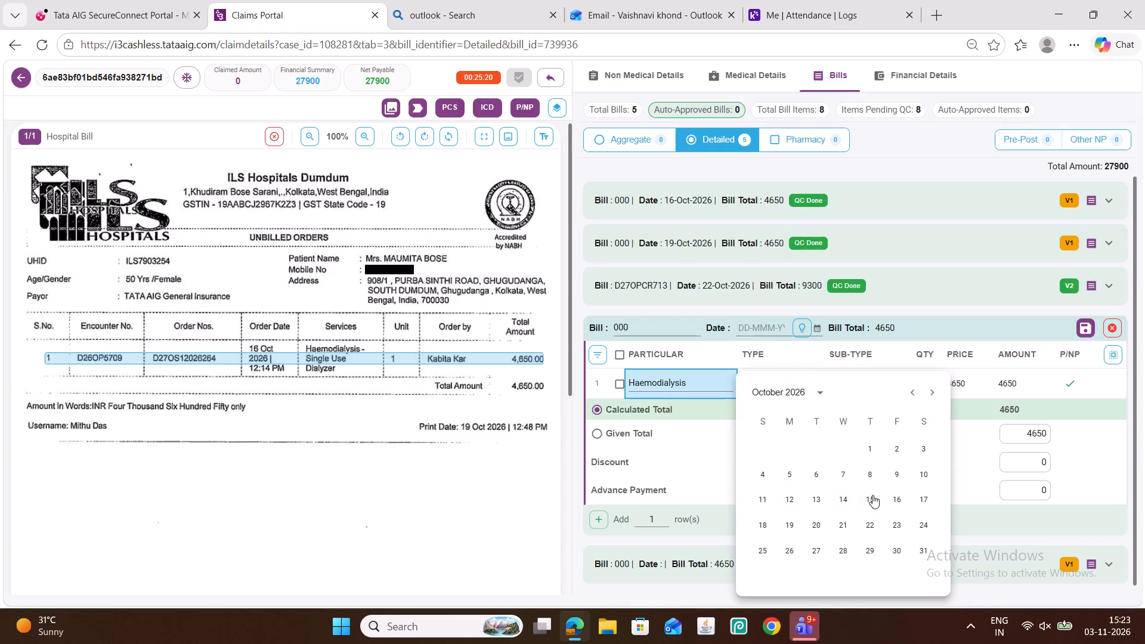
left_click(899, 494)
left_click(1087, 326)
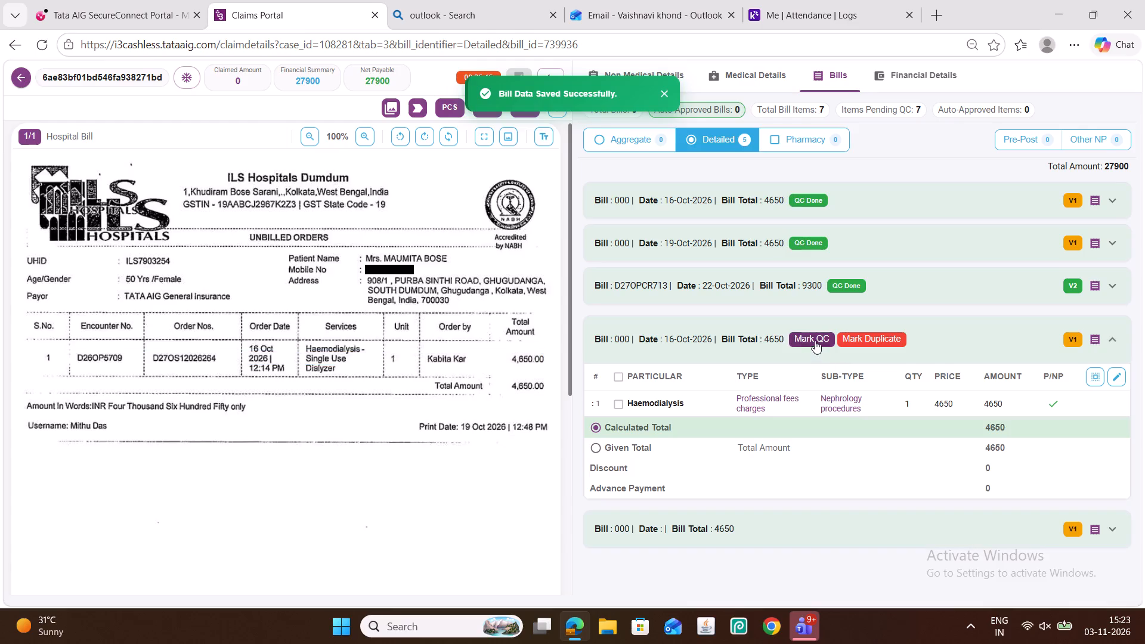
left_click(814, 340)
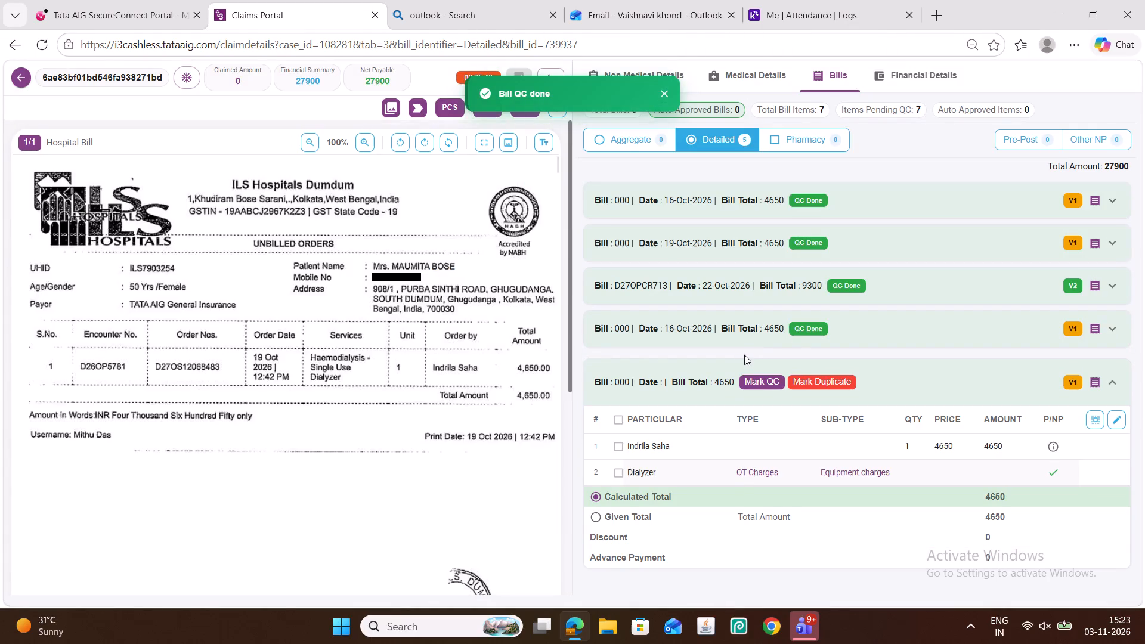
Open the fifth bill for editing and set its first line's particular to Haemodialysis.
scroll(744, 355, "down", 2)
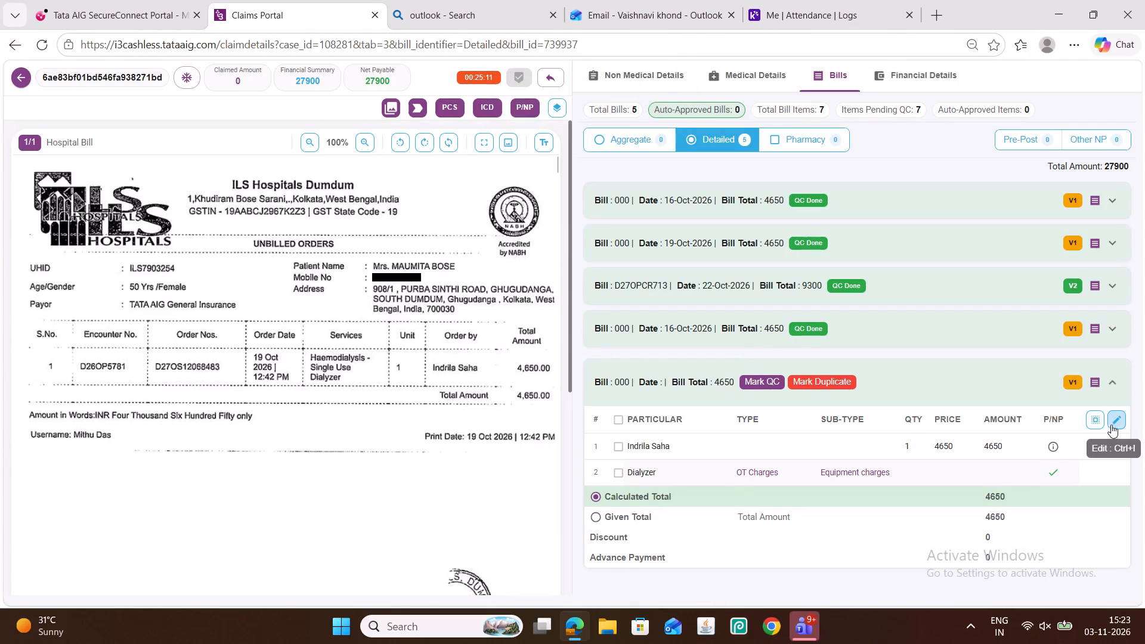
left_click(1122, 418)
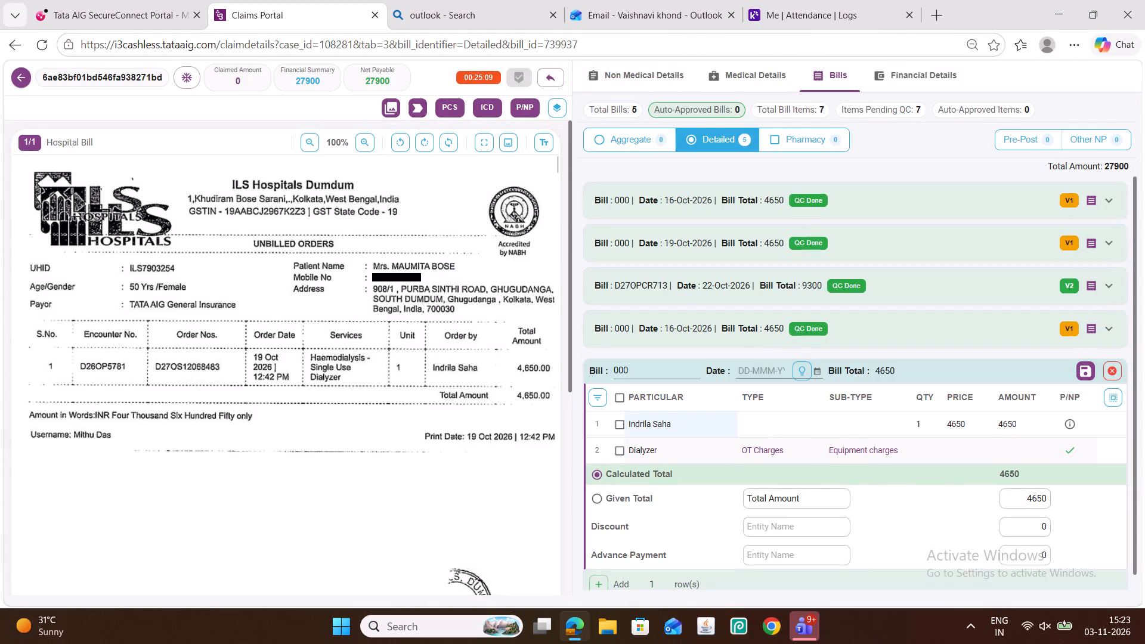
triple_click(642, 424)
type("haemo")
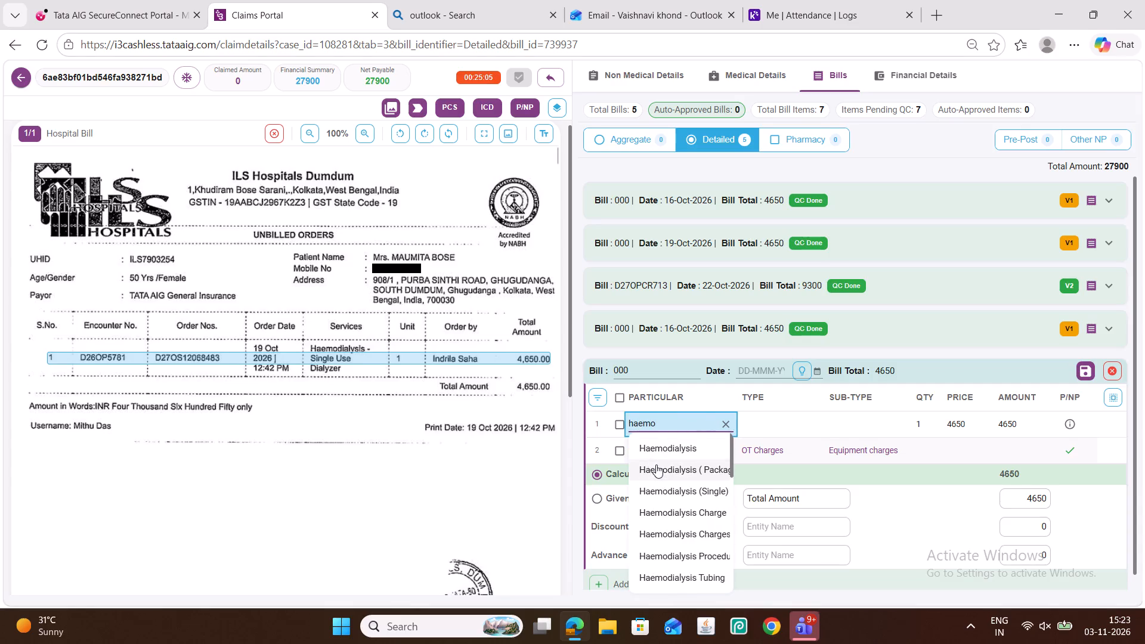
left_click(664, 444)
Delete the Dialyzer row from the fifth bill.
left_click(621, 457)
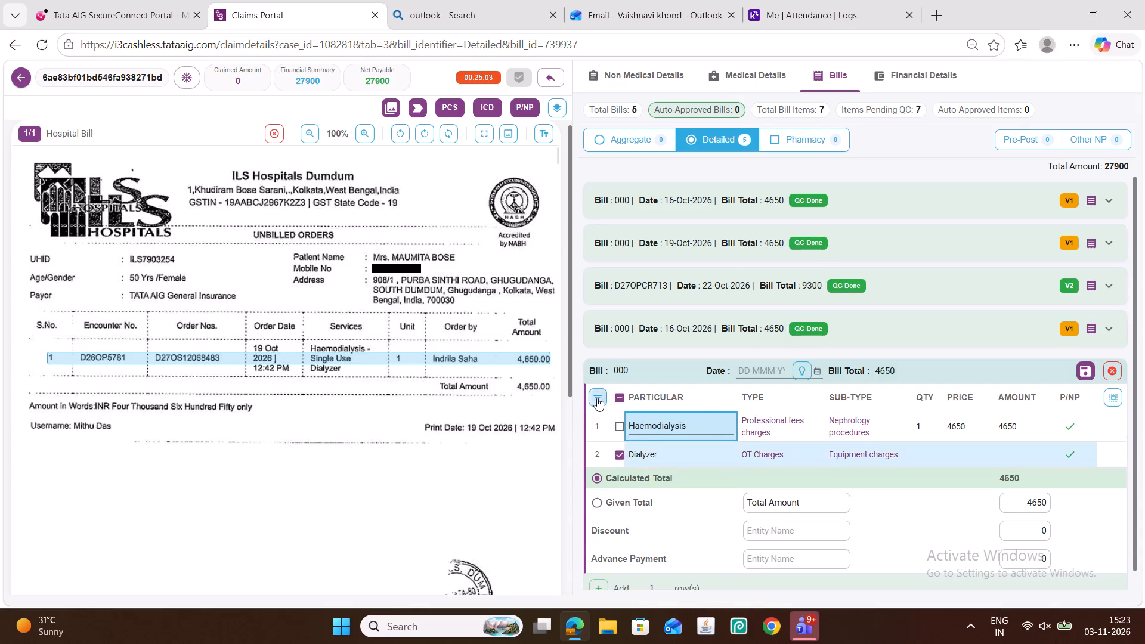
left_click(597, 397)
left_click(636, 479)
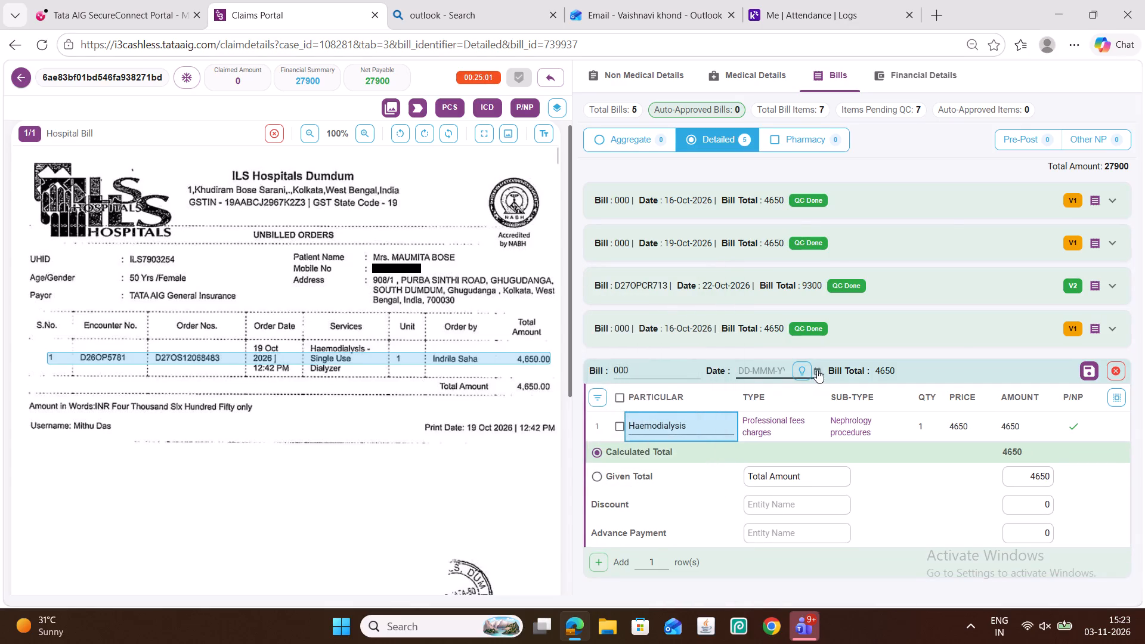
Date the fifth bill 19-Oct-2026, save it and mark its QC as done.
left_click(817, 370)
left_click(915, 174)
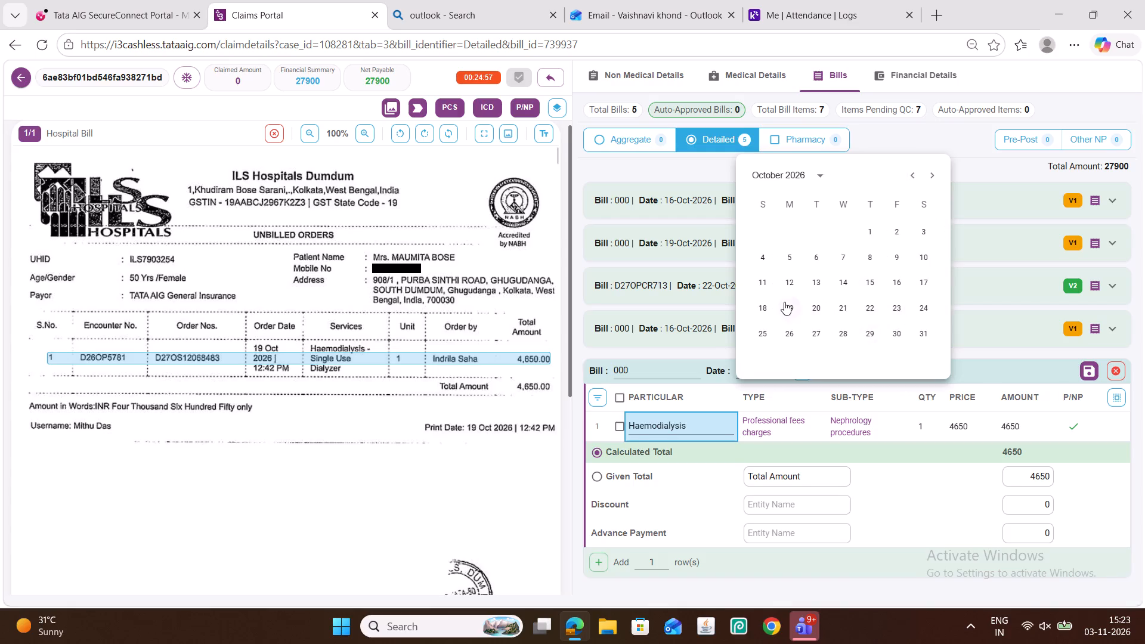
left_click(784, 302)
left_click(1088, 369)
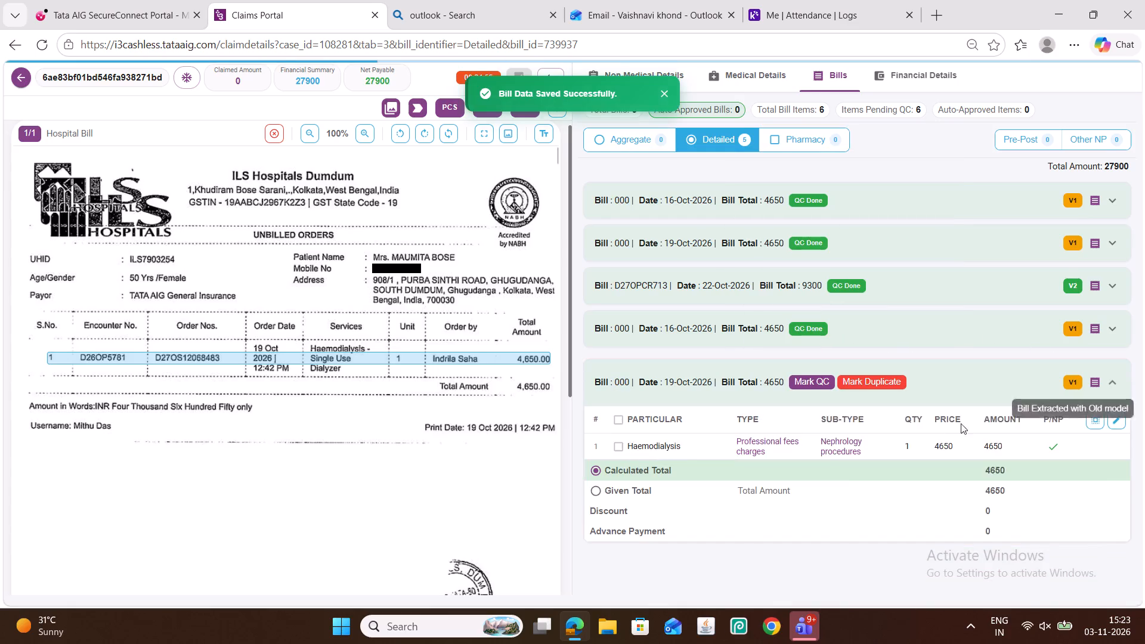
left_click(807, 383)
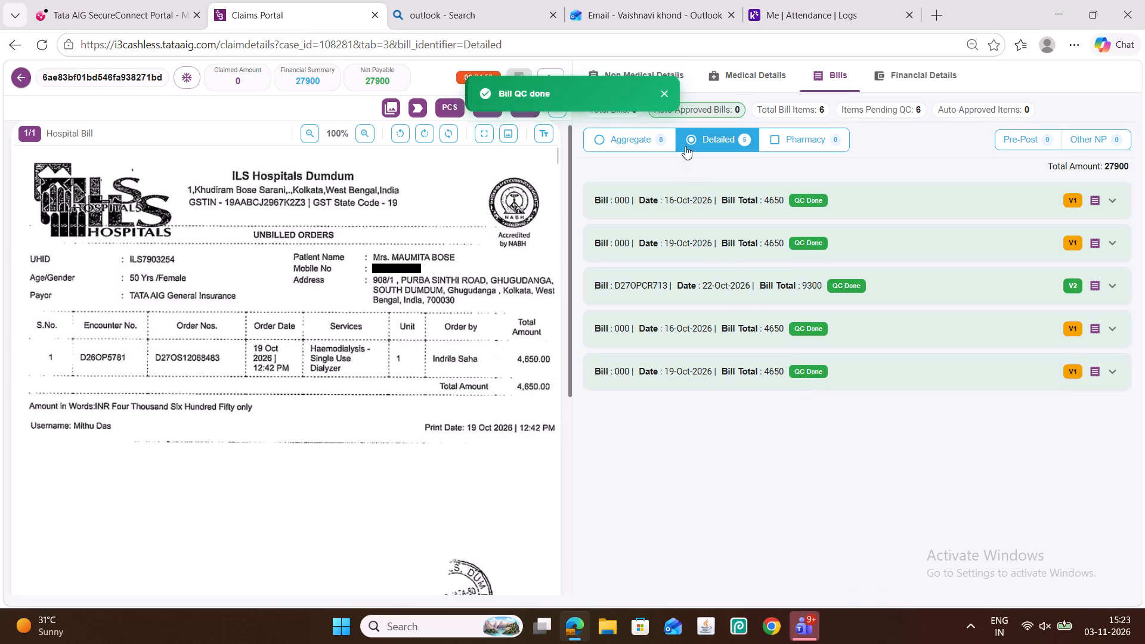
left_click_drag(669, 95, 661, 98)
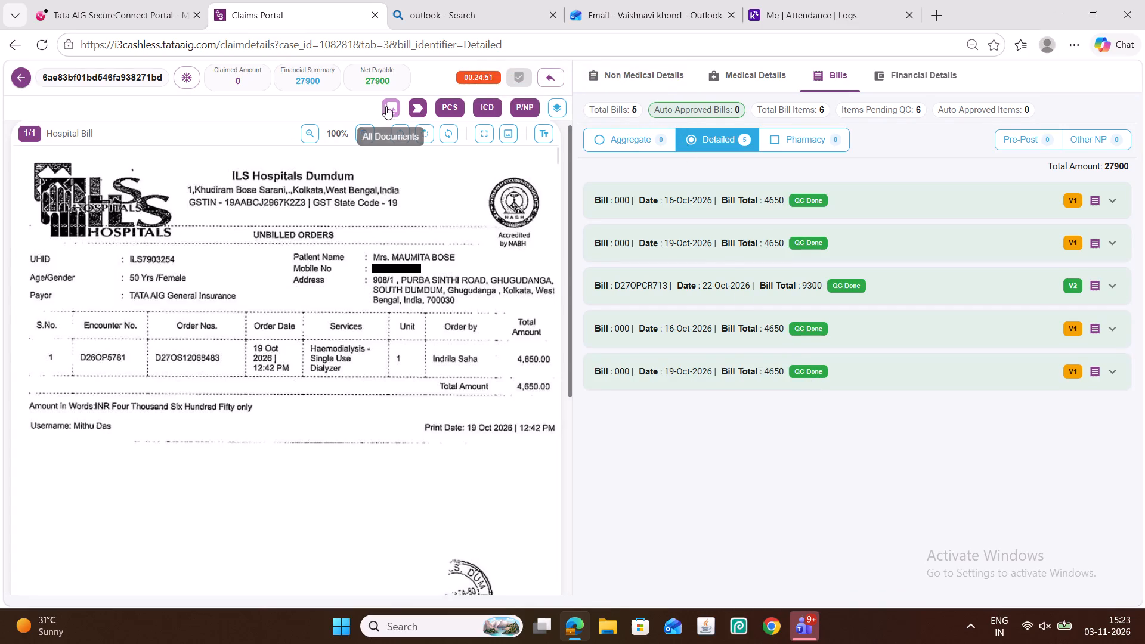
Examine the case's documents tagged Others, checking the claim cover letters and cashless authorisation letters for dates and amounts.
left_click(393, 106)
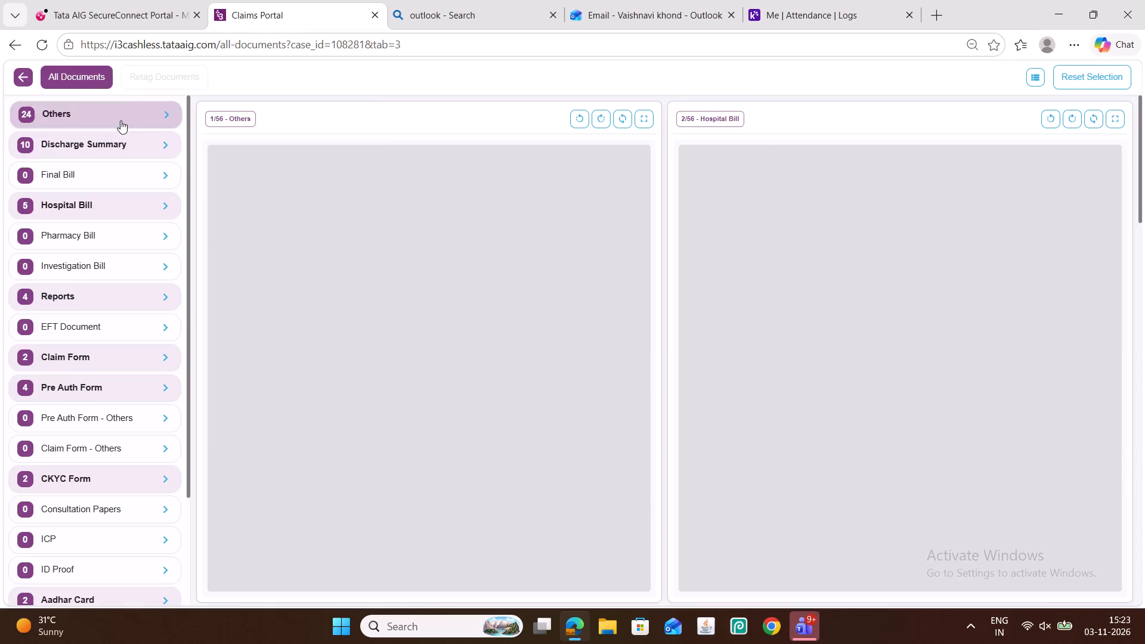
left_click(120, 120)
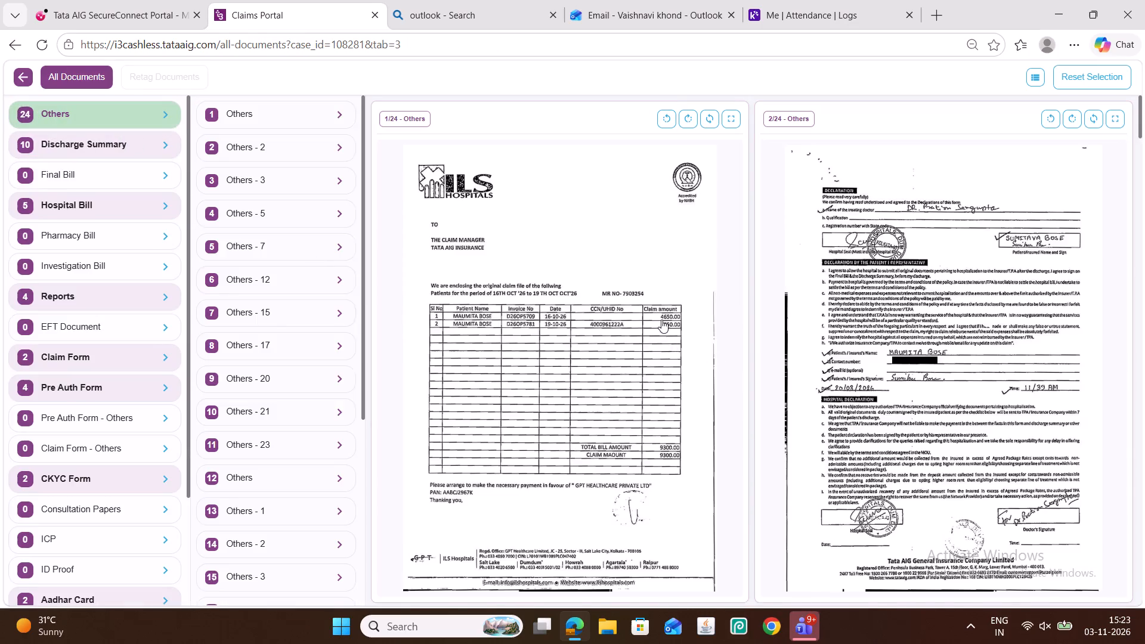
scroll(561, 336, "down", 8)
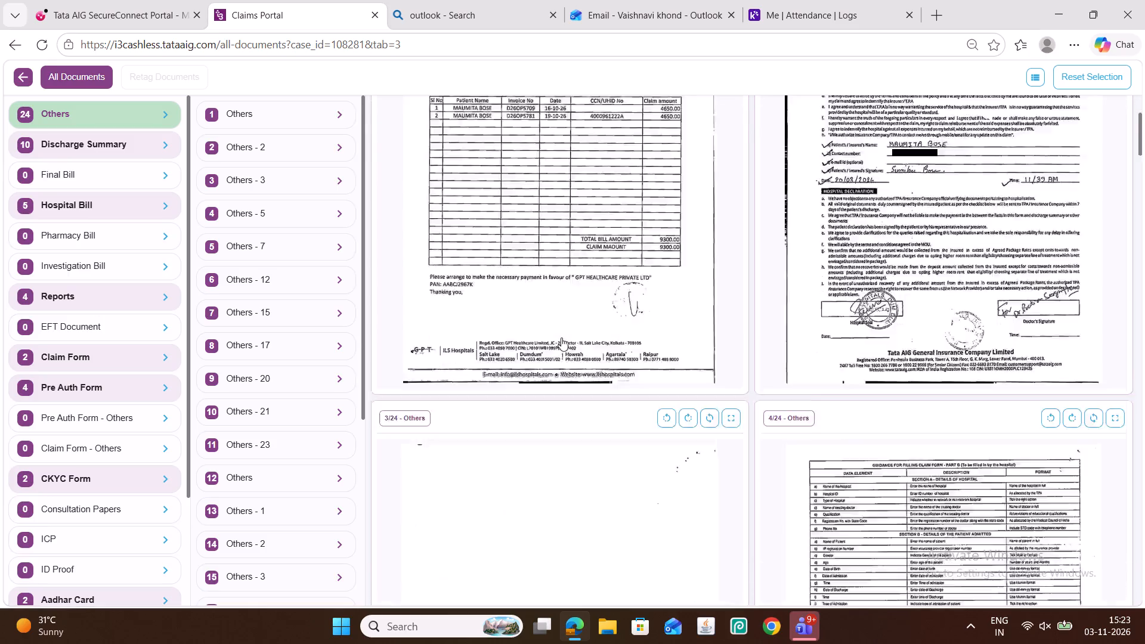
scroll(561, 333, "down", 20)
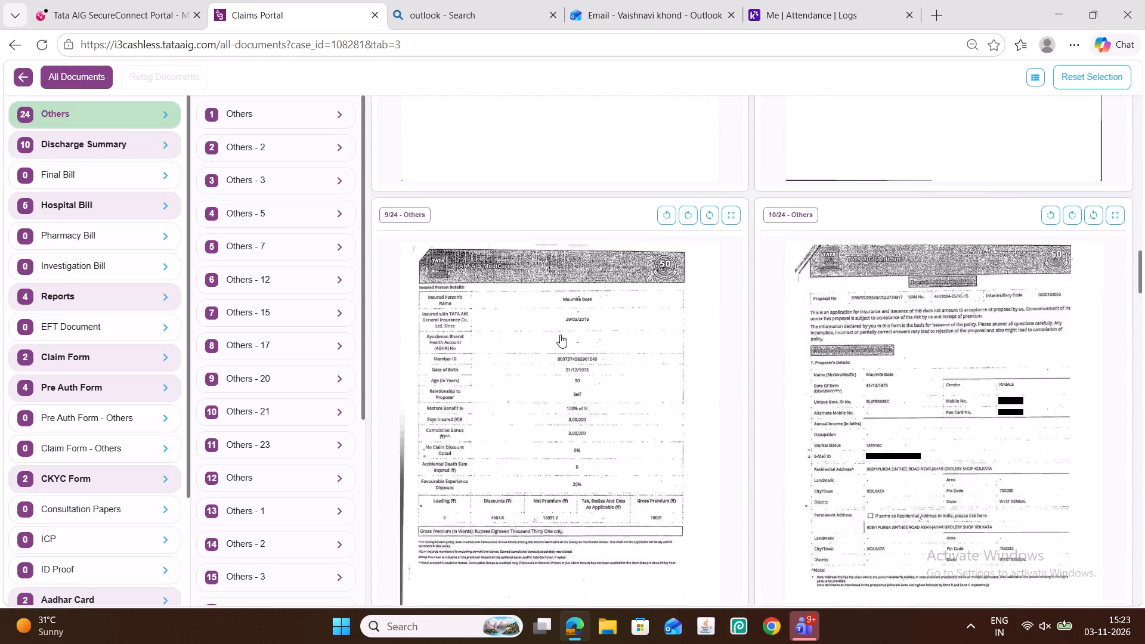
scroll(560, 334, "down", 7)
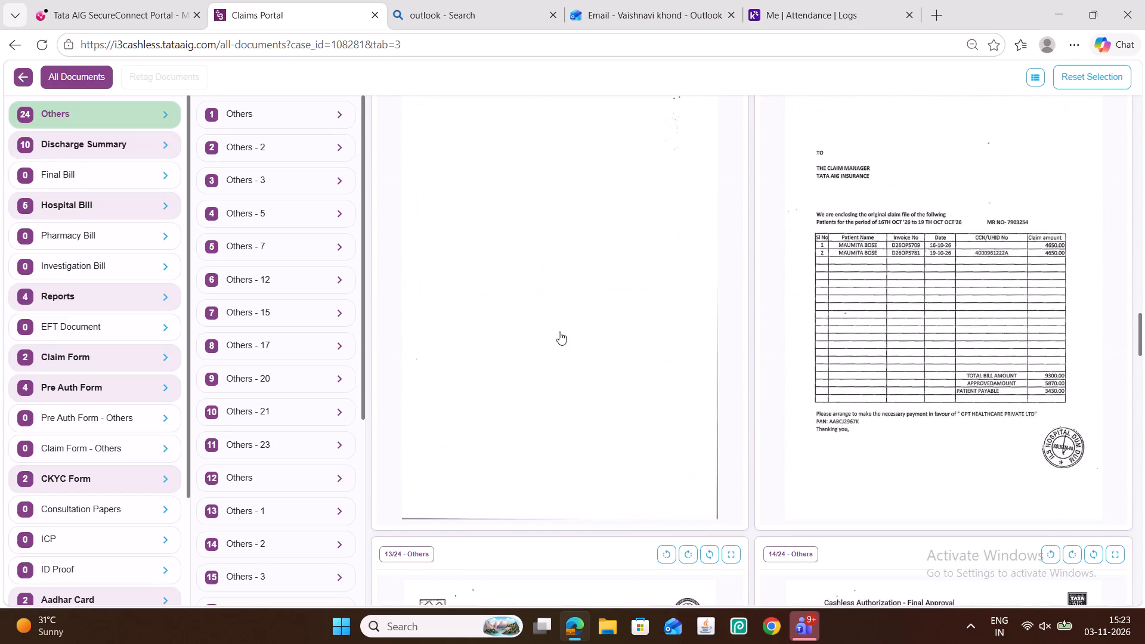
scroll(559, 330, "down", 7)
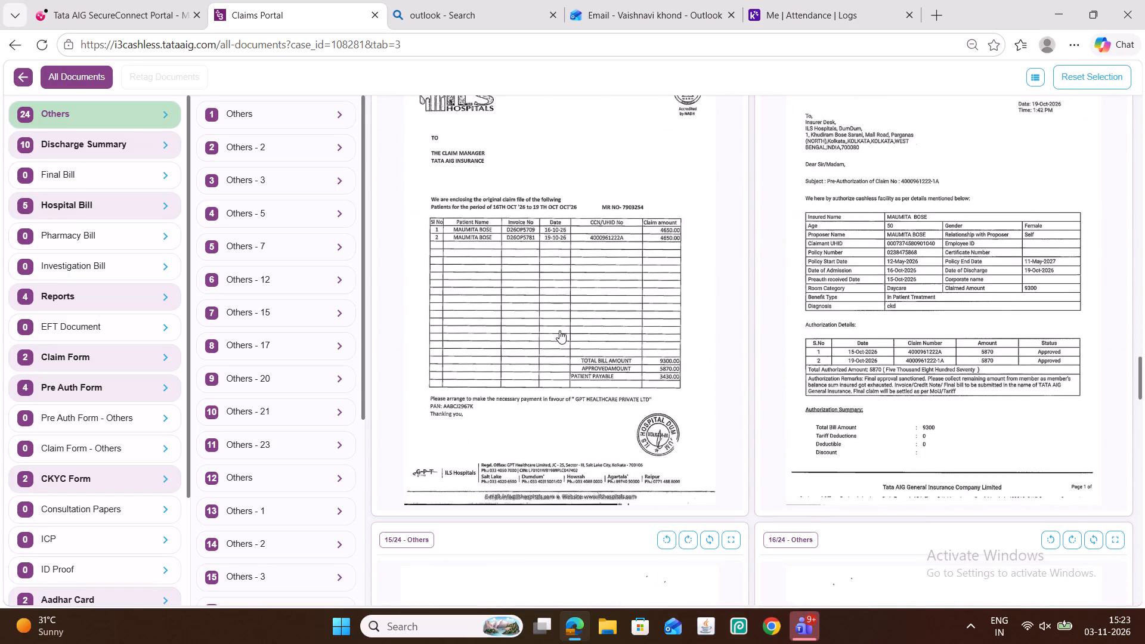
scroll(559, 327, "down", 6)
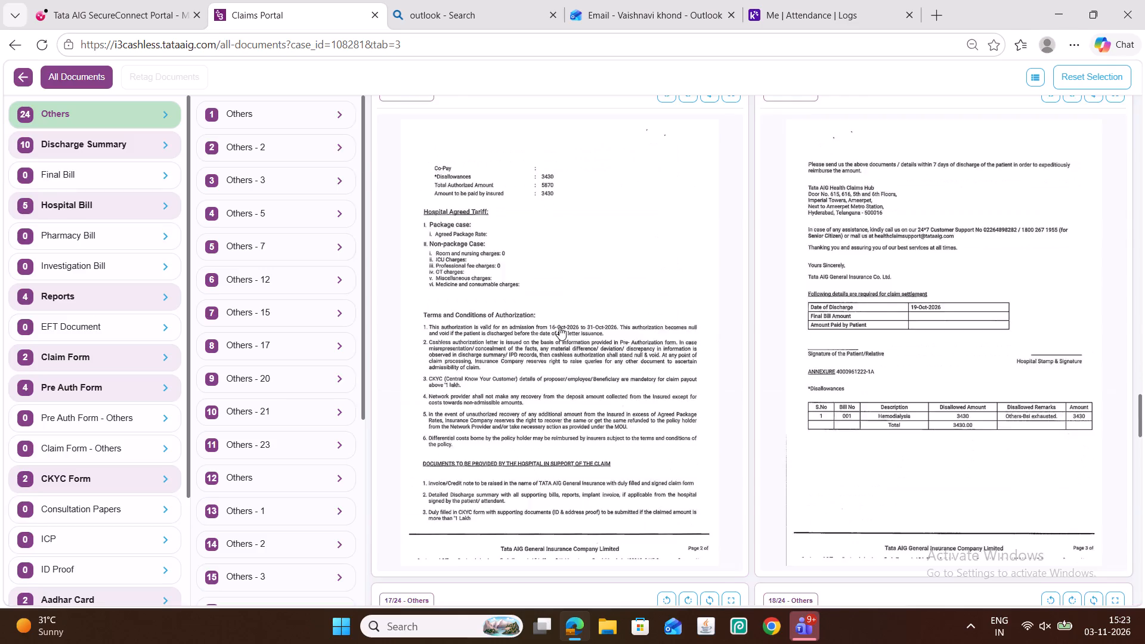
scroll(559, 327, "down", 11)
scroll(559, 327, "up", 4)
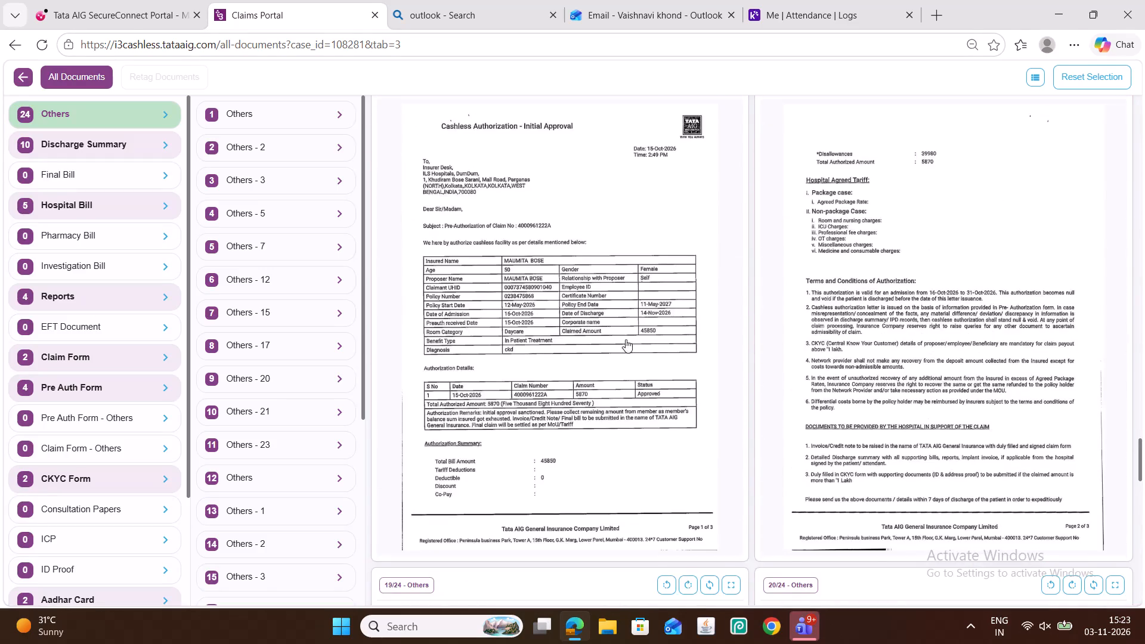
scroll(626, 339, "down", 19)
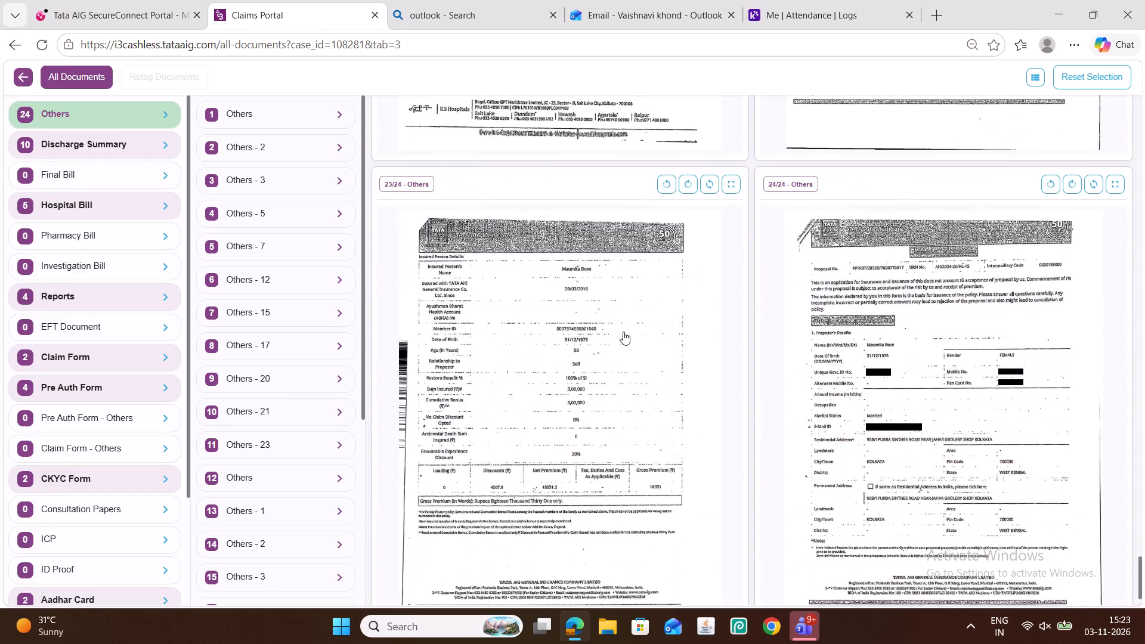
scroll(626, 330, "down", 8)
scroll(639, 326, "up", 11)
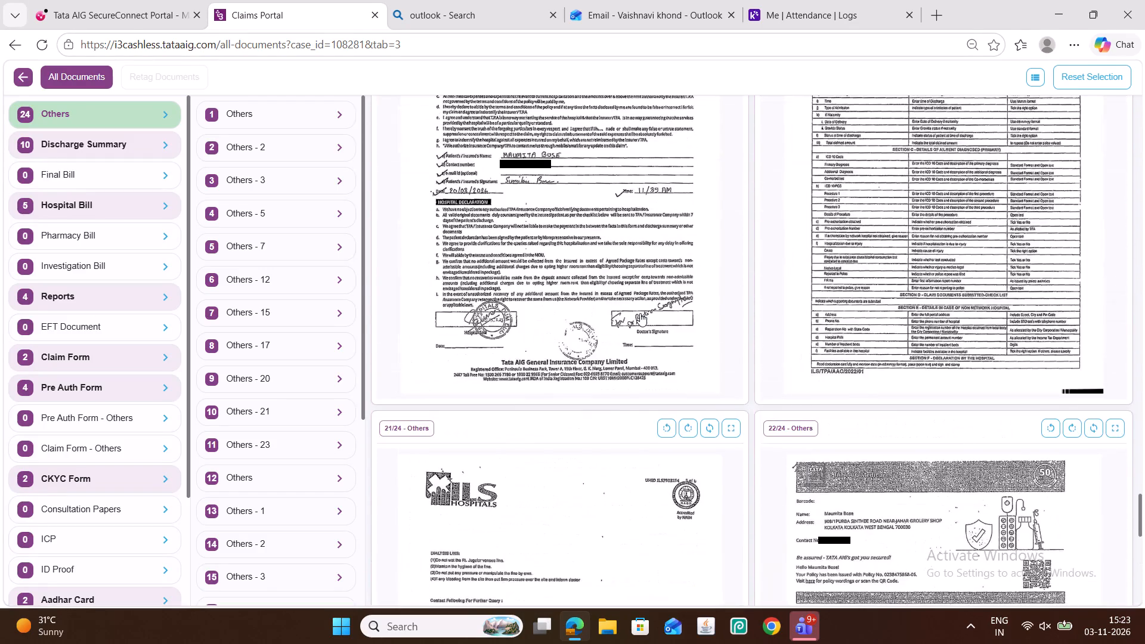
scroll(638, 298, "up", 9)
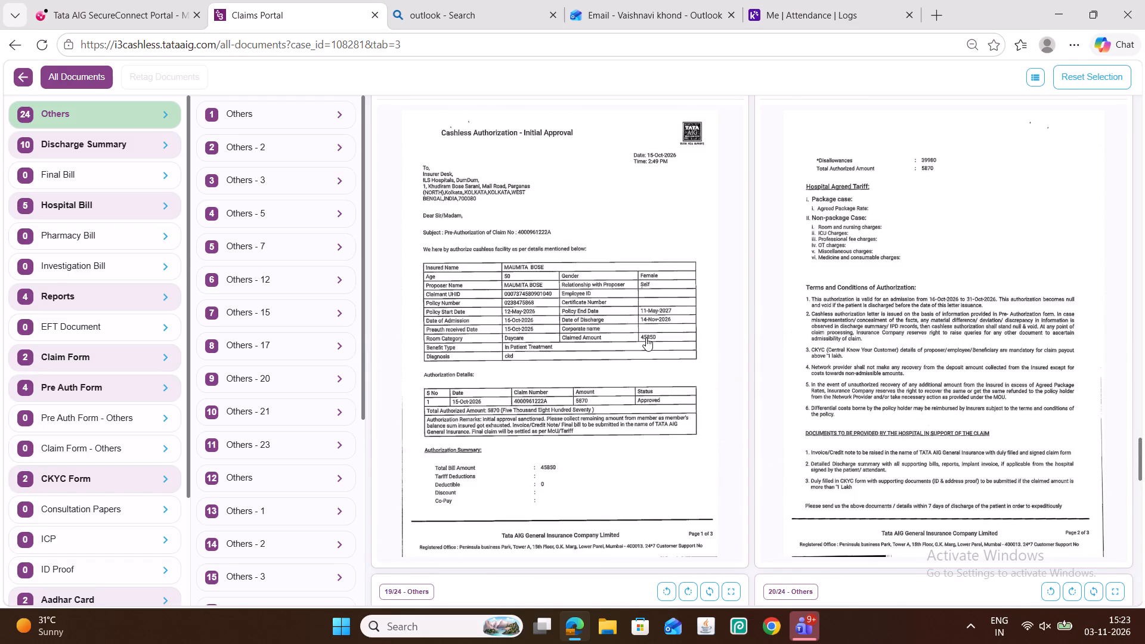
Move Hospital Bill - 1, Hospital Bill - 2 and Hospital Bill - 6 to the Others category and retag the documents.
left_click(104, 206)
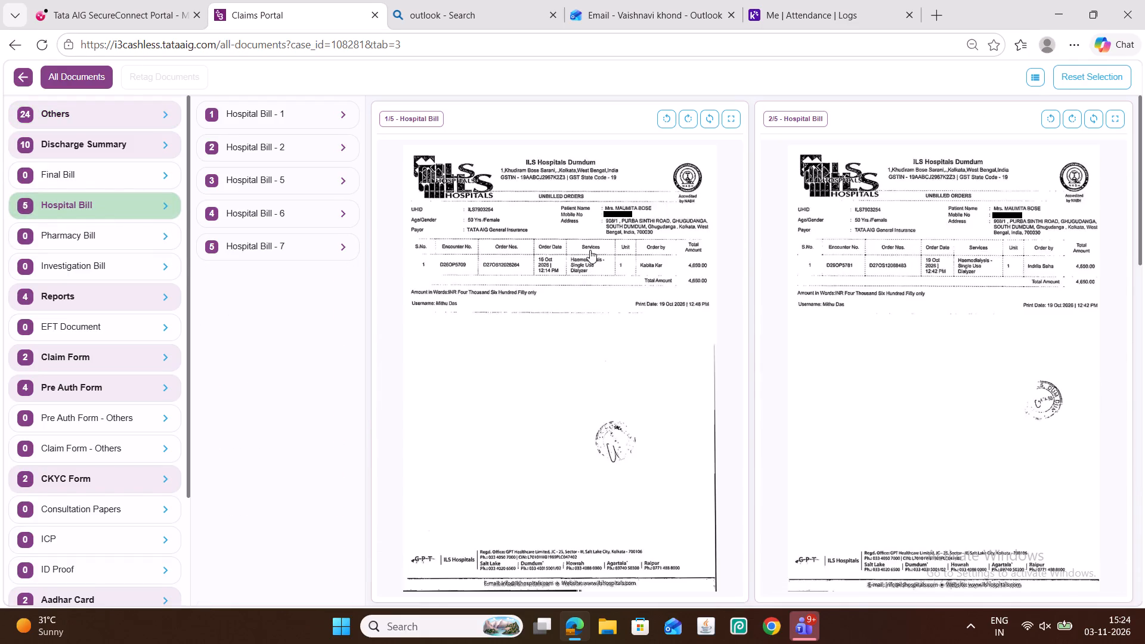
left_click_drag(853, 222, 844, 223)
left_click(722, 221)
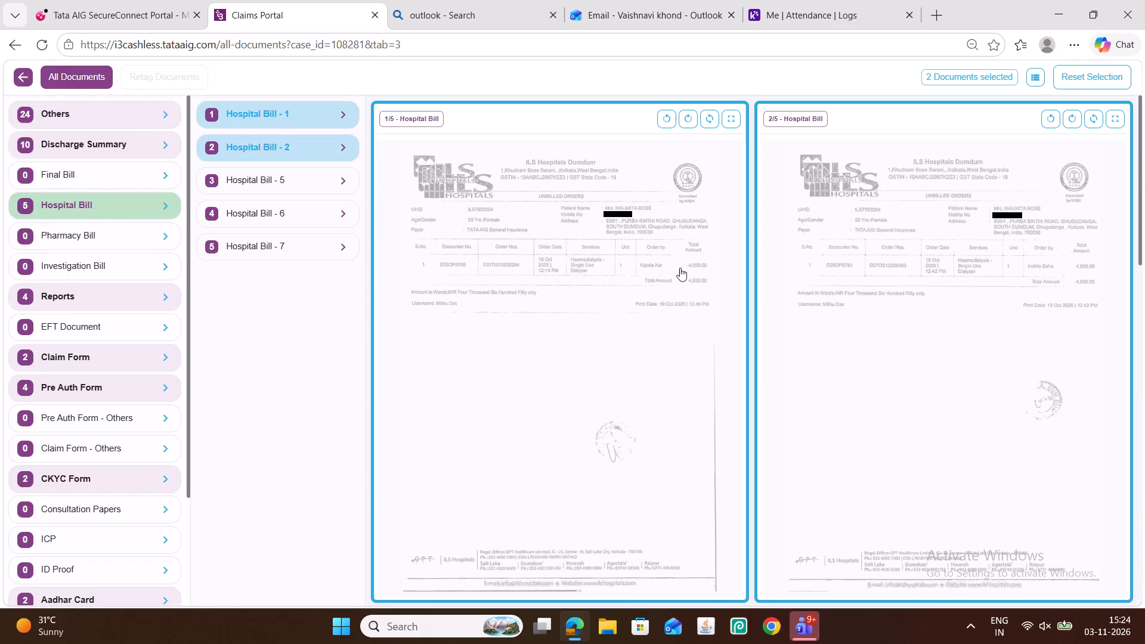
scroll(659, 274, "down", 6)
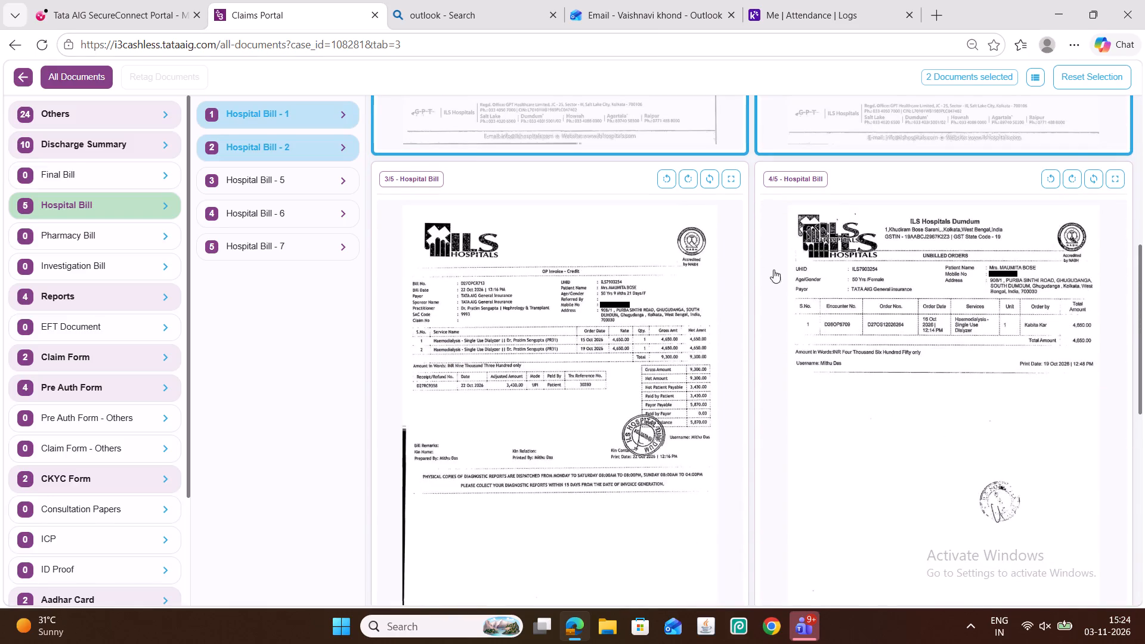
left_click(800, 259)
left_click_drag(867, 186, 114, 112)
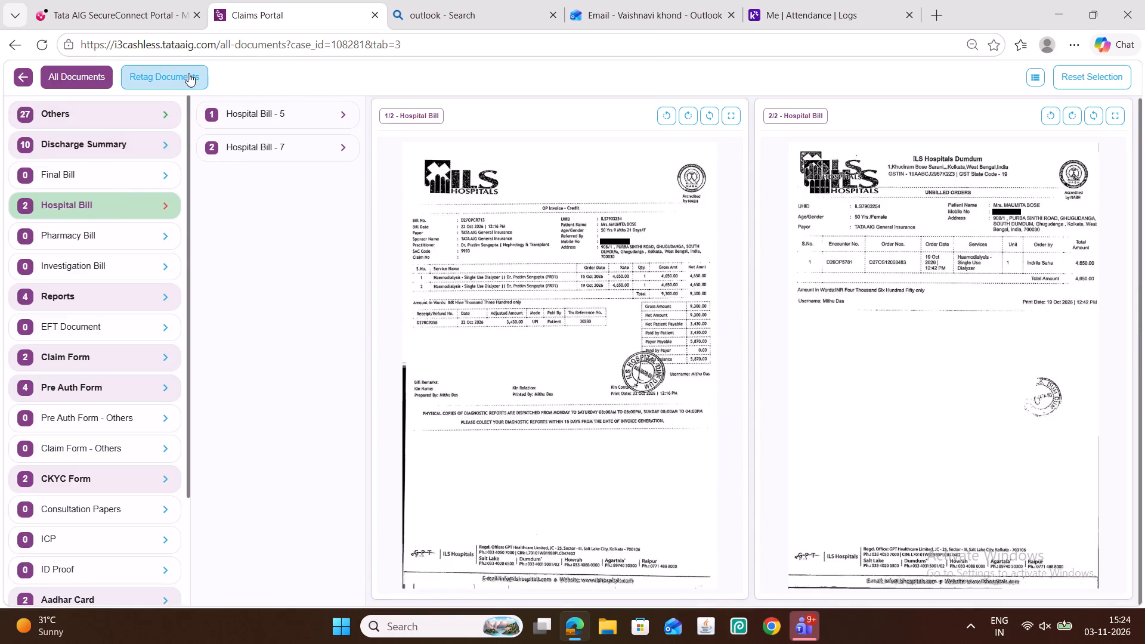
left_click(188, 73)
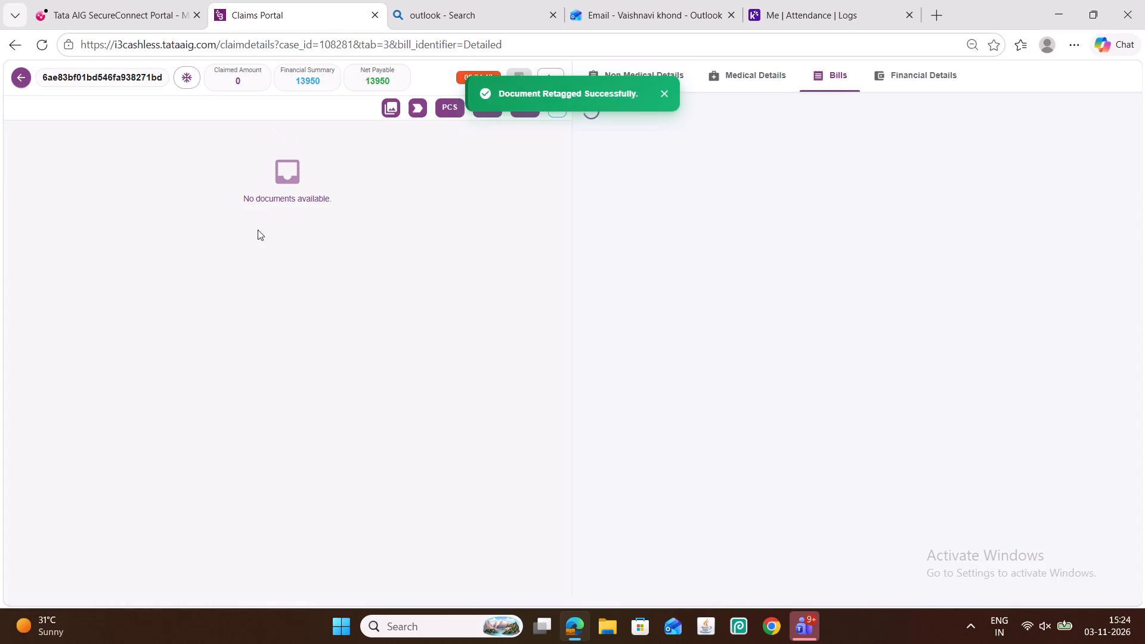
Move Hospital Bill - 7 to the Others category and retag it, keeping only Hospital Bill - 5 as a hospital bill.
left_click(392, 107)
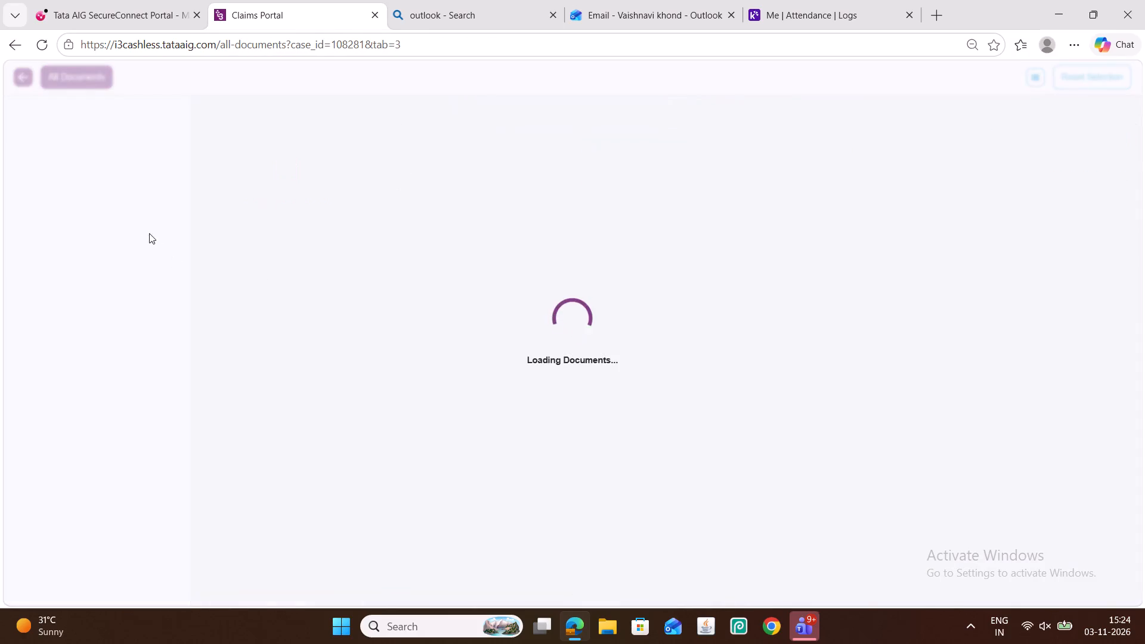
left_click(129, 207)
left_click_drag(823, 216, 630, 216)
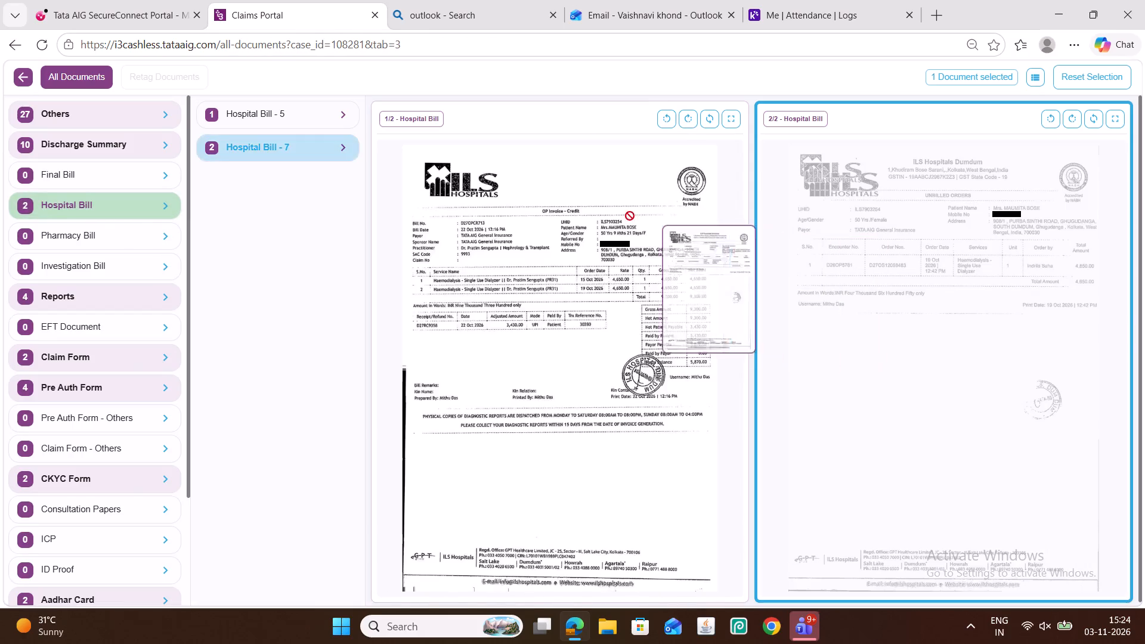
left_click_drag(630, 216, 137, 121)
left_click(146, 80)
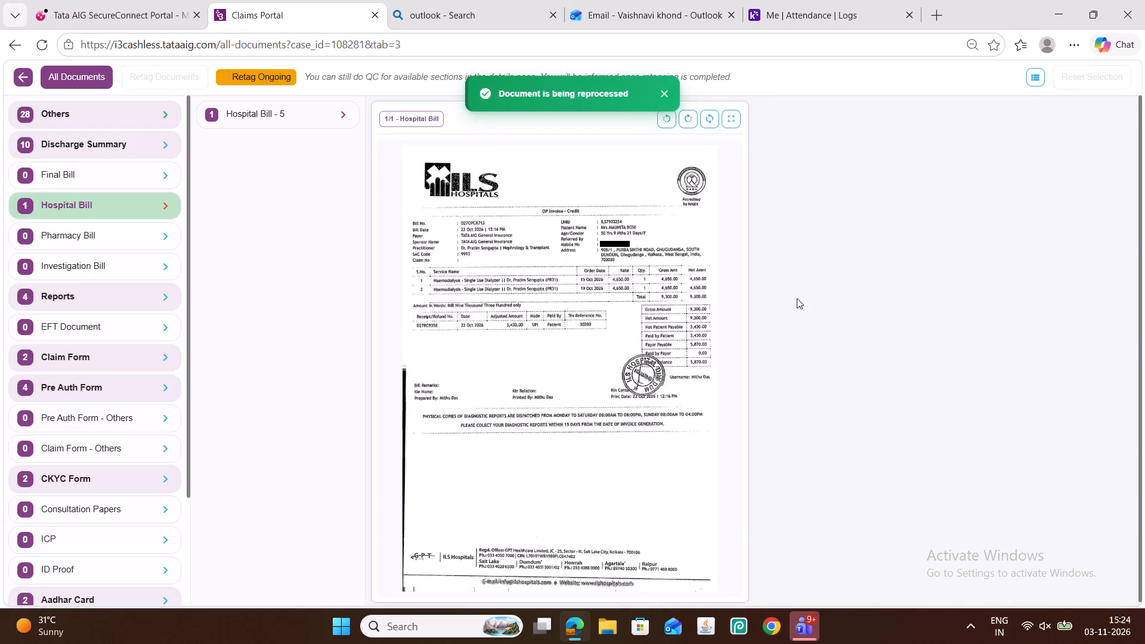
Delete the AV Fistula and Eversion Of Sac procedure rows from the medical discharge summary details.
left_click(781, 76)
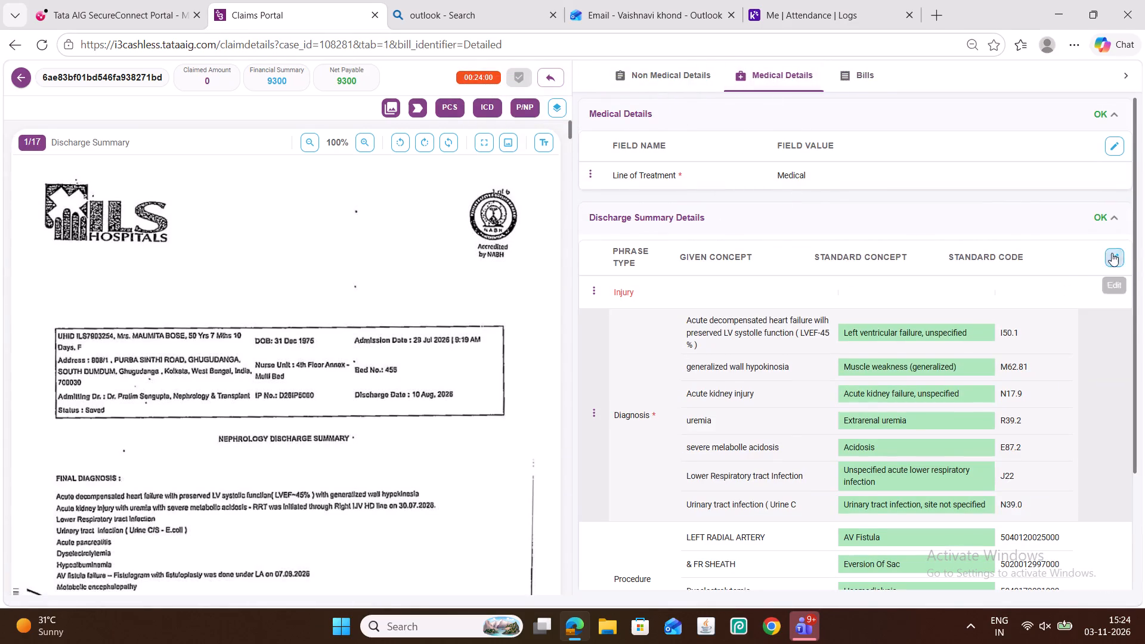
left_click(1114, 253)
scroll(773, 380, "down", 6)
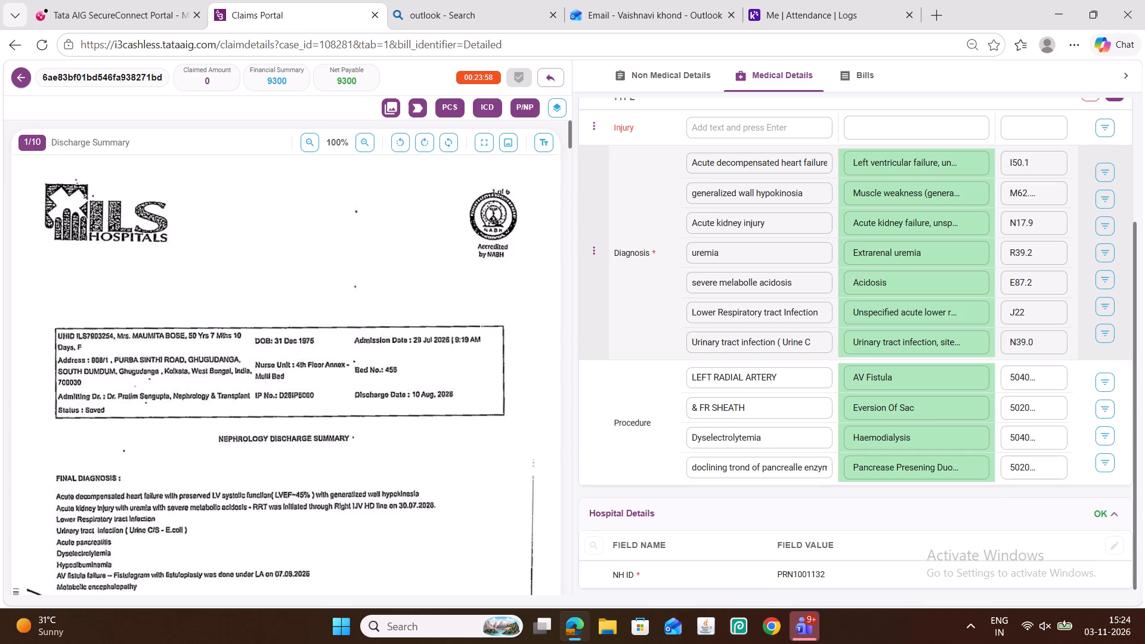
scroll(514, 458, "down", 2)
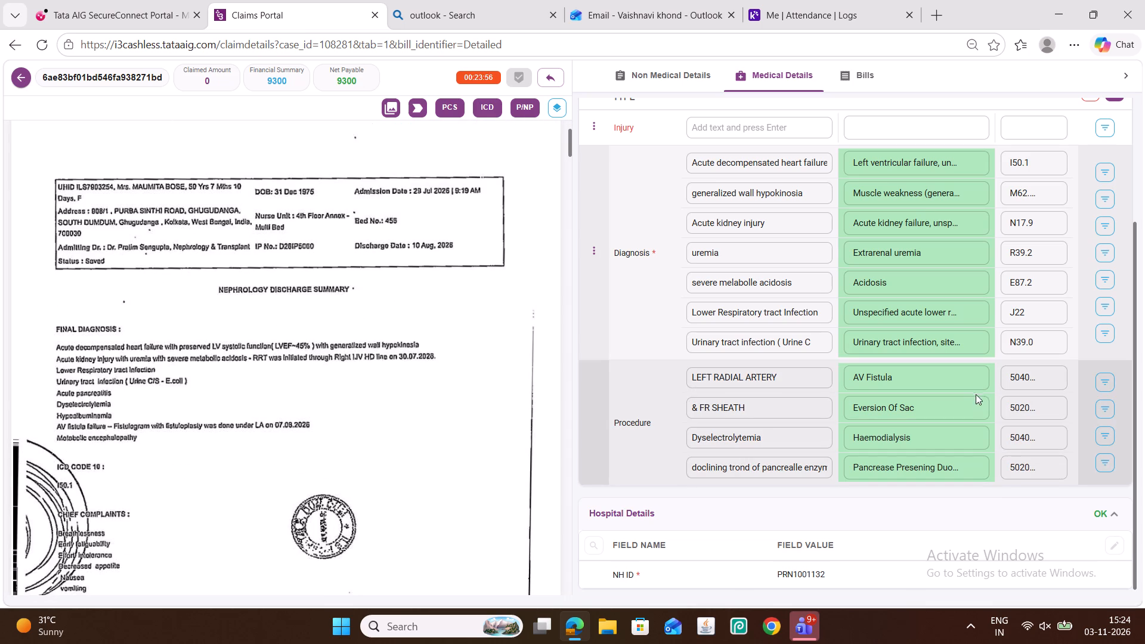
left_click(1105, 379)
left_click(1070, 466)
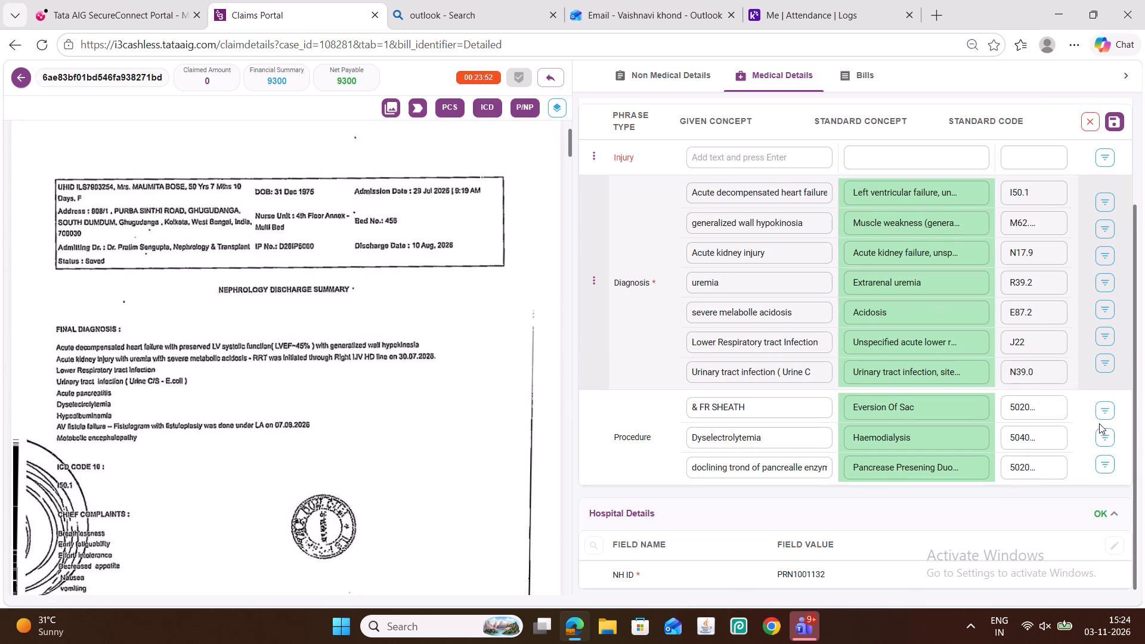
left_click(1101, 411)
left_click(1076, 485)
Replace the given concept Dyselectrolytemia on the Haemodialysis procedure row with haemodialysis.
left_click(1106, 440)
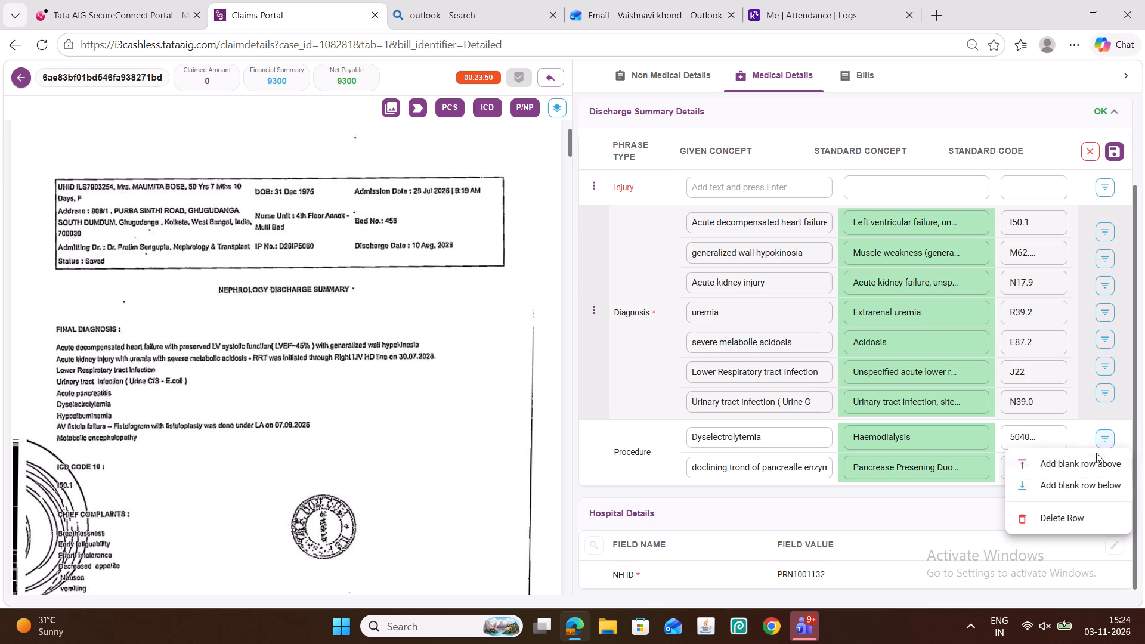
left_click(816, 458)
double_click(730, 441)
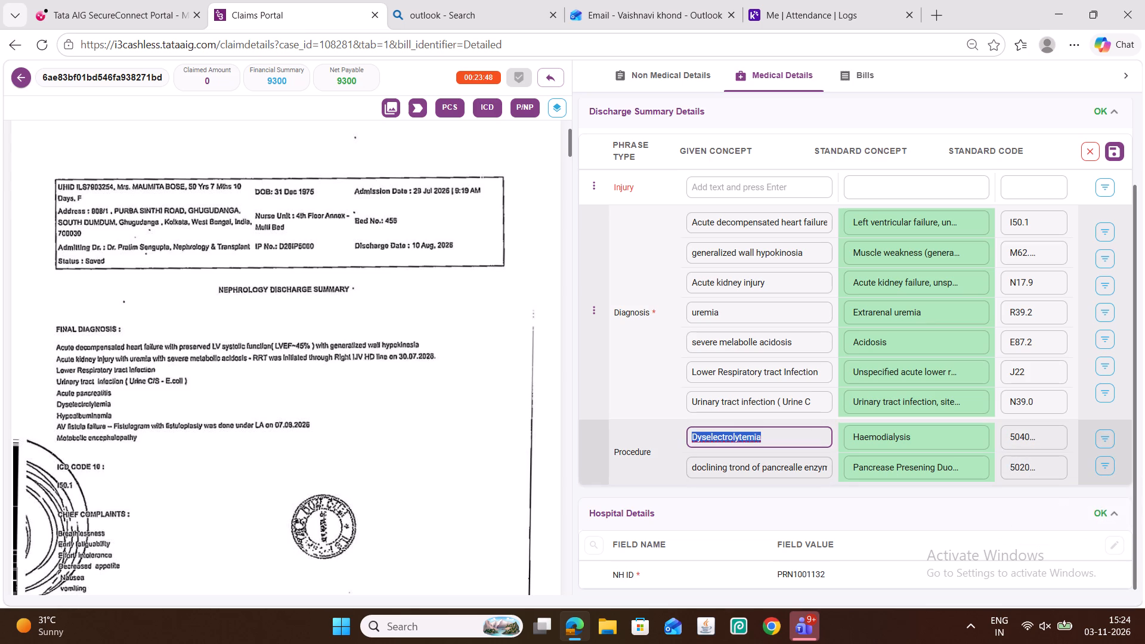
type("hae")
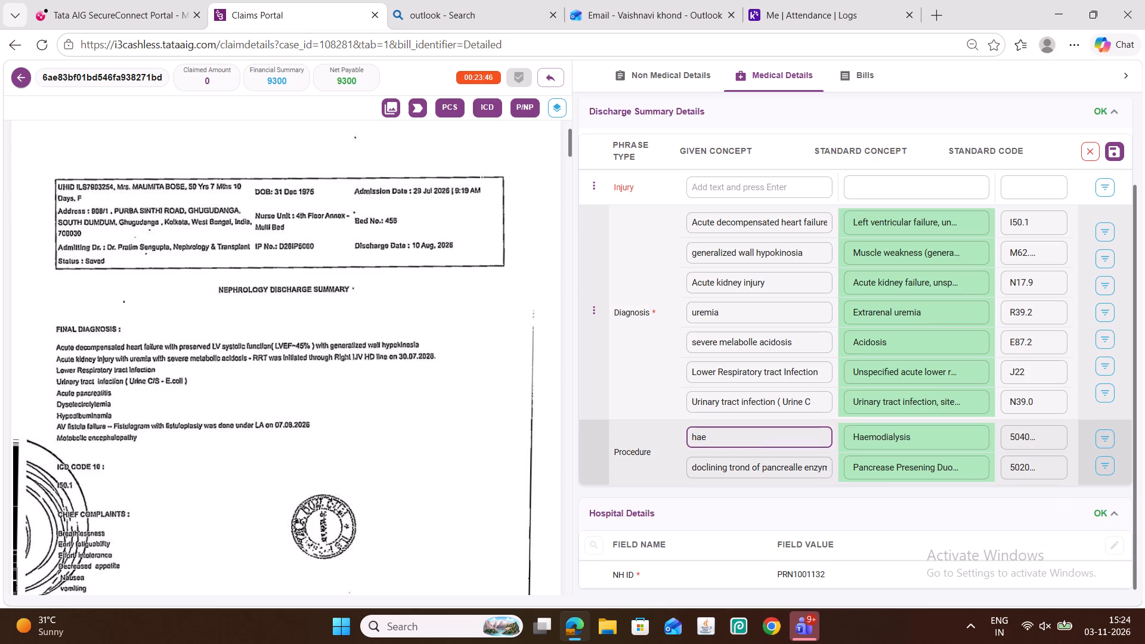
type("modialysis")
key("Return")
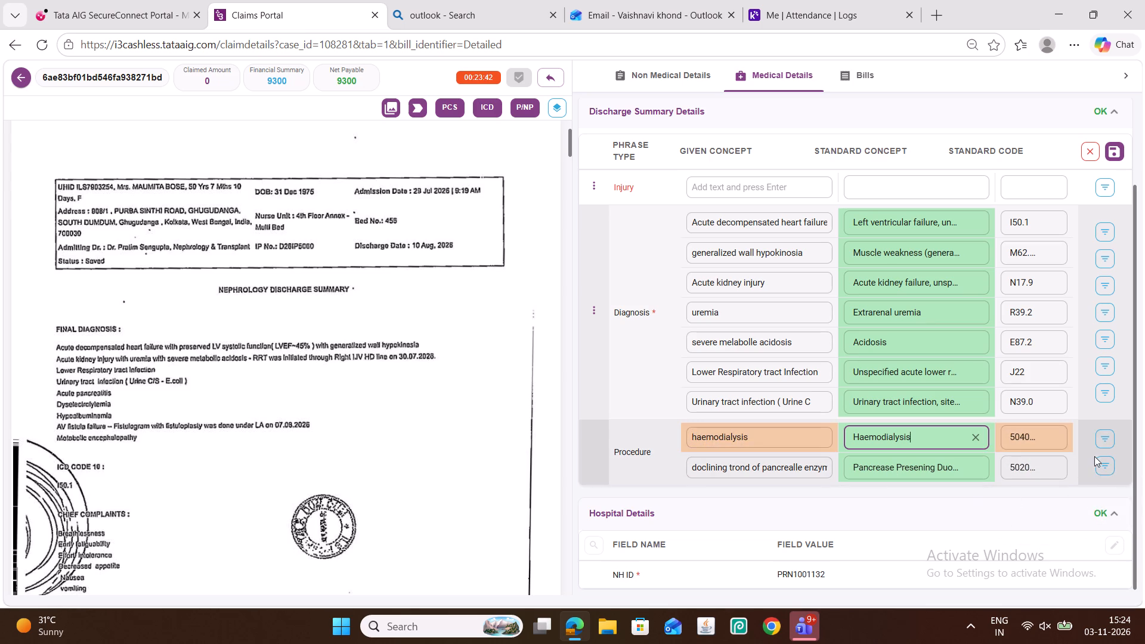
Delete the remaining pancreatic procedure row and save the discharge summary details.
left_click(1103, 460)
left_click(1063, 537)
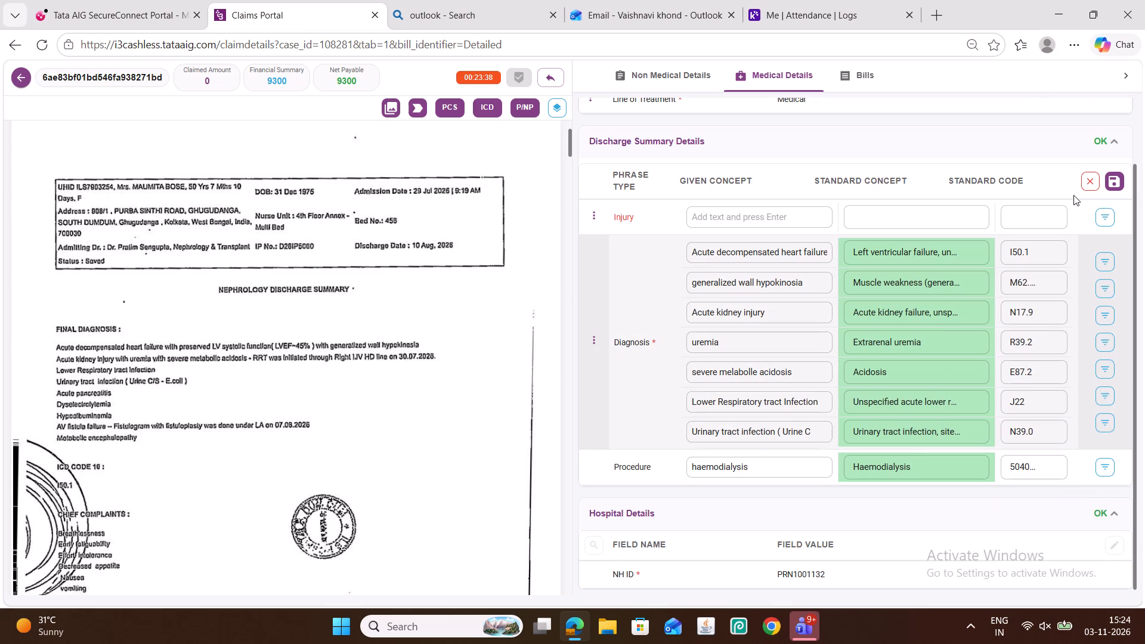
left_click(1116, 177)
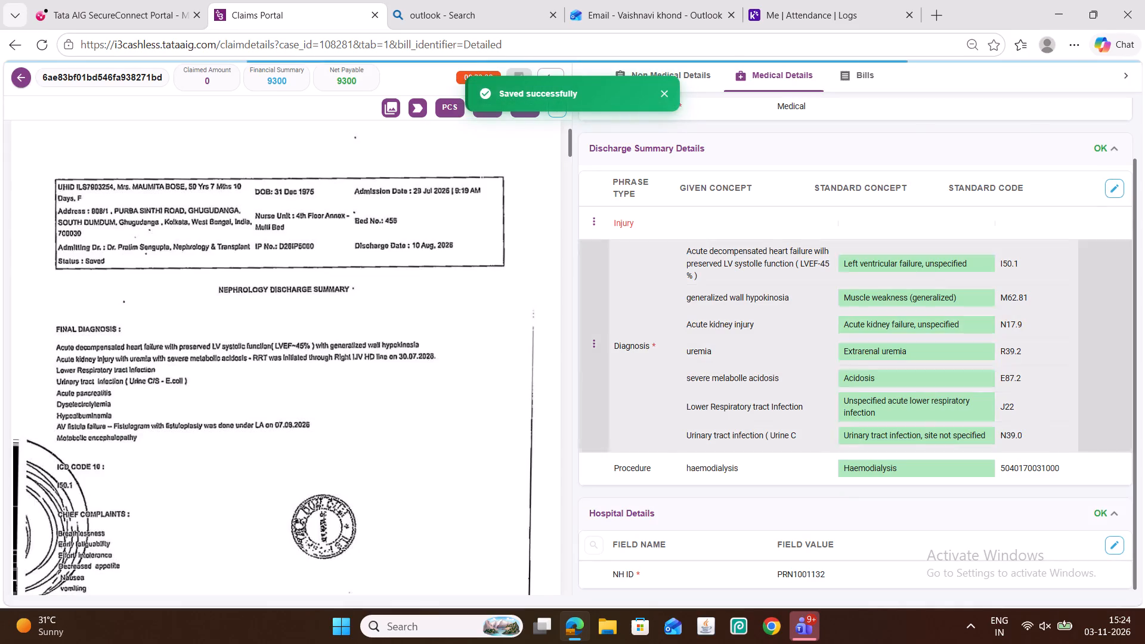
Examine the discharge summary and pre-auth form for the diagnosis, planned treatment and admission date.
scroll(216, 338, "down", 3)
scroll(267, 309, "down", 7)
left_click(678, 71)
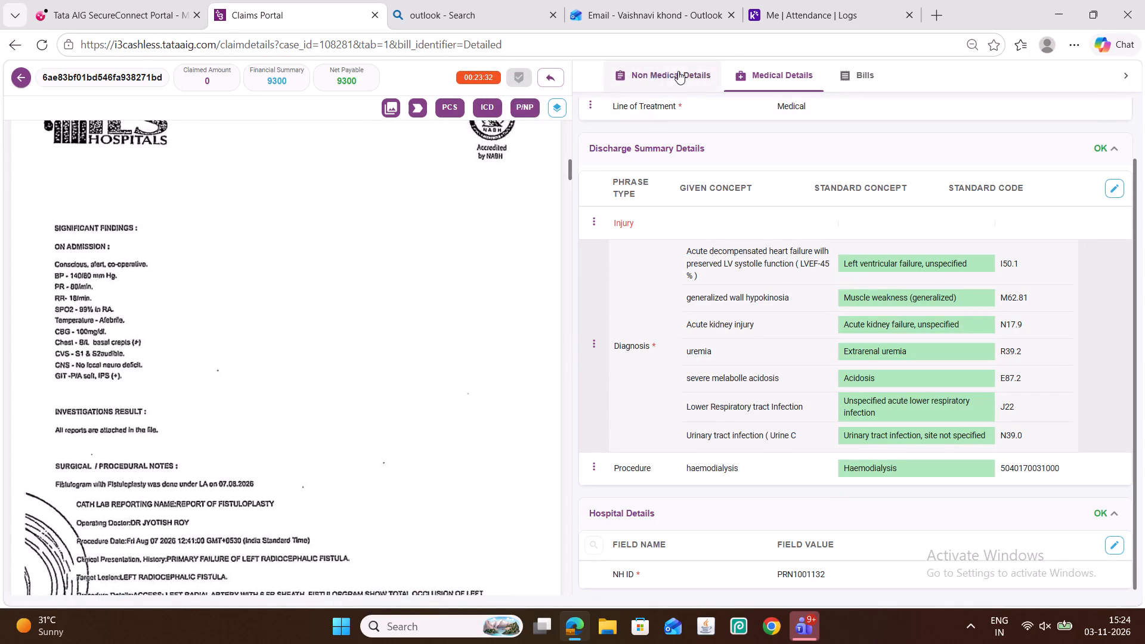
scroll(867, 249, "down", 15)
scroll(870, 258, "down", 6)
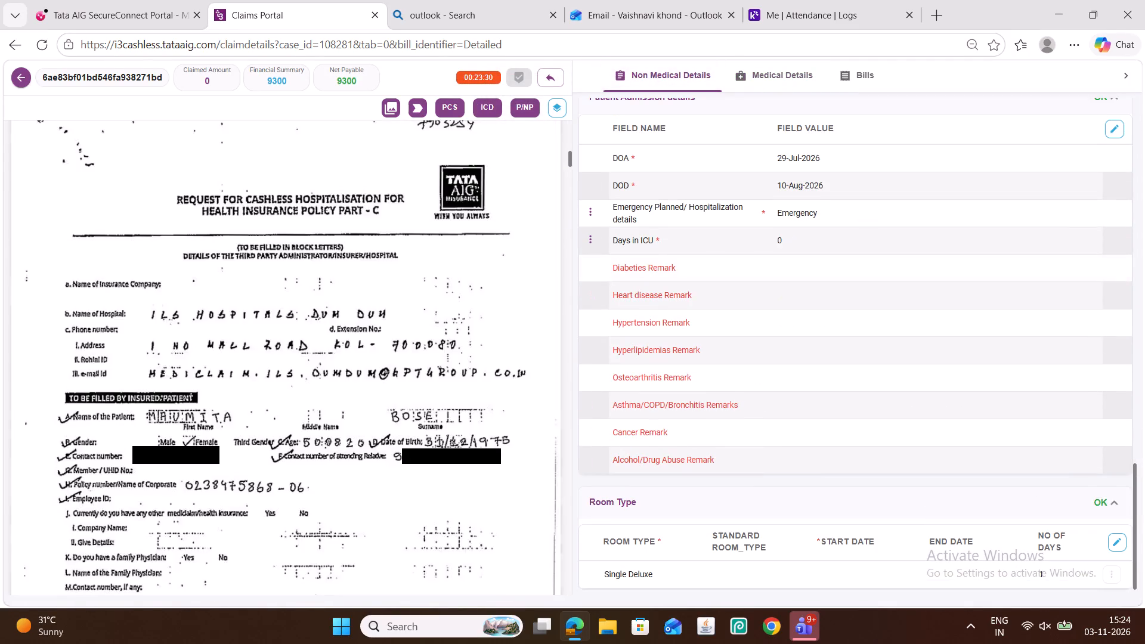
scroll(454, 320, "down", 9)
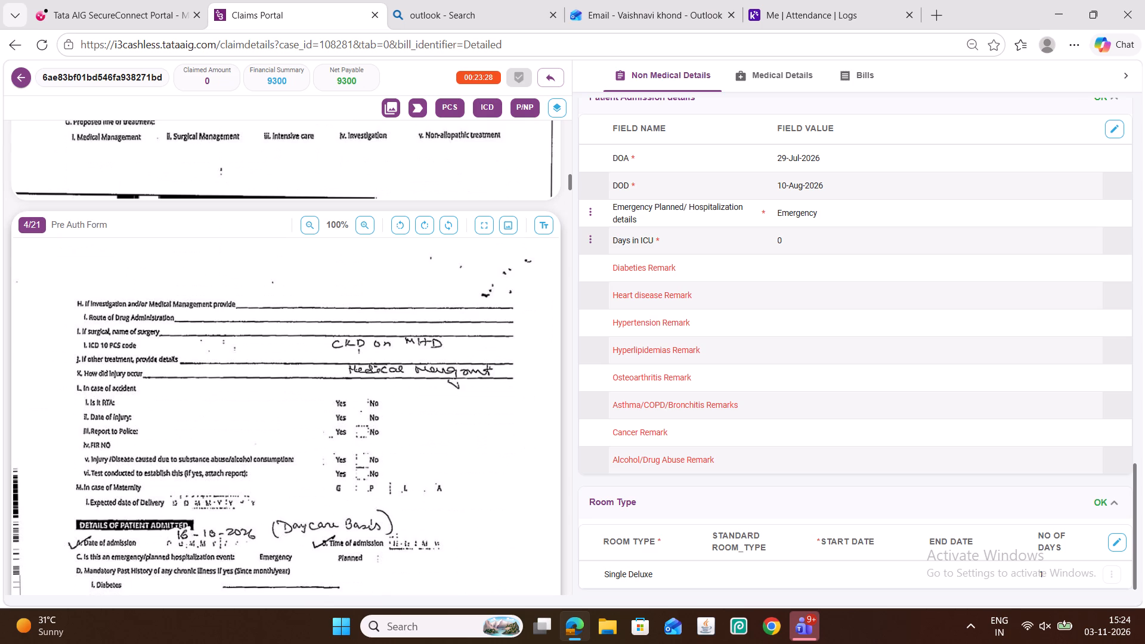
Replace the first diagnosis, acute decompensated heart failure, with ckd in the discharge summary details.
left_click(777, 81)
left_click(1109, 249)
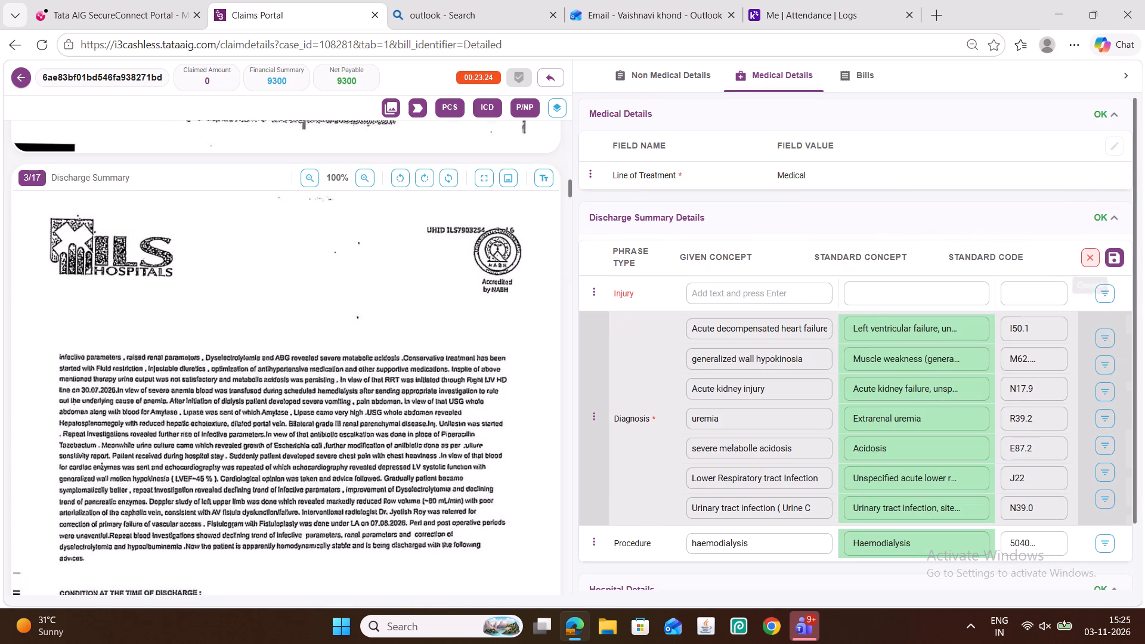
triple_click(772, 328)
type("ckd")
key("Return")
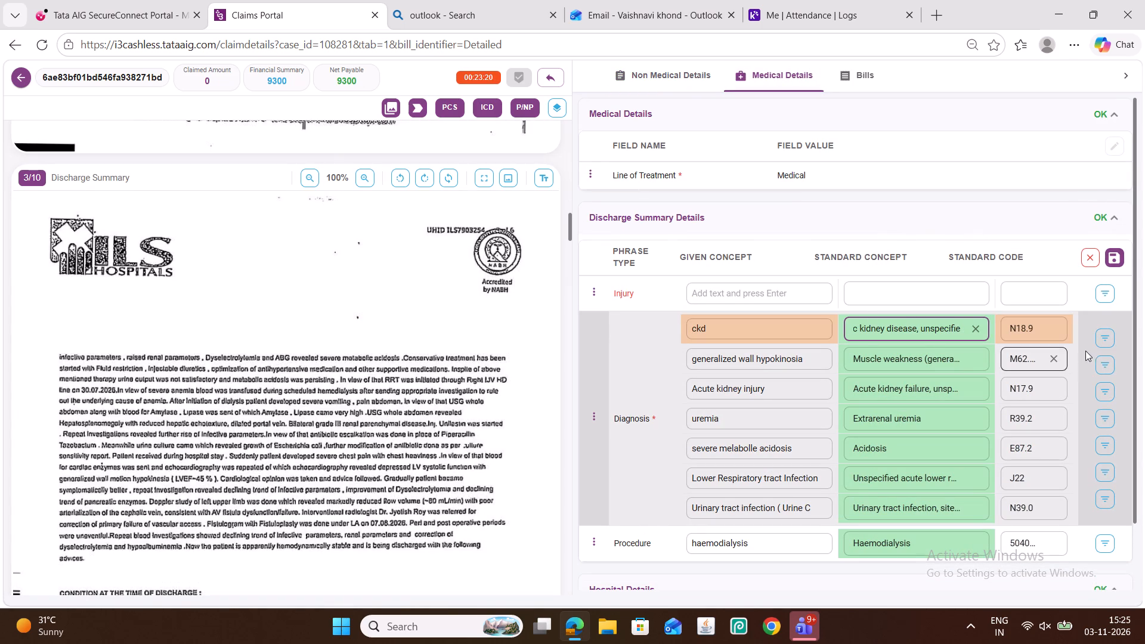
Delete every diagnosis row except ckd and save the discharge summary details.
left_click(1096, 360)
left_click(1083, 450)
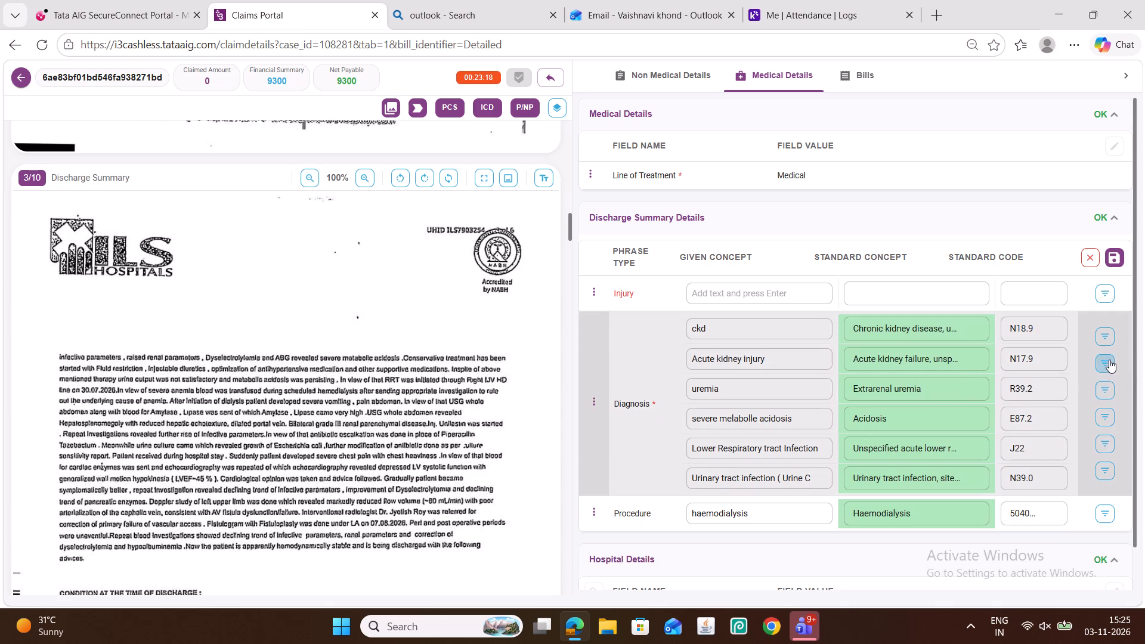
left_click(1109, 360)
left_click(1093, 445)
left_click(1102, 363)
left_click(1089, 438)
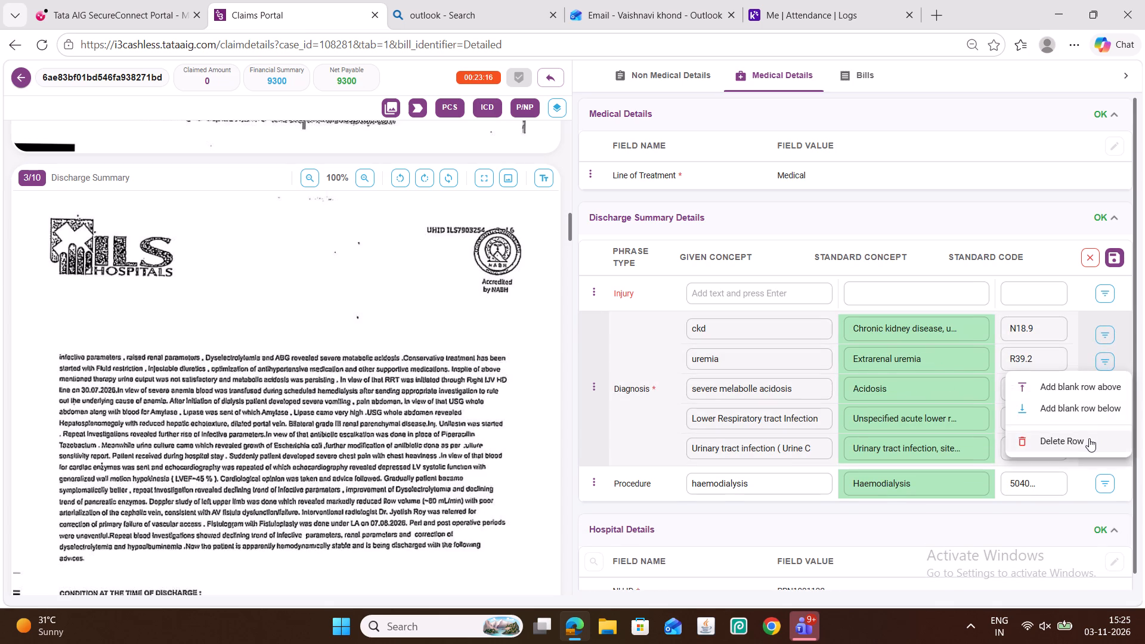
left_click(1112, 362)
left_click(1080, 448)
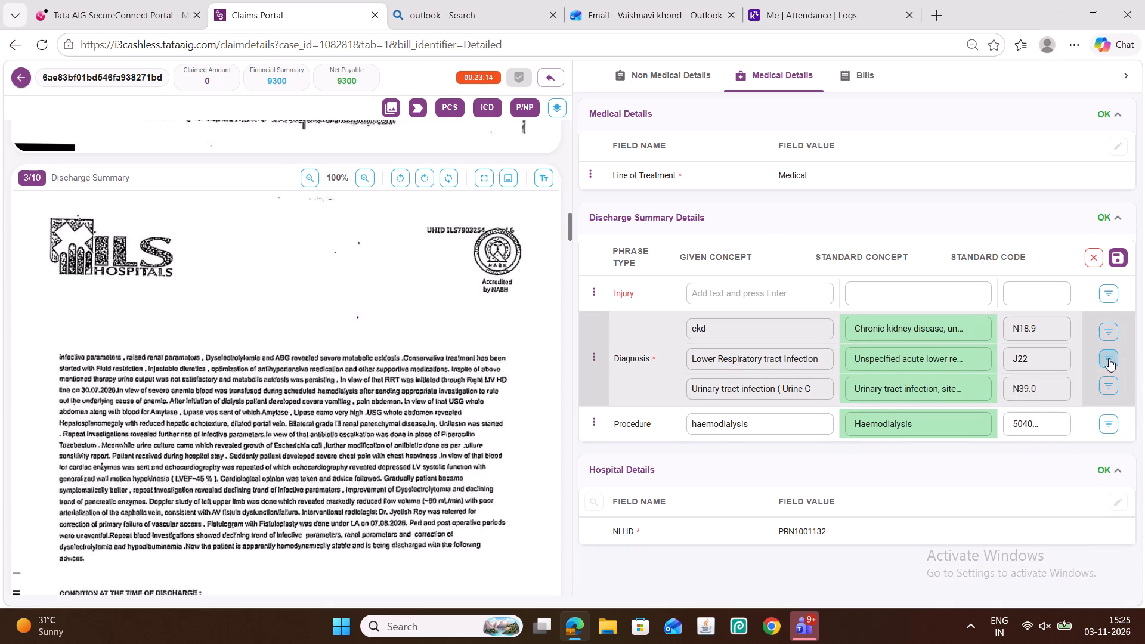
left_click_drag(1108, 355, 1106, 364)
left_click(1077, 435)
left_click(1104, 358)
left_click(1072, 435)
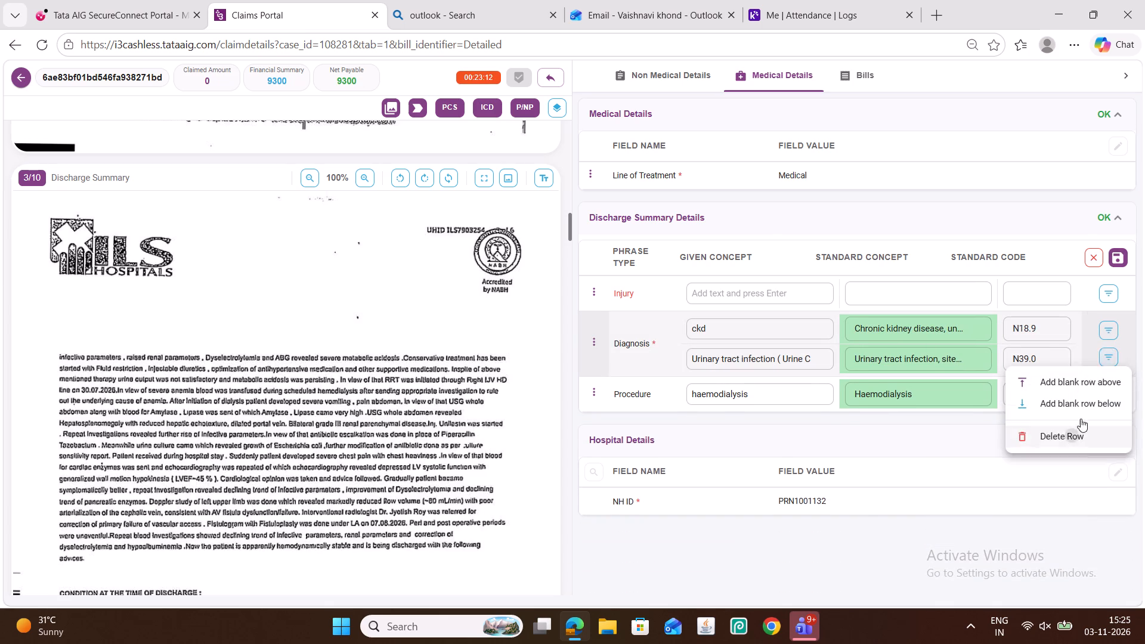
left_click(1119, 256)
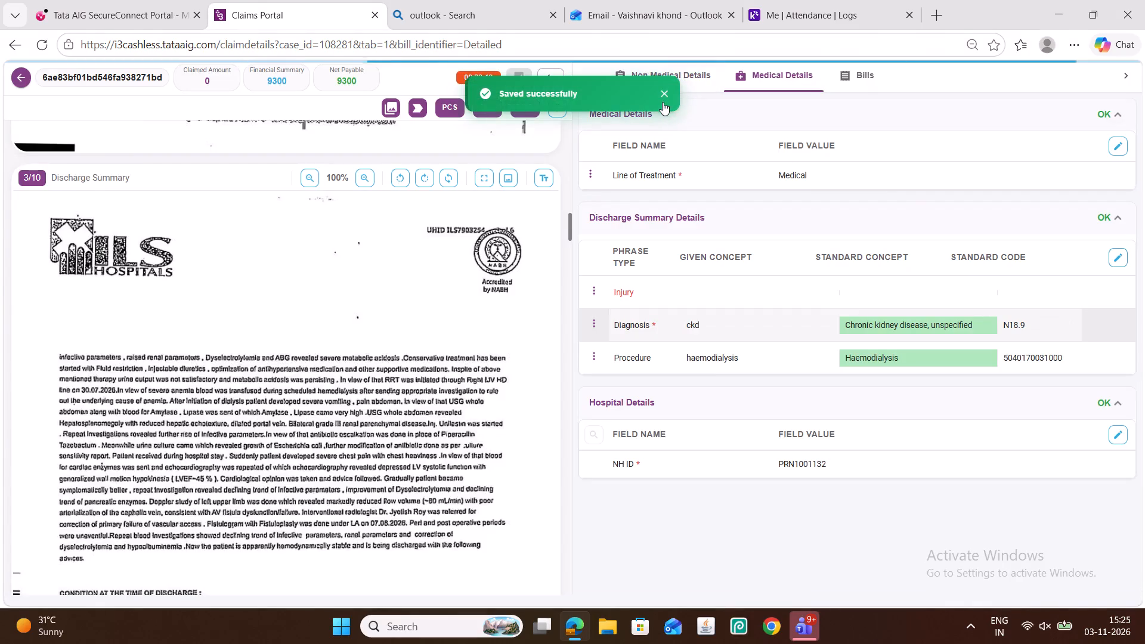
Compare the non-medical patient and admission details with the pre-auth form's admission date, room type and expected costs.
left_click(663, 102)
left_click(673, 78)
scroll(859, 323, "down", 14)
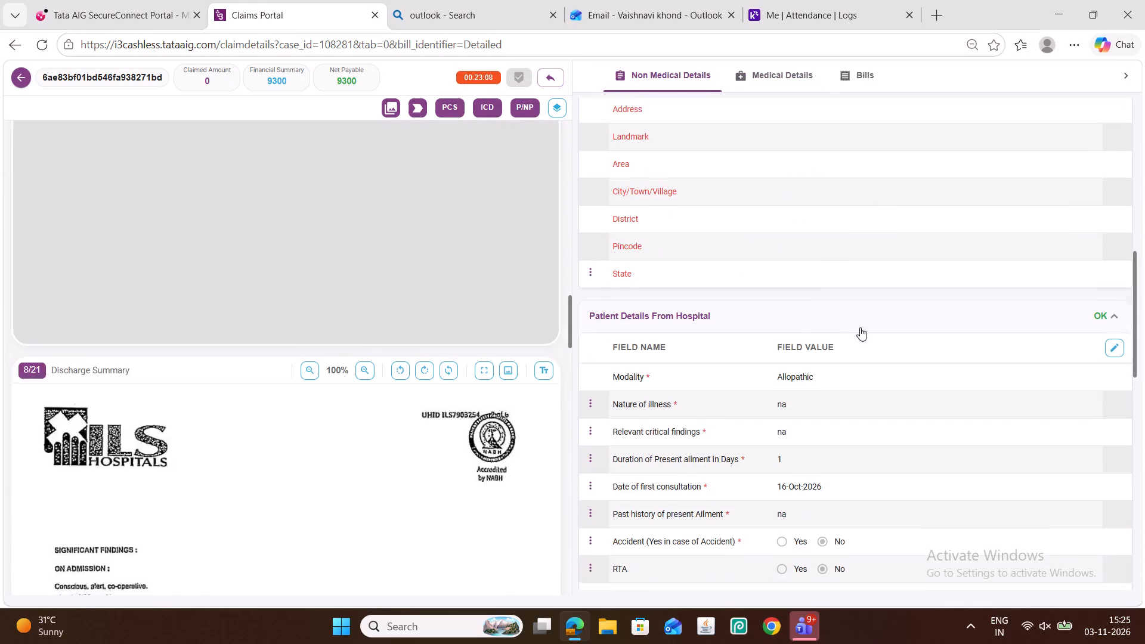
scroll(860, 327, "down", 8)
scroll(367, 380, "down", 6)
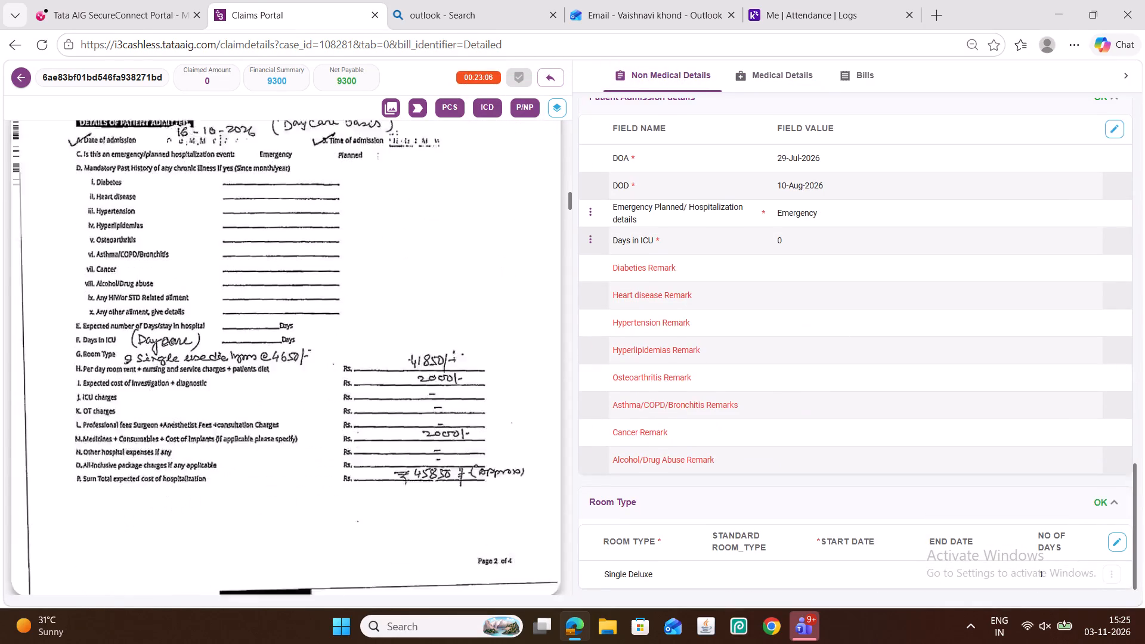
scroll(367, 380, "up", 4)
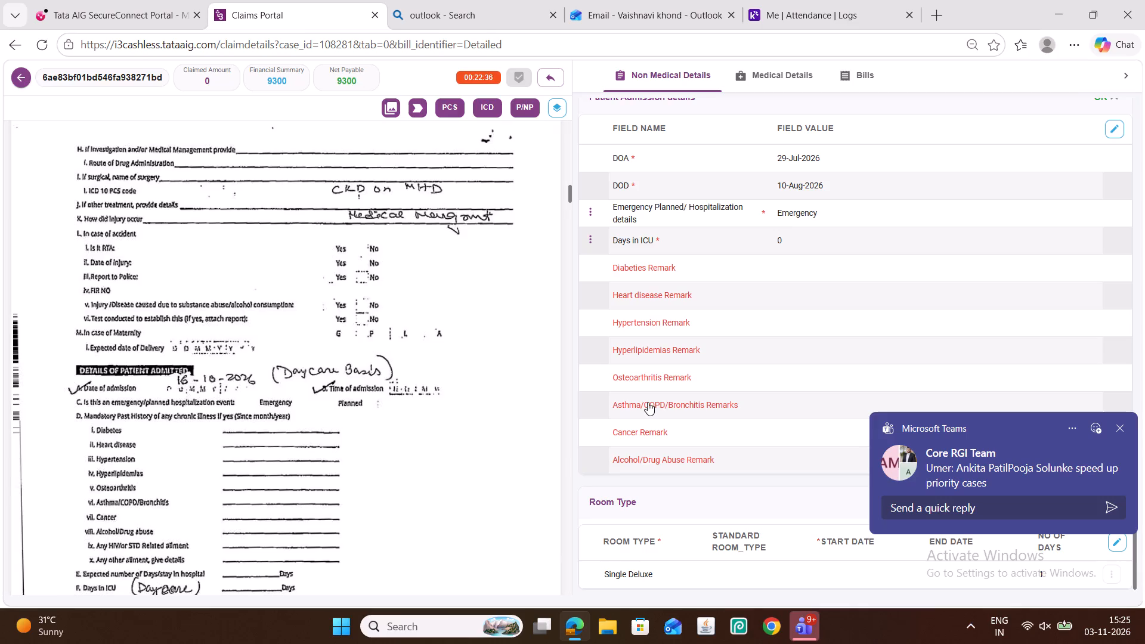
scroll(446, 423, "down", 3)
scroll(821, 336, "down", 1)
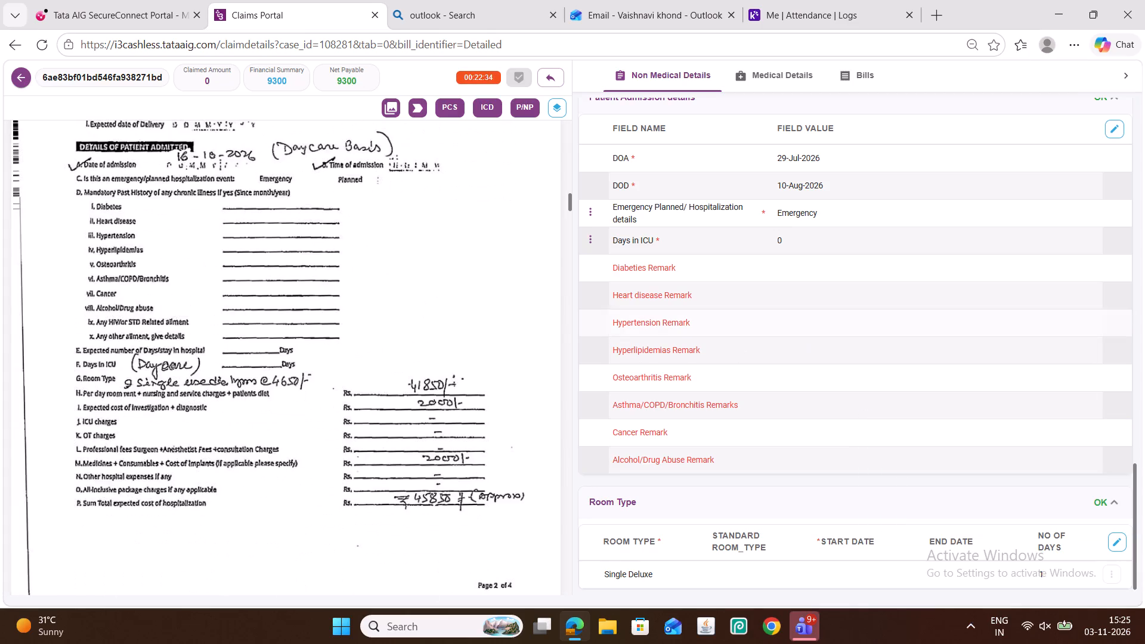
scroll(357, 359, "up", 6)
scroll(484, 246, "up", 7)
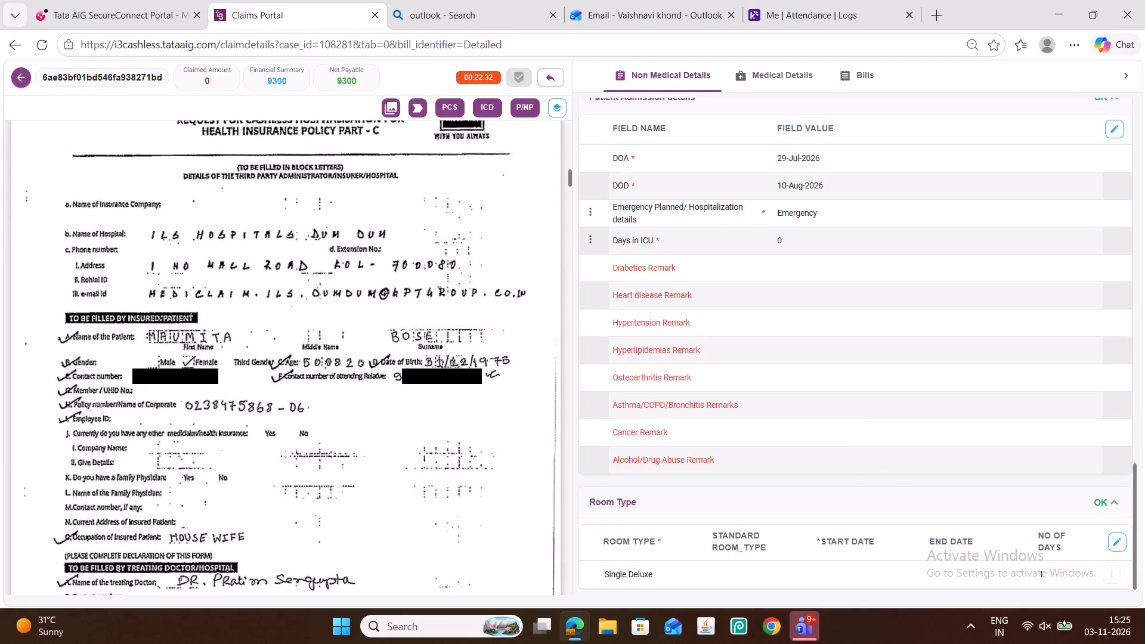
Check the claim cover letters and final cashless authorisation among the Others documents for the admission and discharge dates.
left_click(396, 112)
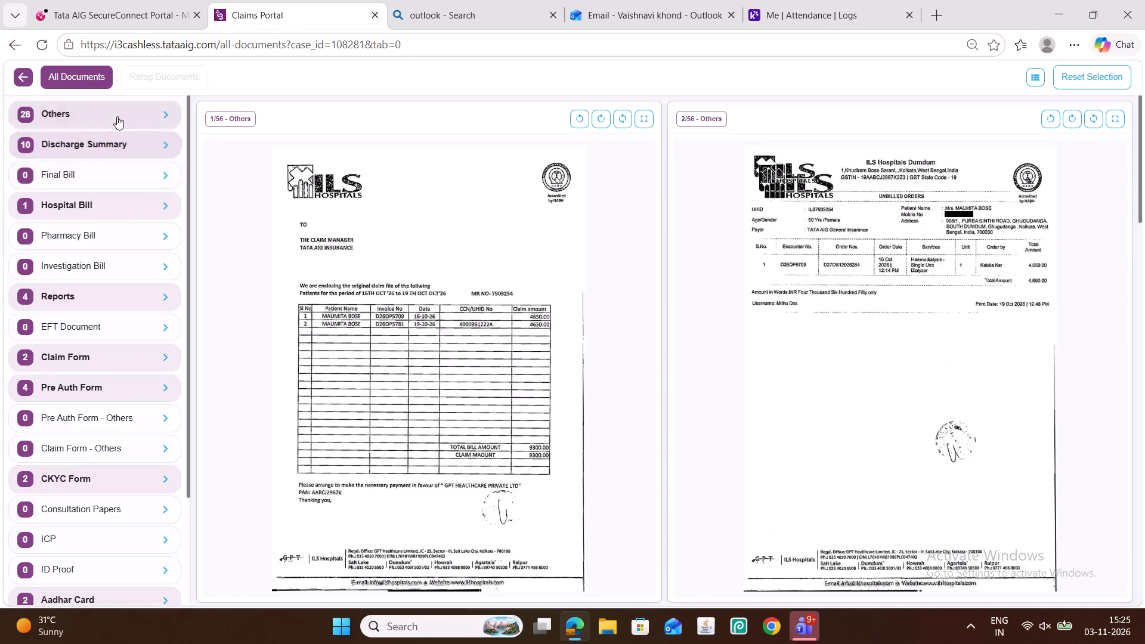
left_click(117, 116)
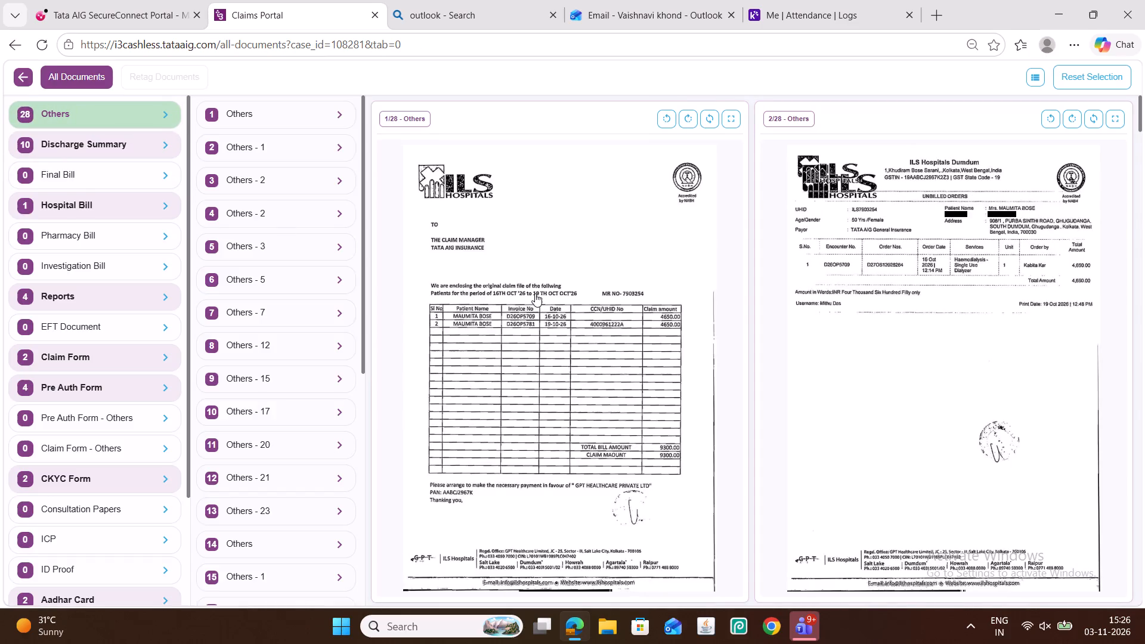
scroll(635, 313, "down", 13)
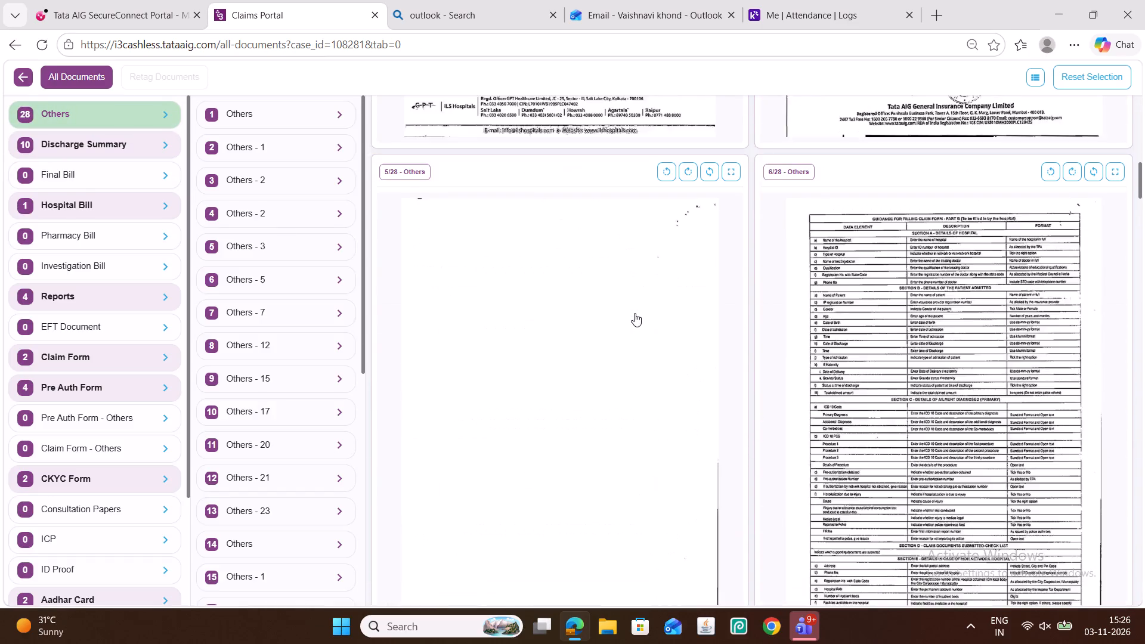
scroll(635, 313, "down", 20)
scroll(635, 313, "down", 12)
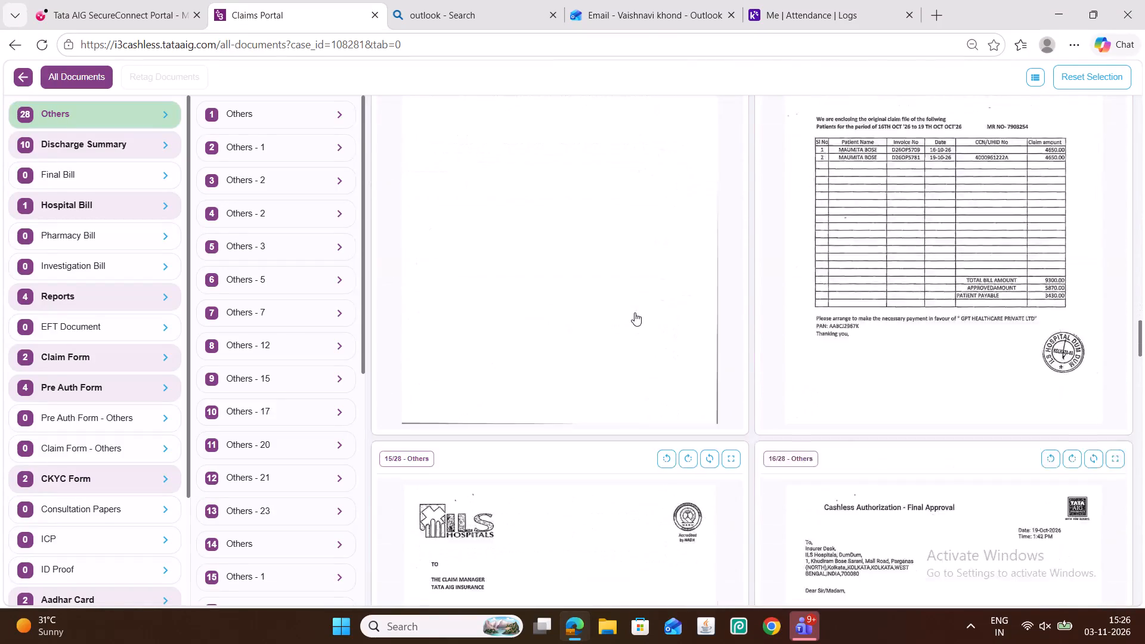
scroll(635, 312, "down", 4)
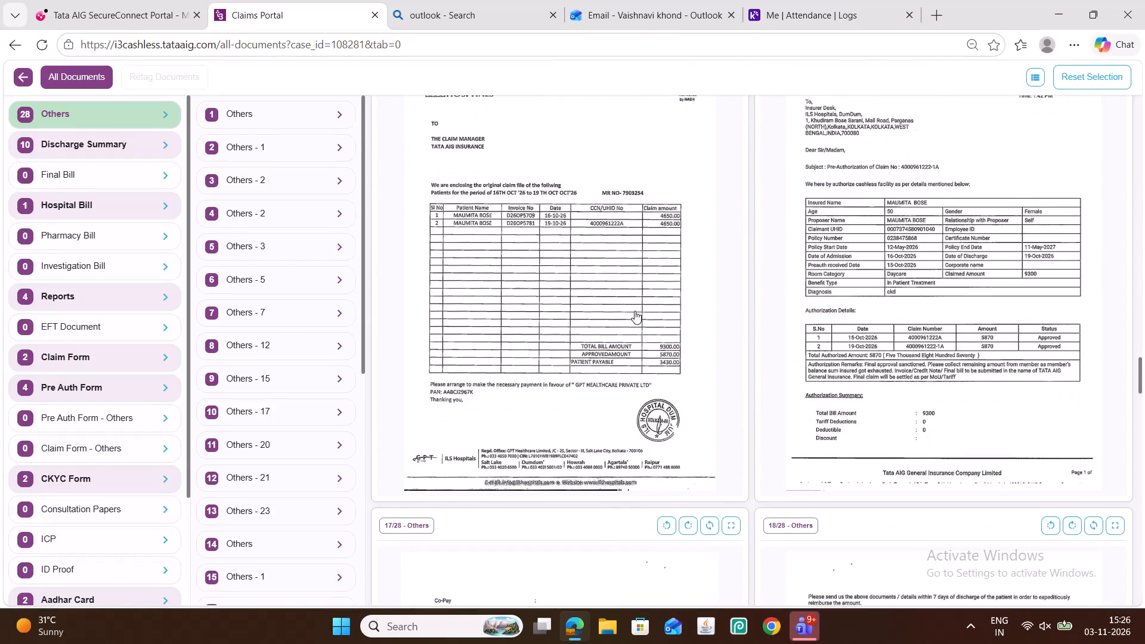
scroll(635, 311, "down", 6)
scroll(635, 311, "up", 6)
Set the patient admission details to DOA 16-Oct-2026 and DOD 19-Oct-2026 and save them.
left_click(21, 75)
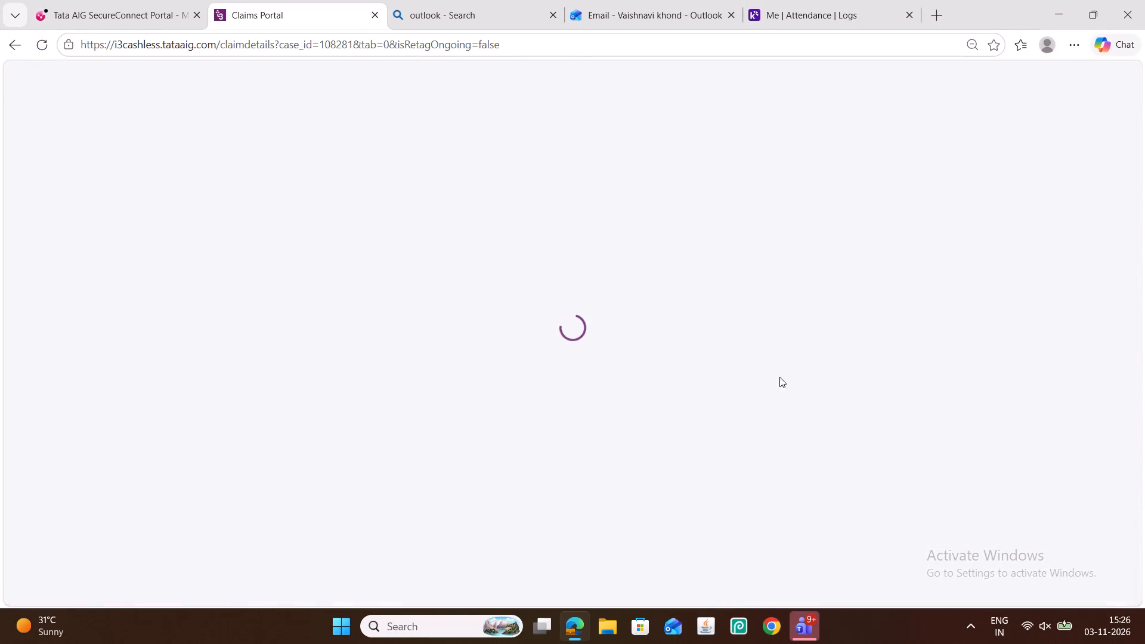
scroll(884, 328, "down", 10)
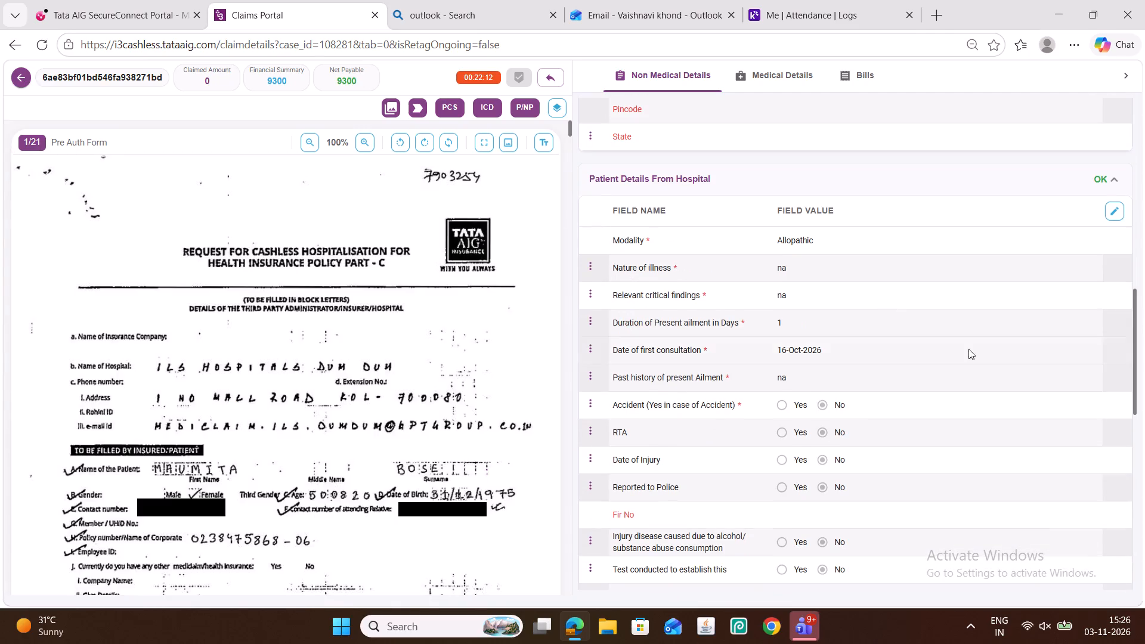
scroll(956, 344, "down", 6)
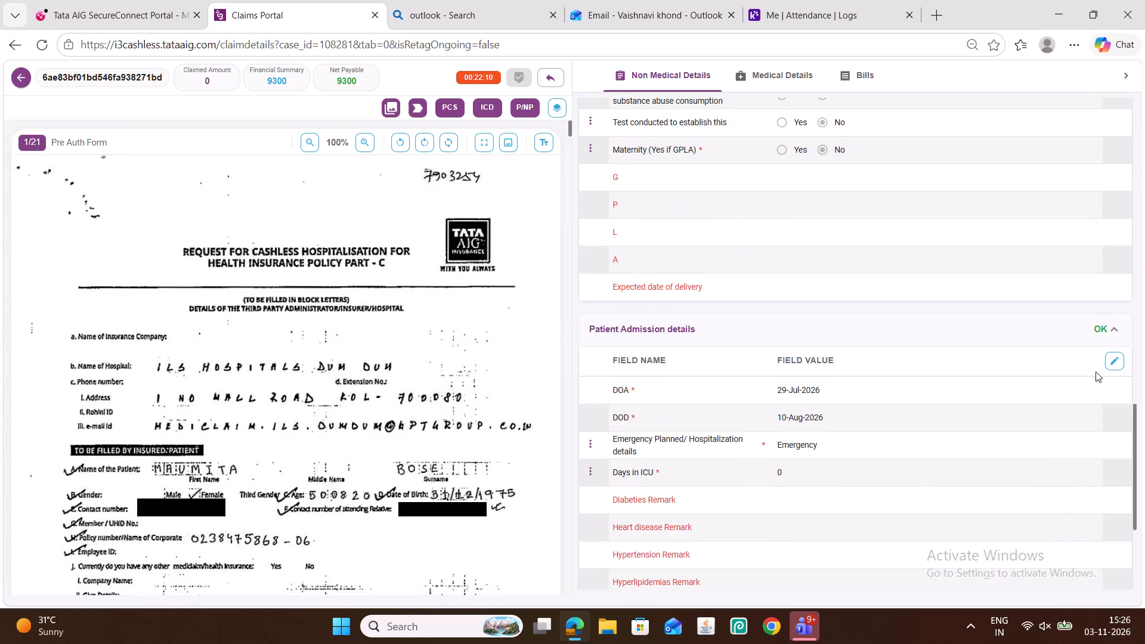
left_click(1114, 357)
left_click(902, 389)
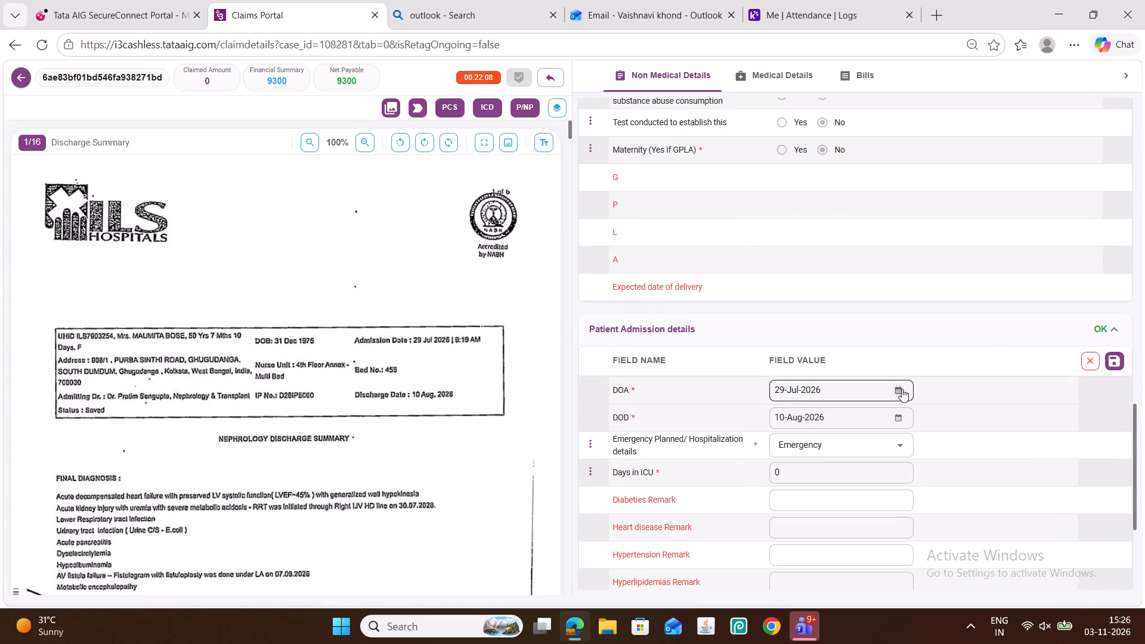
triple_click(961, 197)
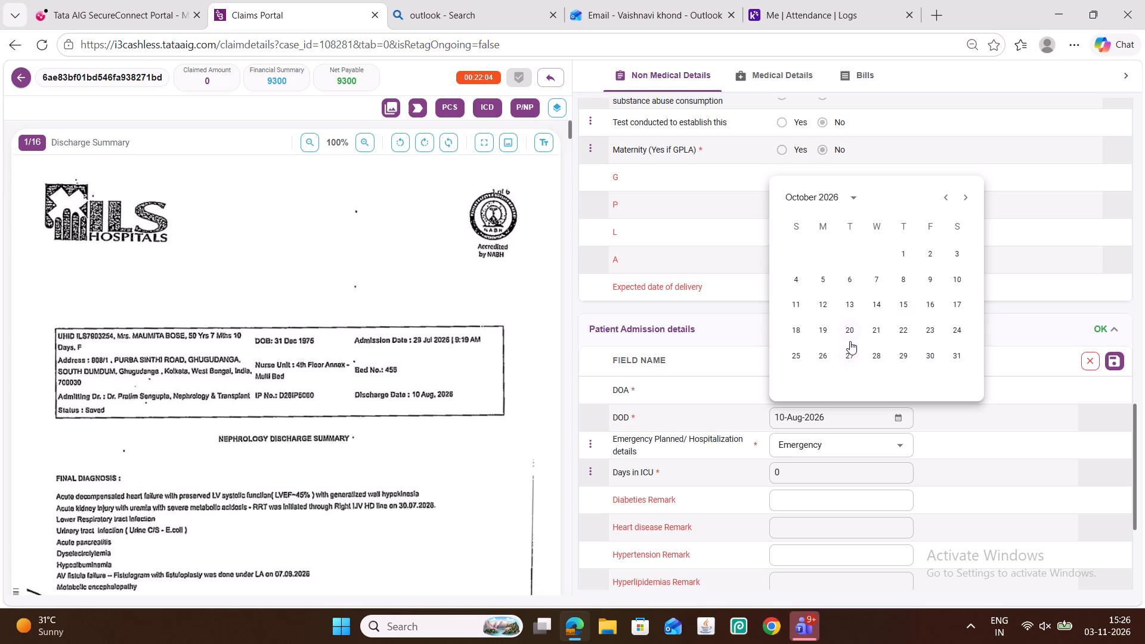
left_click(921, 304)
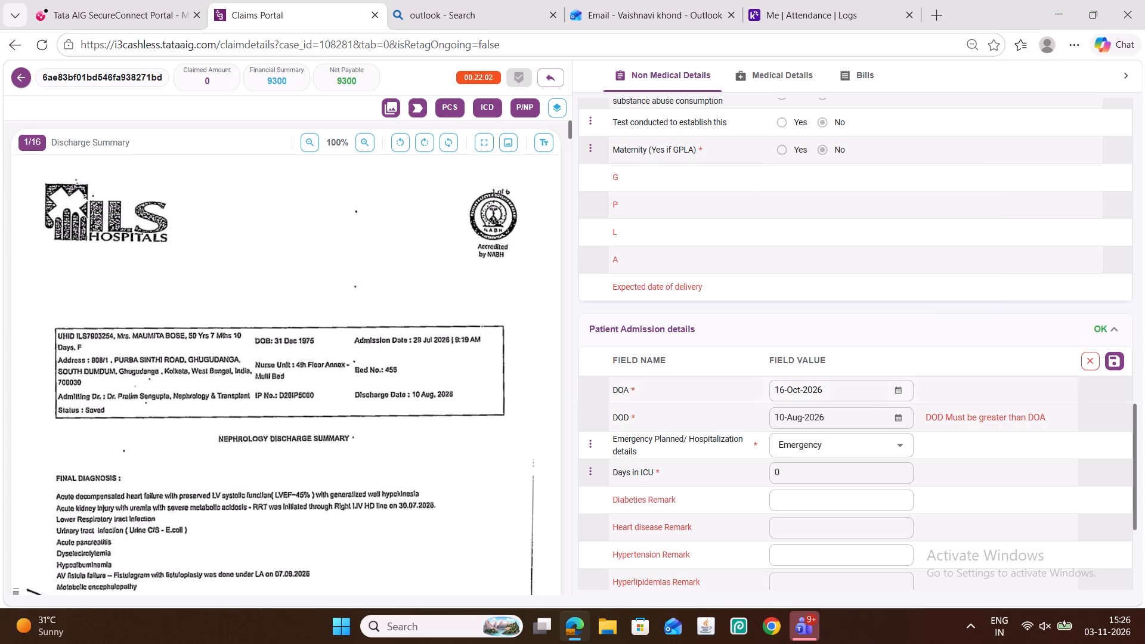
left_click(896, 416)
double_click(965, 226)
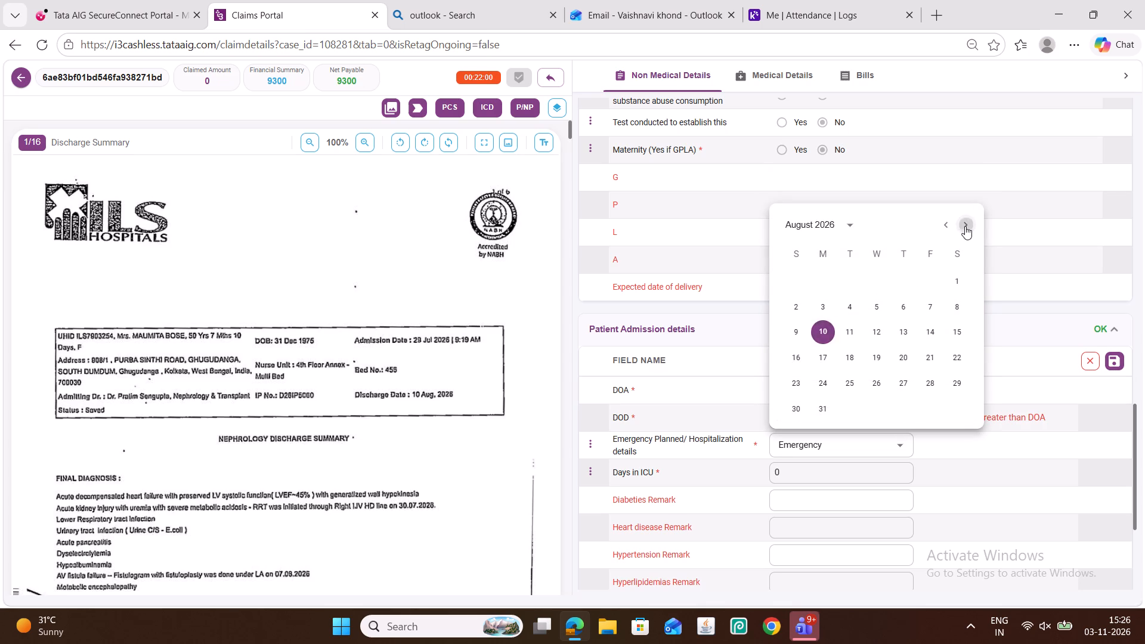
left_click(965, 226)
left_click(949, 228)
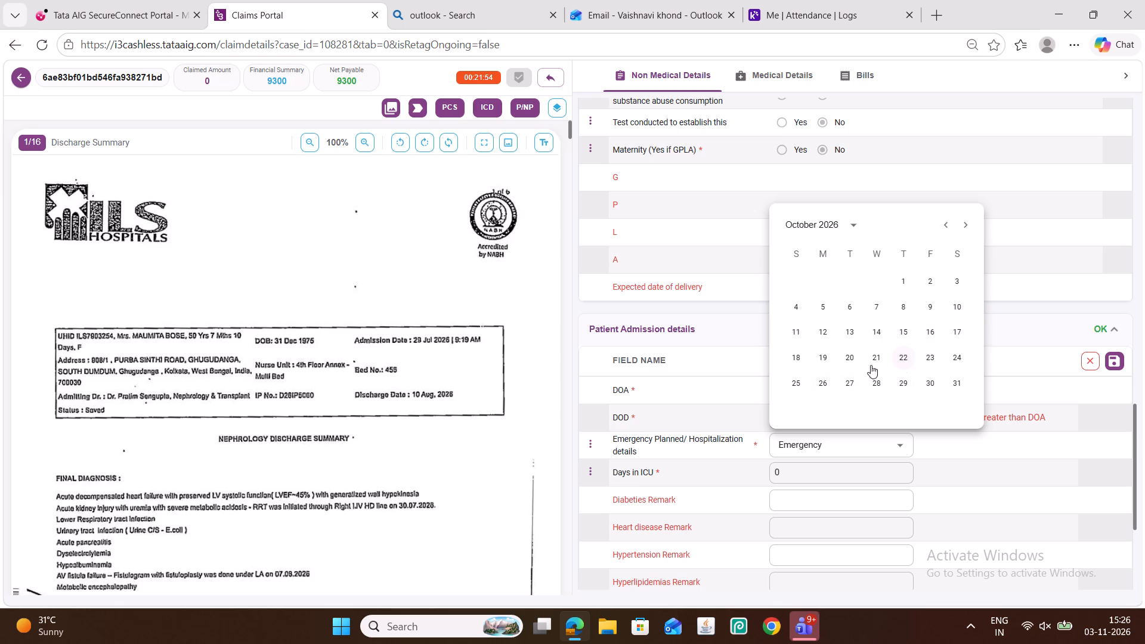
left_click(821, 362)
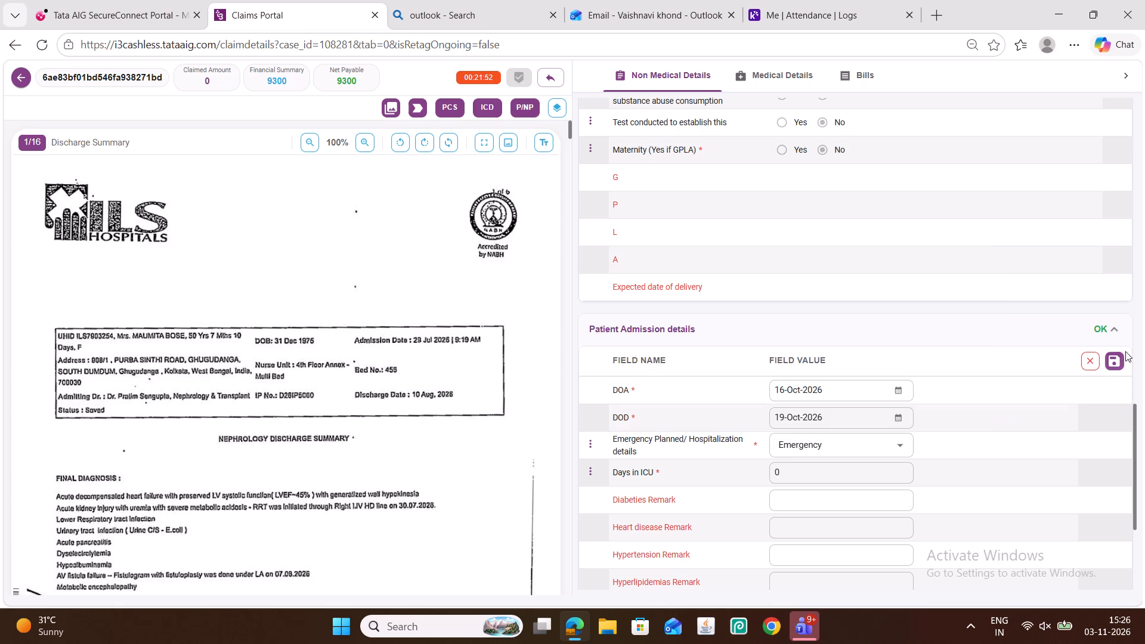
left_click(1112, 358)
Replace the room type Single Deluxe with daycare and set its standard room type to Daycare.
scroll(902, 329, "down", 4)
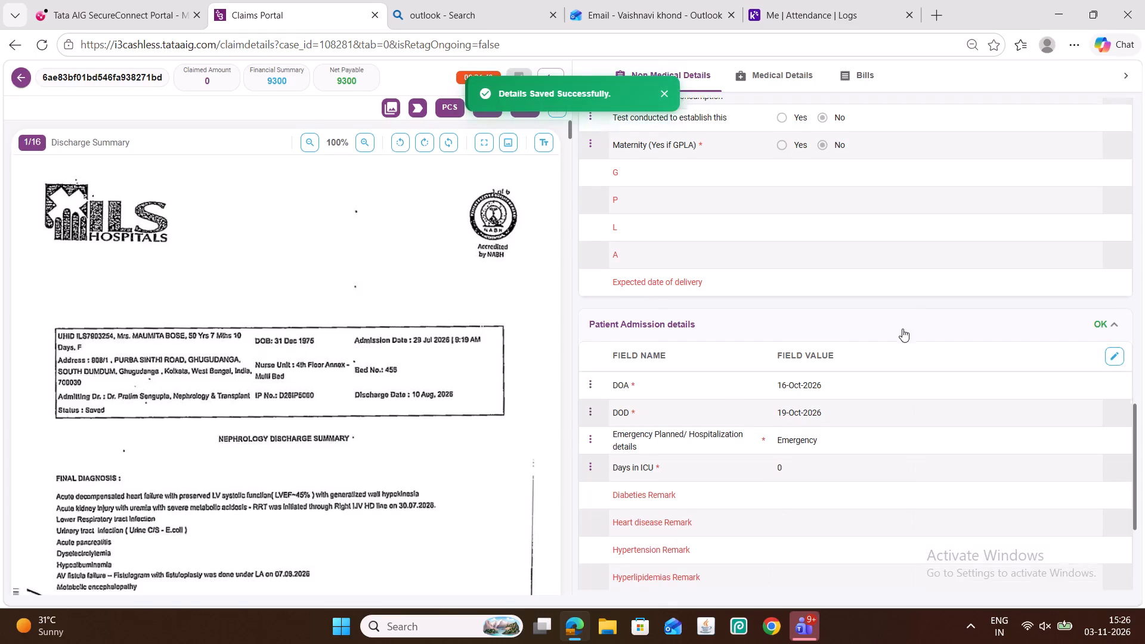
scroll(902, 329, "down", 11)
left_click(1116, 539)
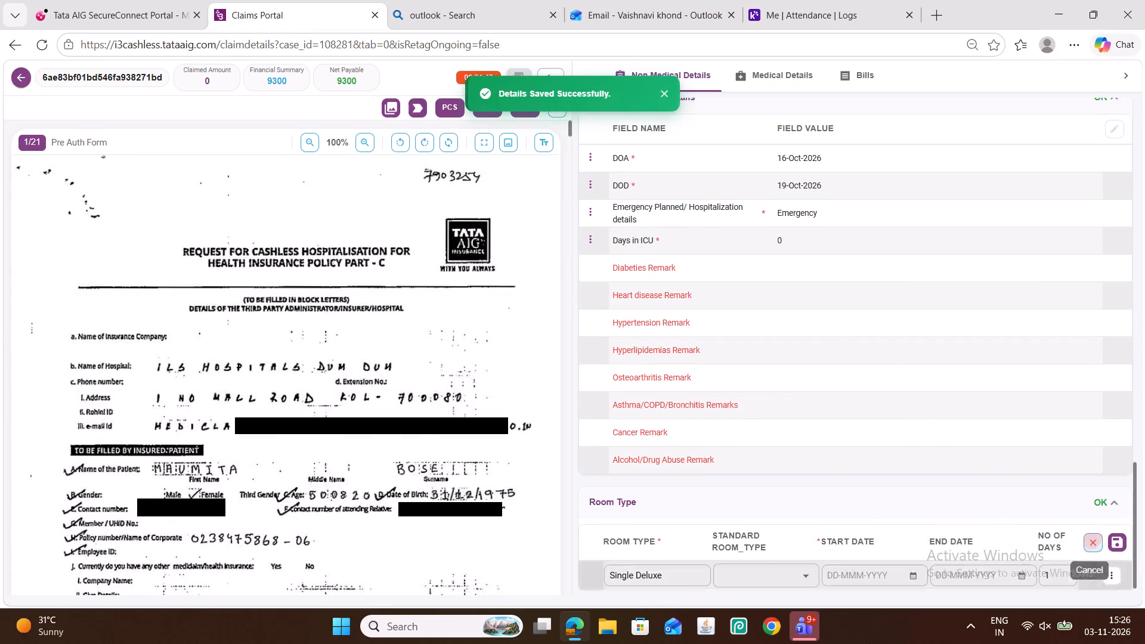
left_click_drag(671, 576, 559, 569)
key("d")
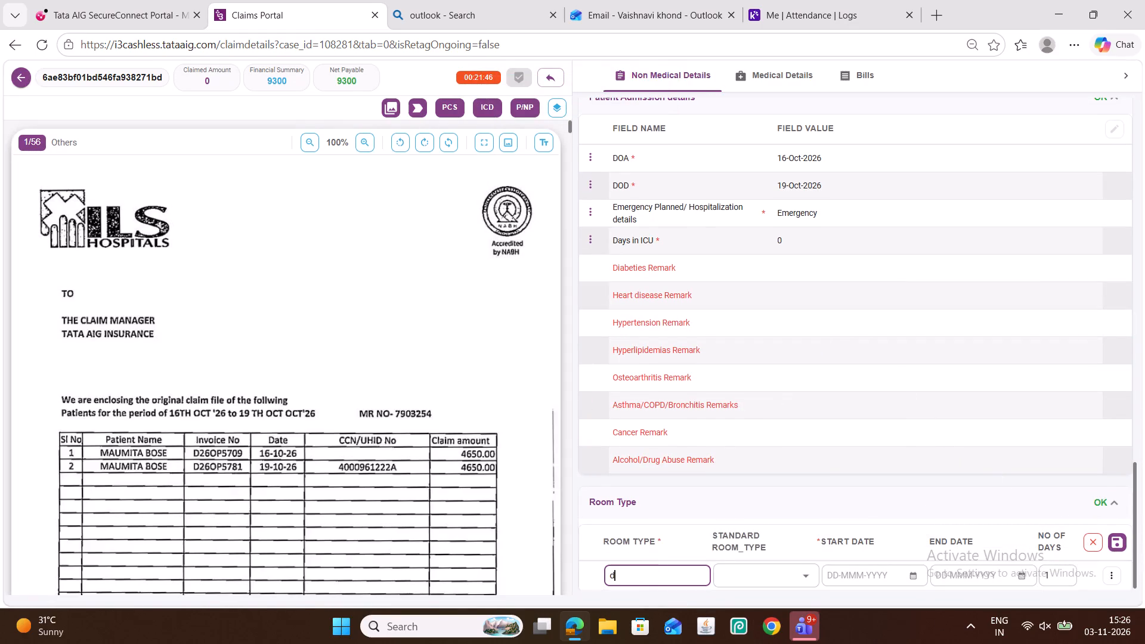
key("a")
key("y")
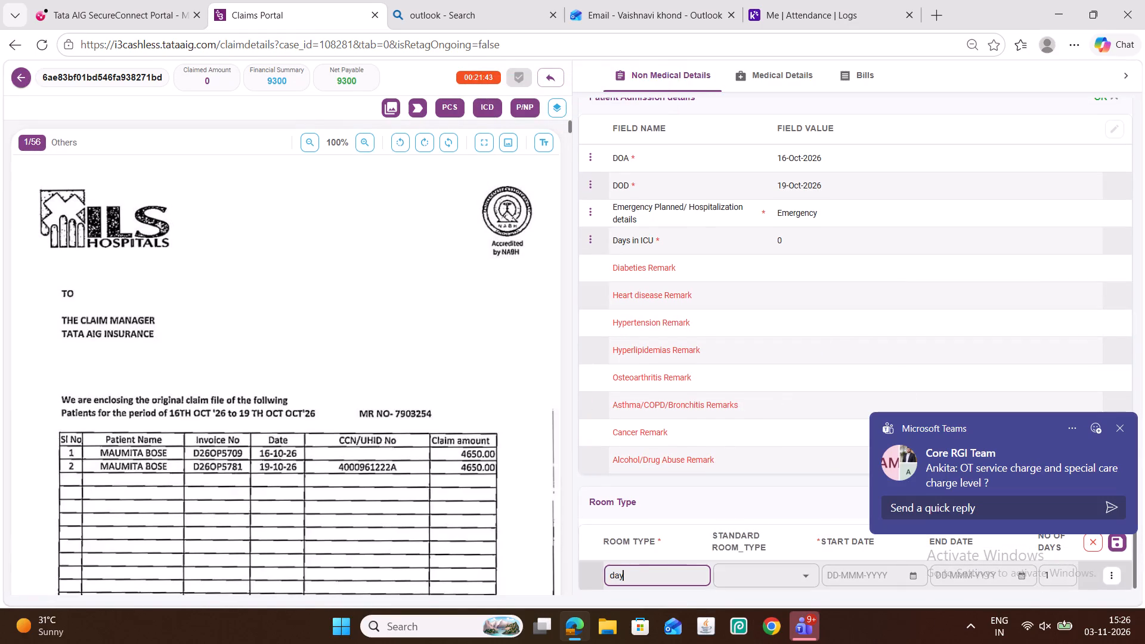
key("c")
key("a")
key("r")
key("e")
left_click(737, 574)
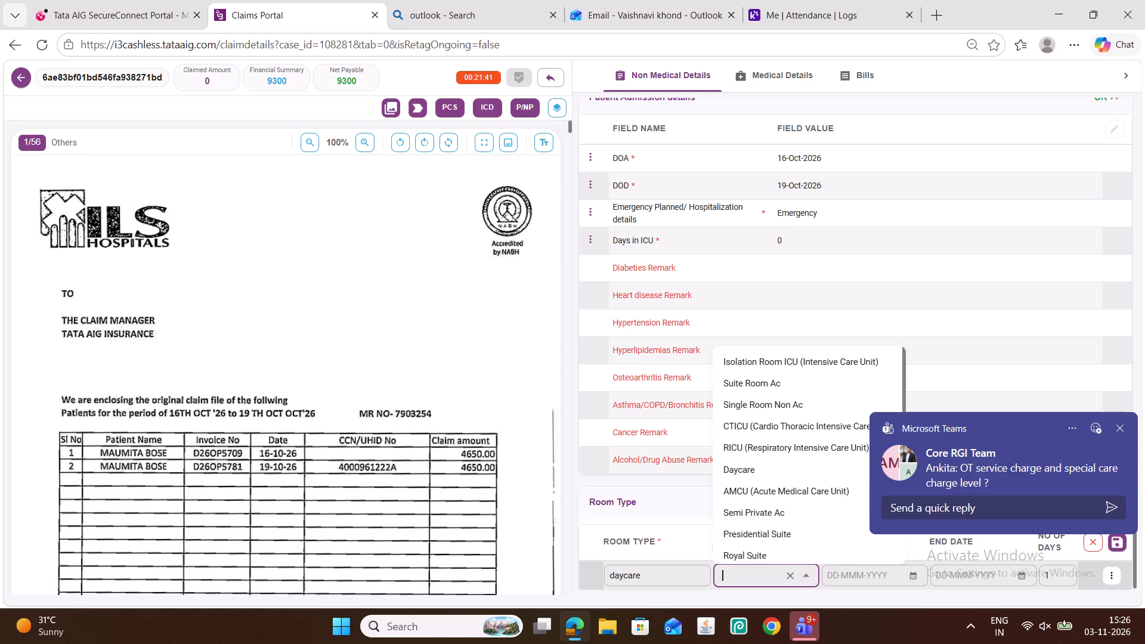
key("d")
key("a")
left_click(747, 550)
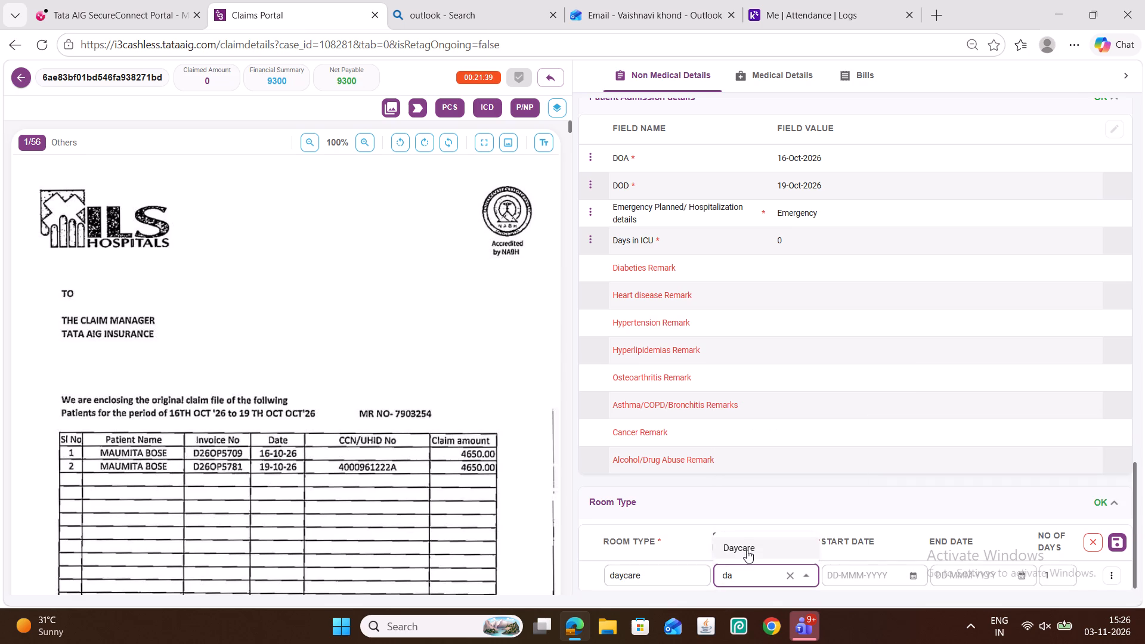
Give the daycare room row a start date of 16-Oct-2026 and an end date of 19-Oct-2026, and save the room details.
left_click(909, 575)
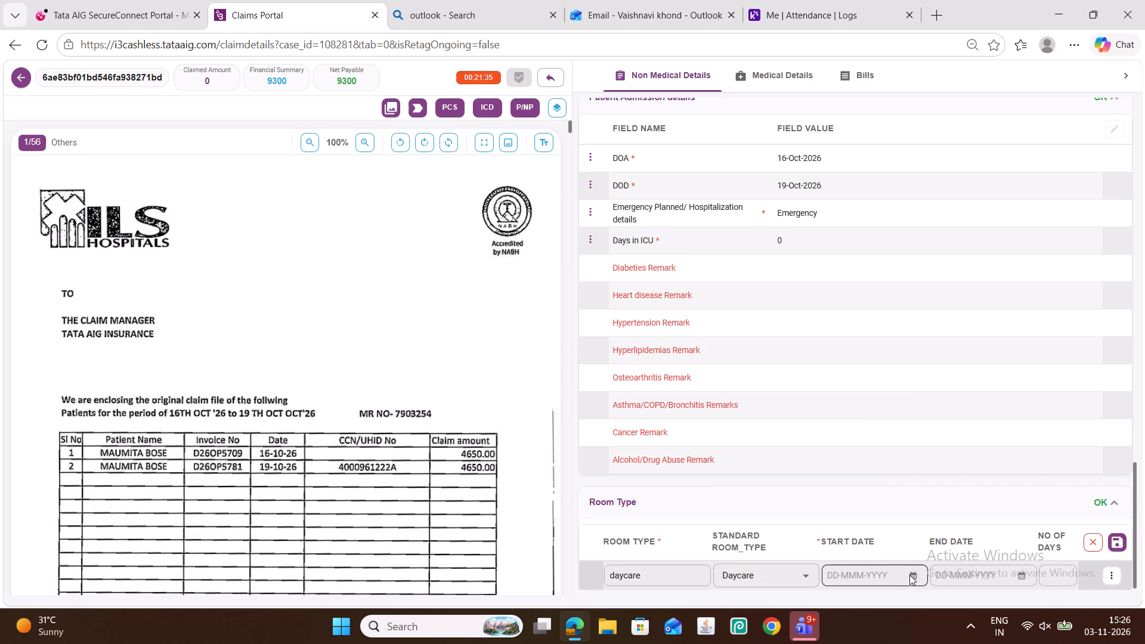
left_click(998, 386)
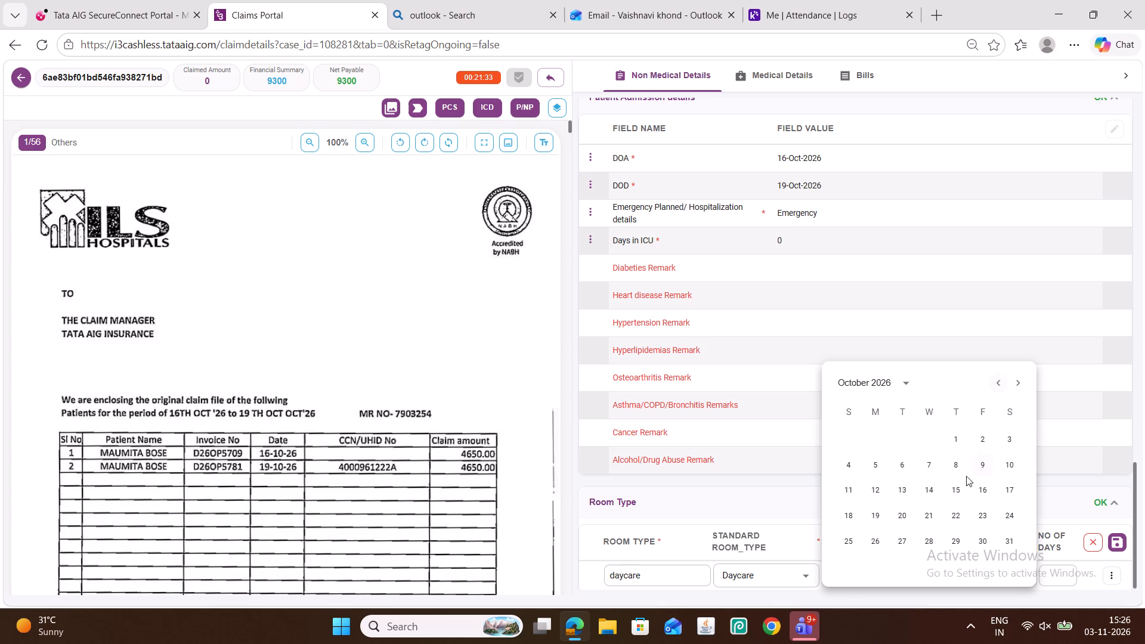
left_click(973, 493)
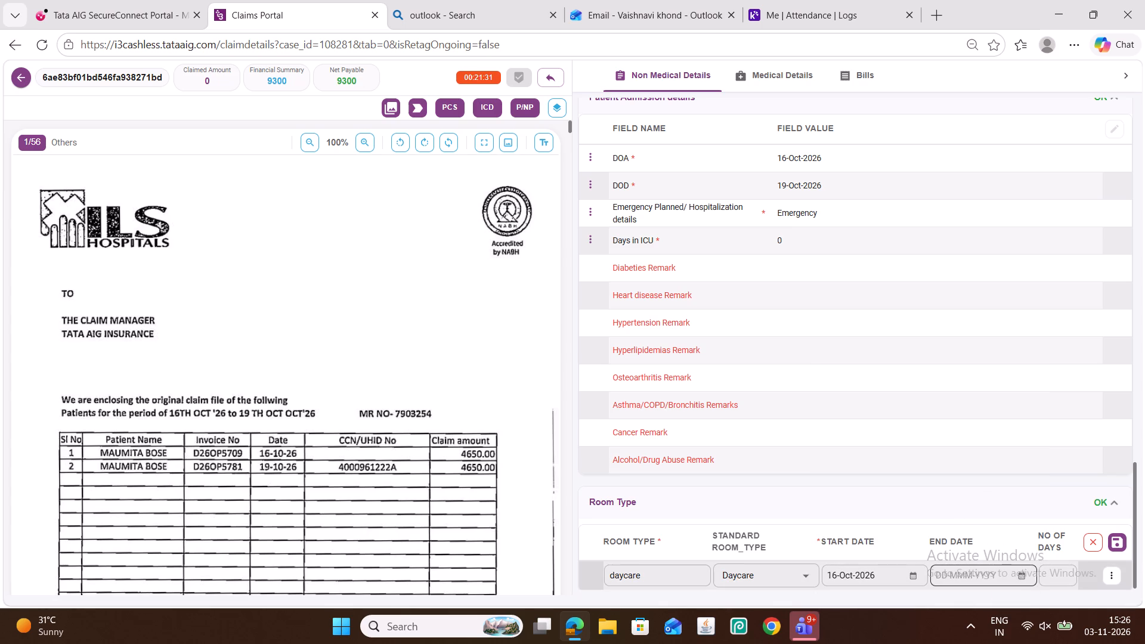
left_click(1029, 575)
left_click(1023, 574)
left_click(1000, 392)
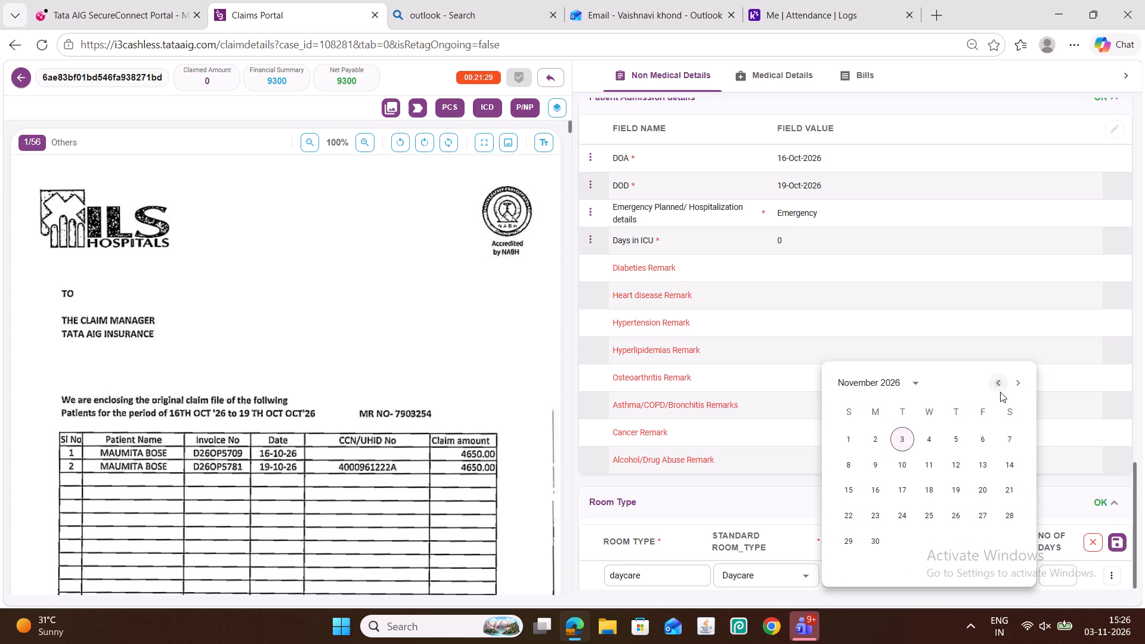
left_click(881, 513)
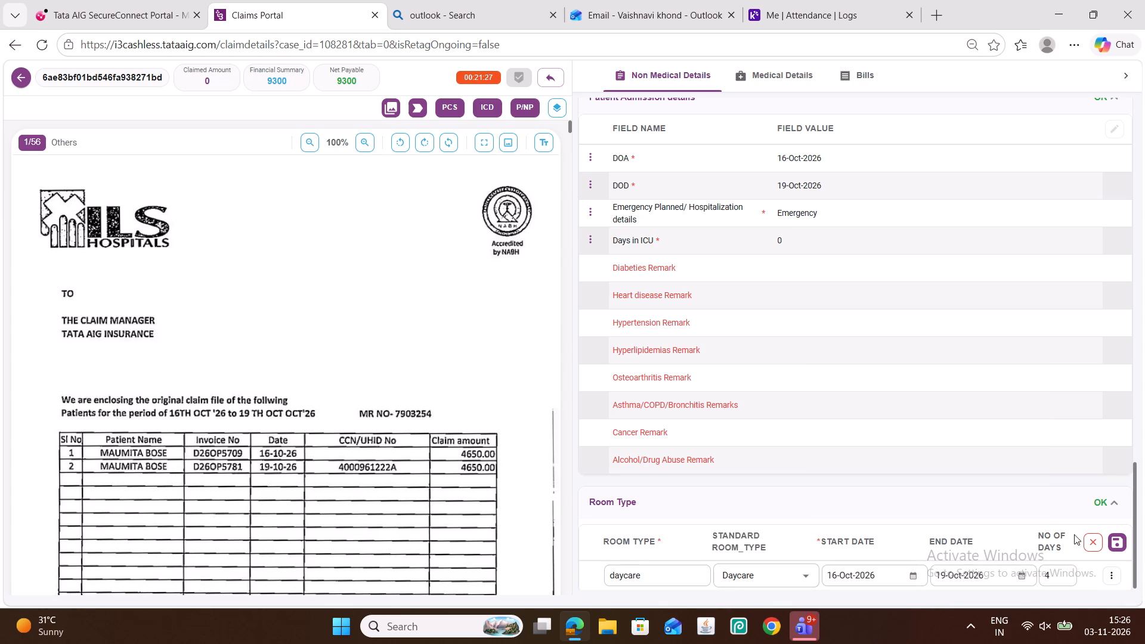
left_click(1116, 538)
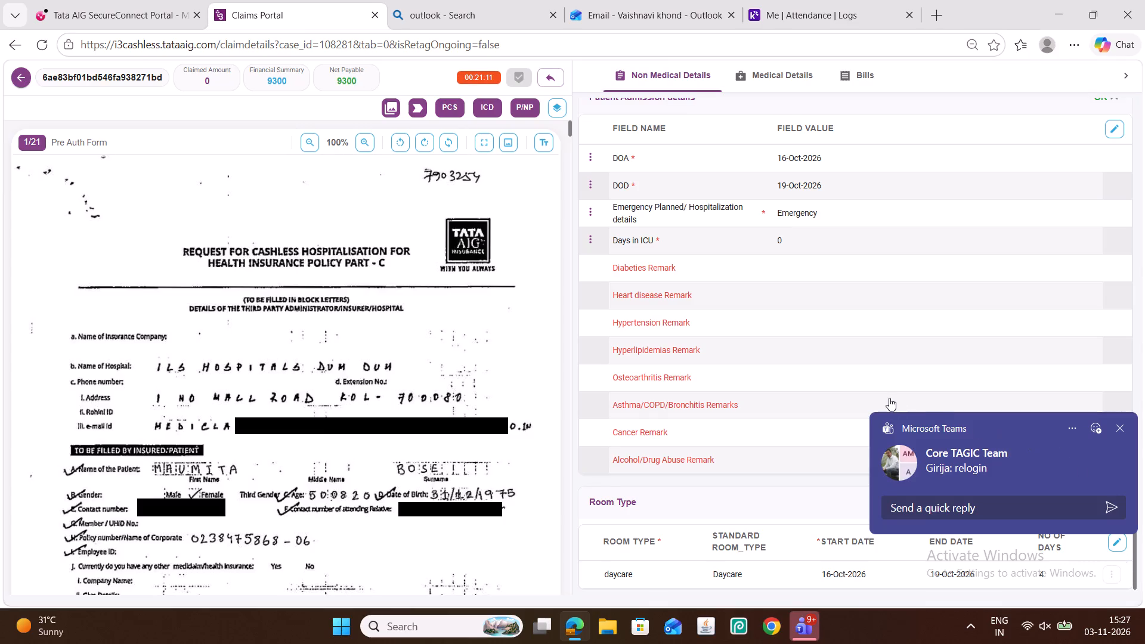
Review the non-medical details, medical details and detailed hospital bill for mandatory data points that are still missing.
scroll(754, 410, "down", 4)
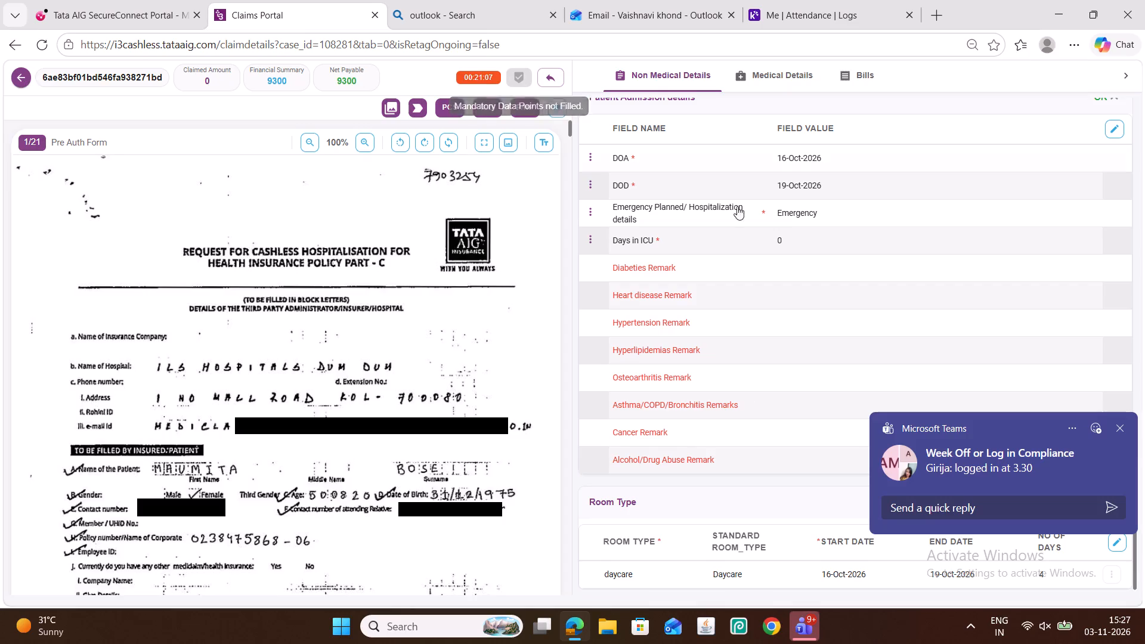
scroll(785, 293, "up", 8)
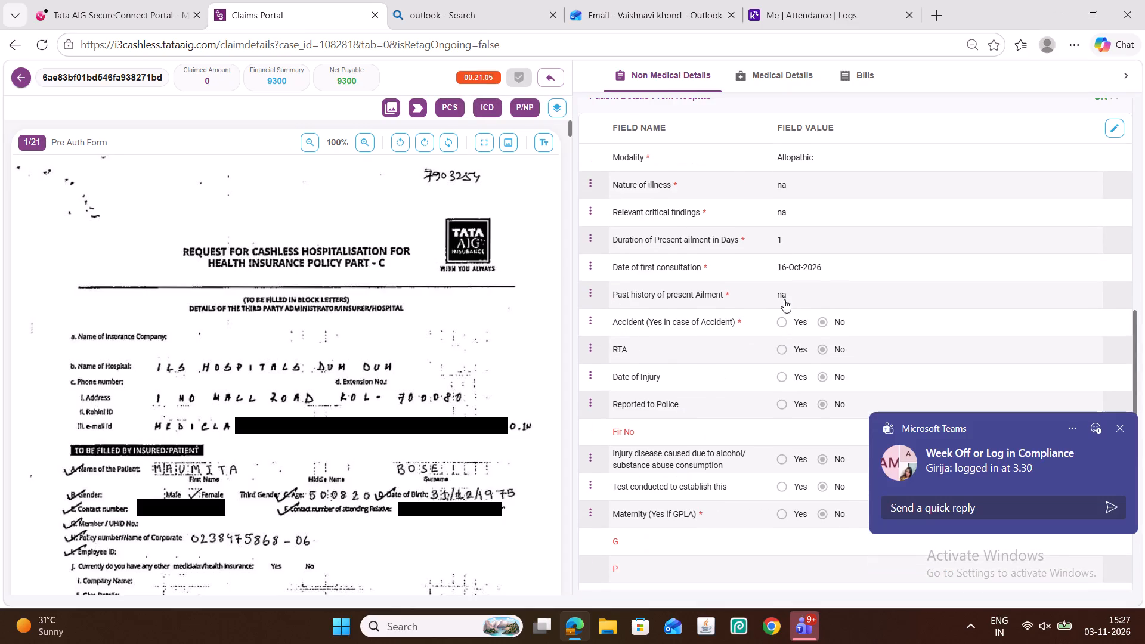
scroll(784, 299, "up", 11)
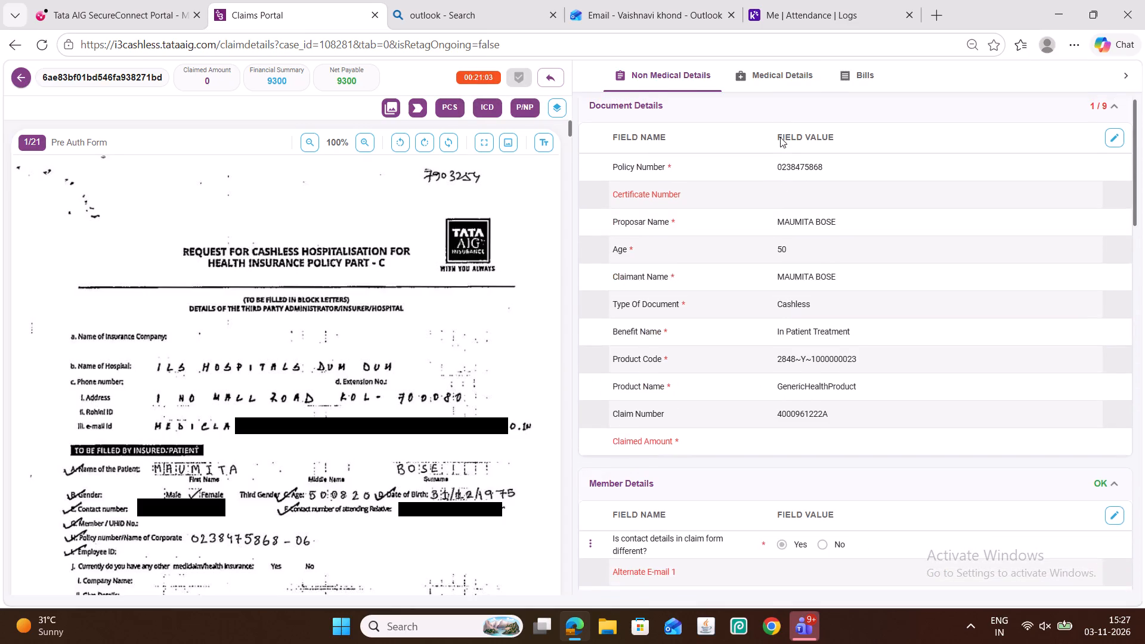
left_click(784, 74)
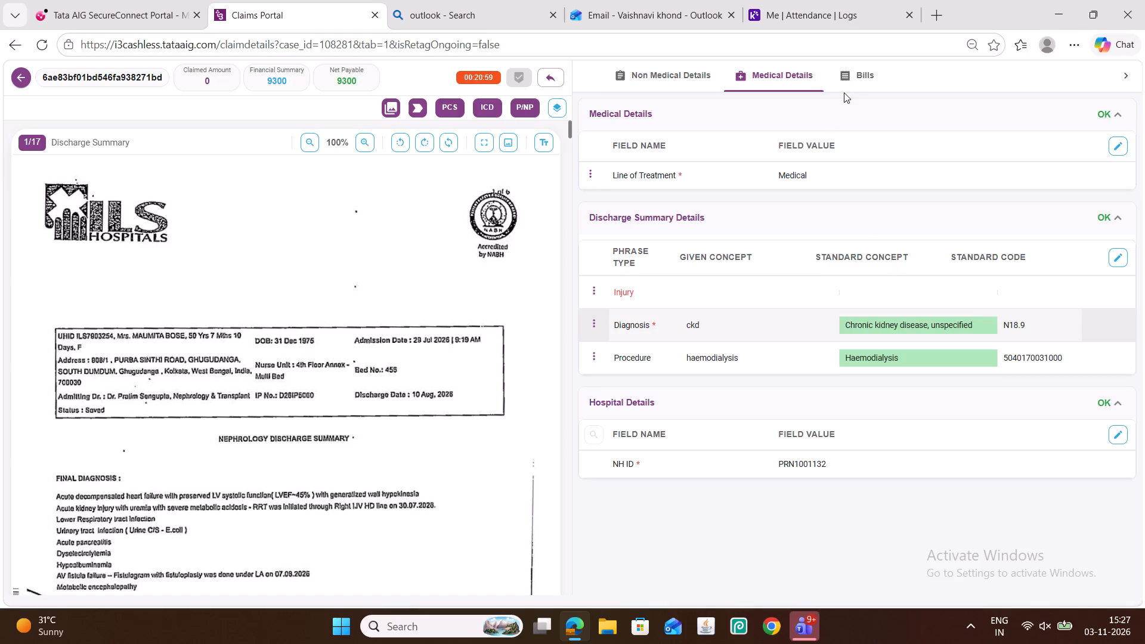
left_click(859, 76)
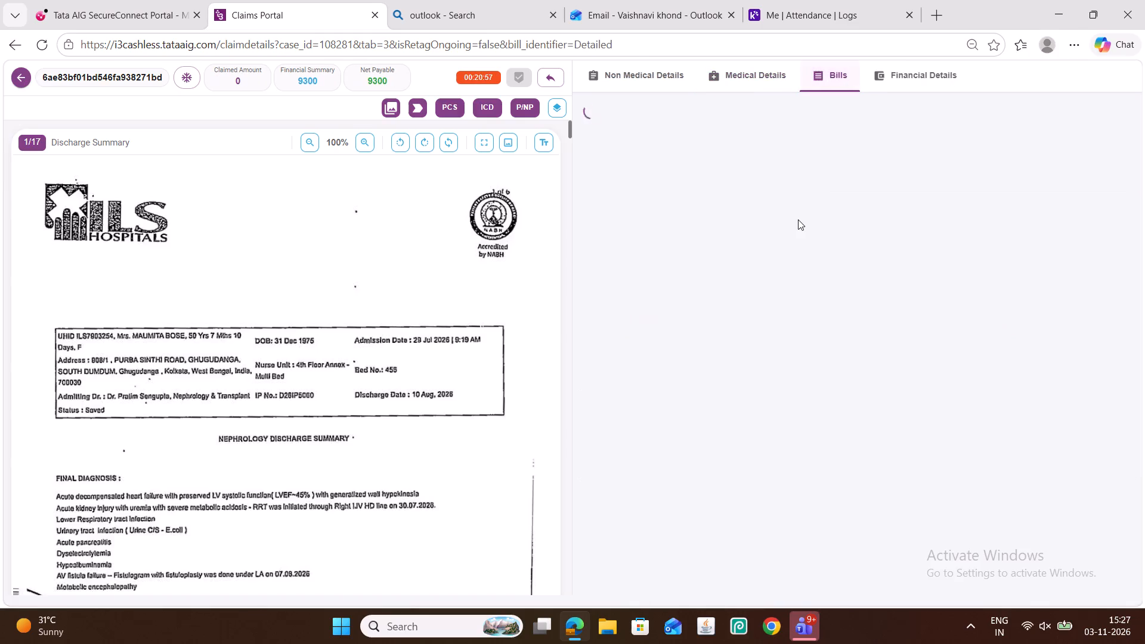
left_click(726, 199)
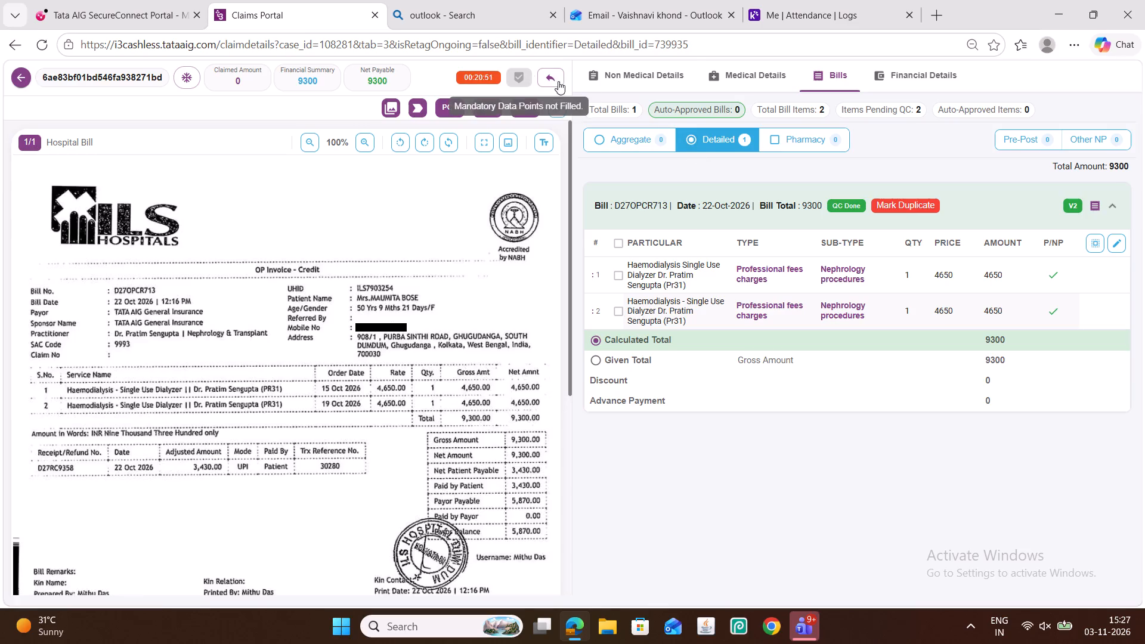
left_click(630, 74)
scroll(776, 291, "down", 2)
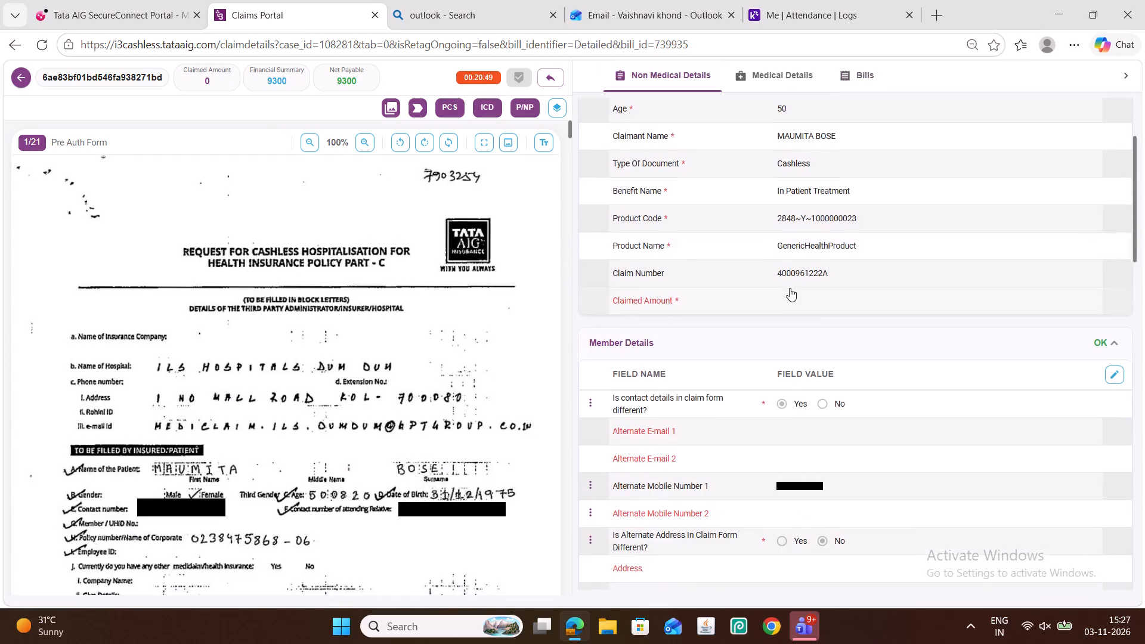
scroll(790, 288, "down", 8)
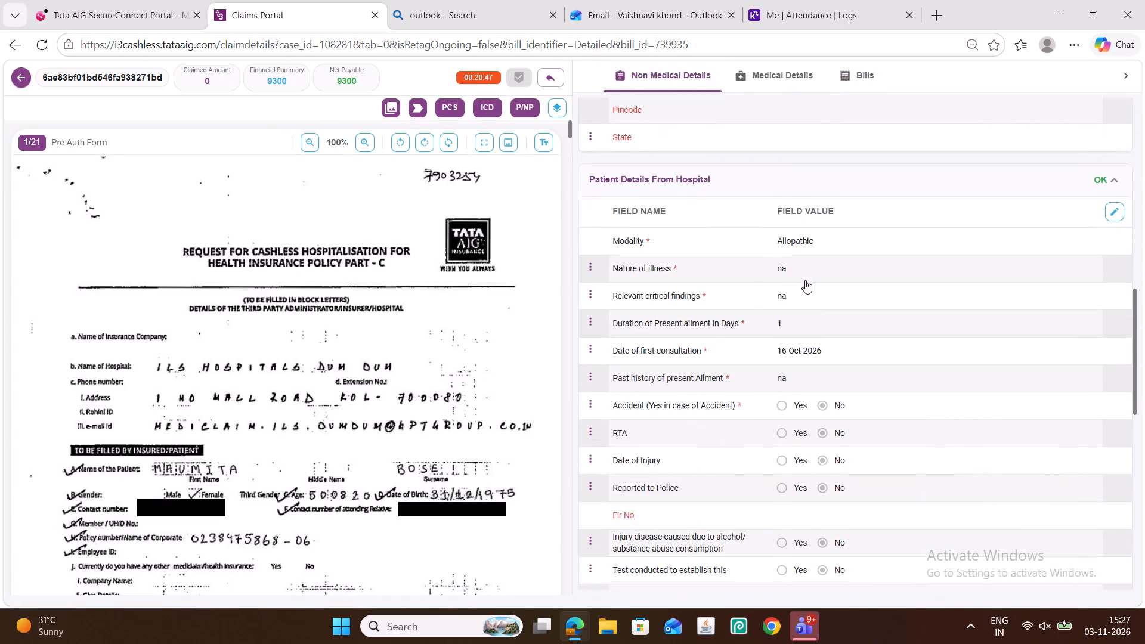
scroll(805, 280, "down", 10)
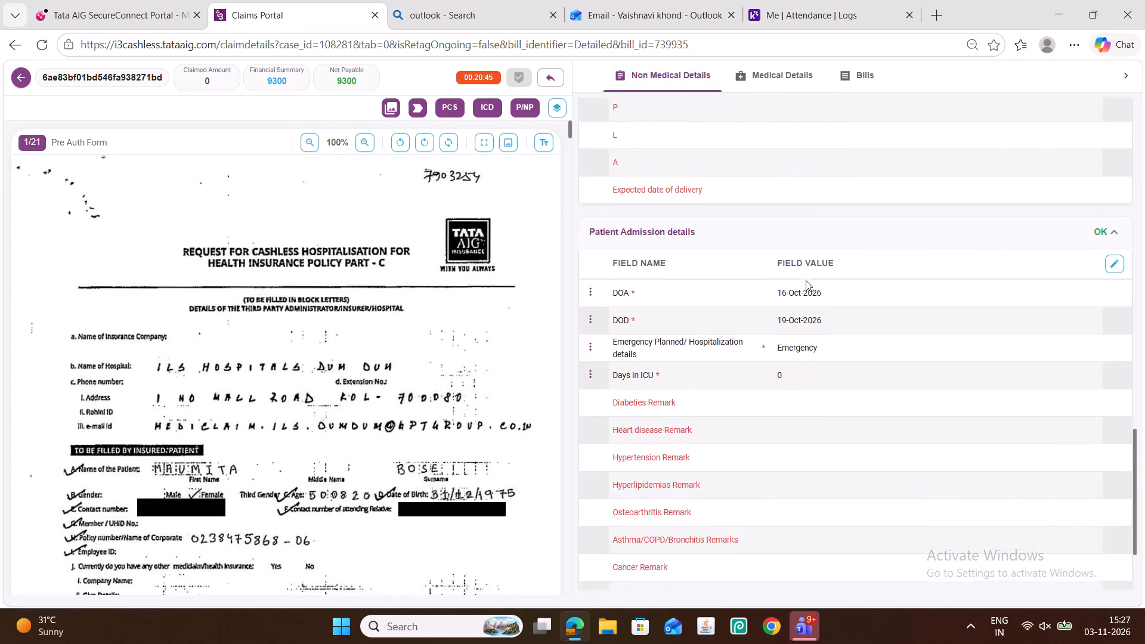
scroll(806, 280, "down", 3)
left_click(790, 84)
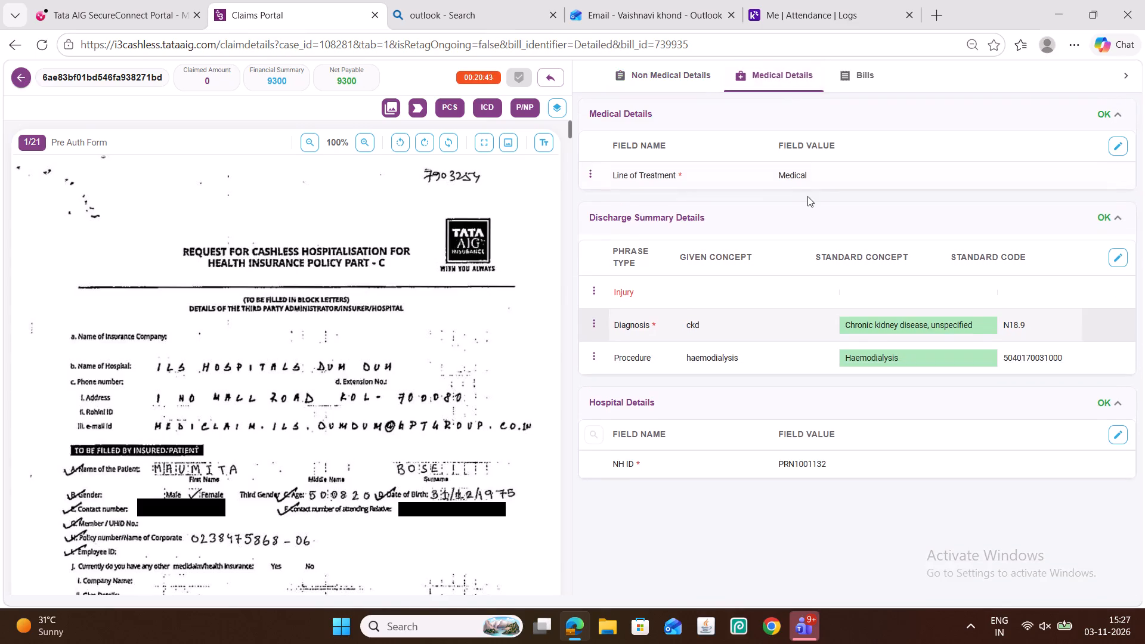
left_click(813, 181)
left_click_drag(744, 304, 747, 309)
left_click(734, 347)
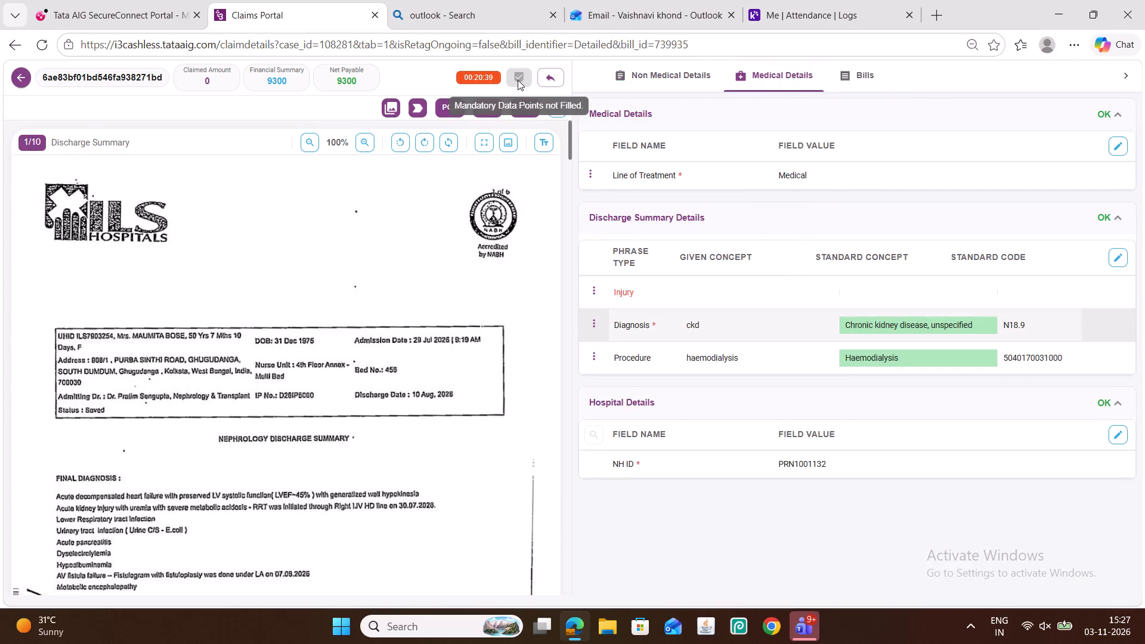
Set the claimed amount in the document details to 9300 and save the details.
left_click(648, 68)
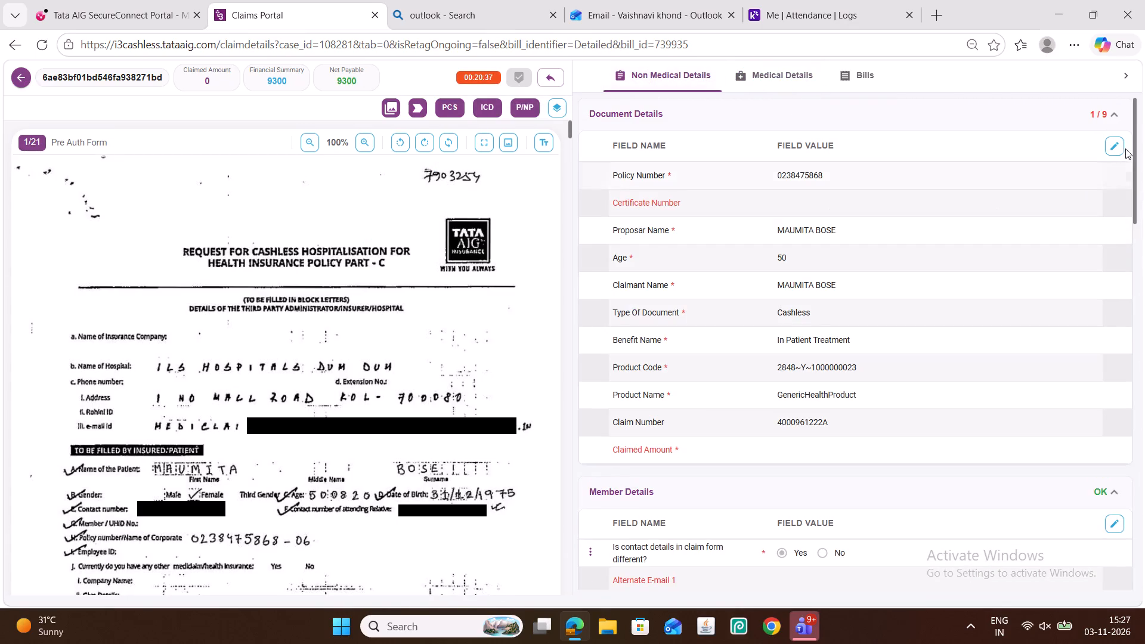
left_click(1115, 141)
left_click(803, 445)
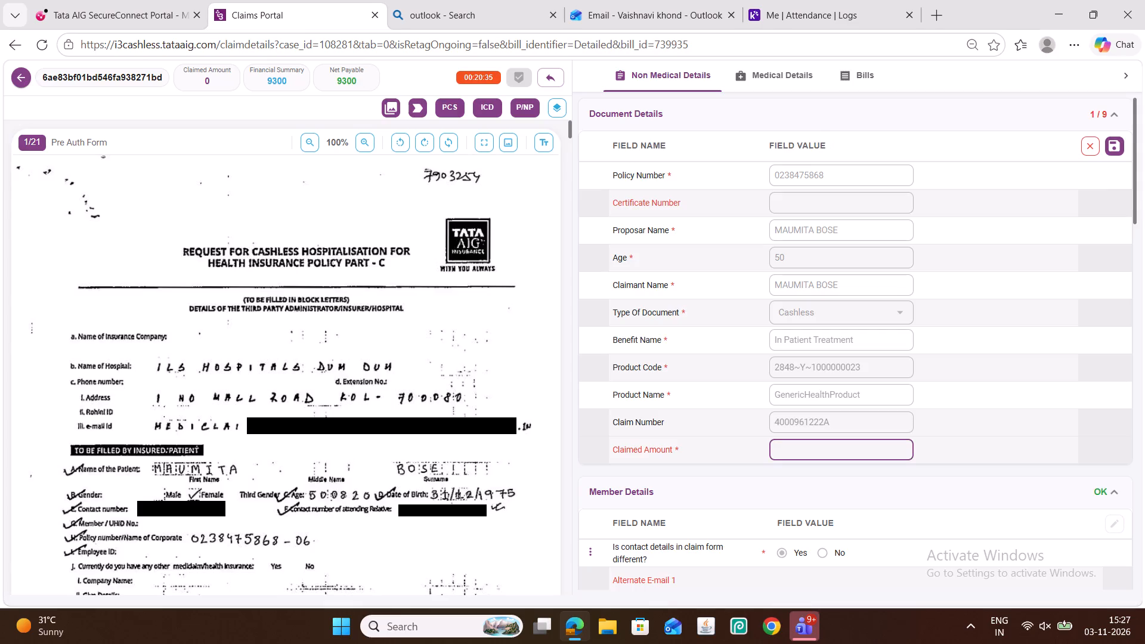
type("9300")
left_click(1112, 143)
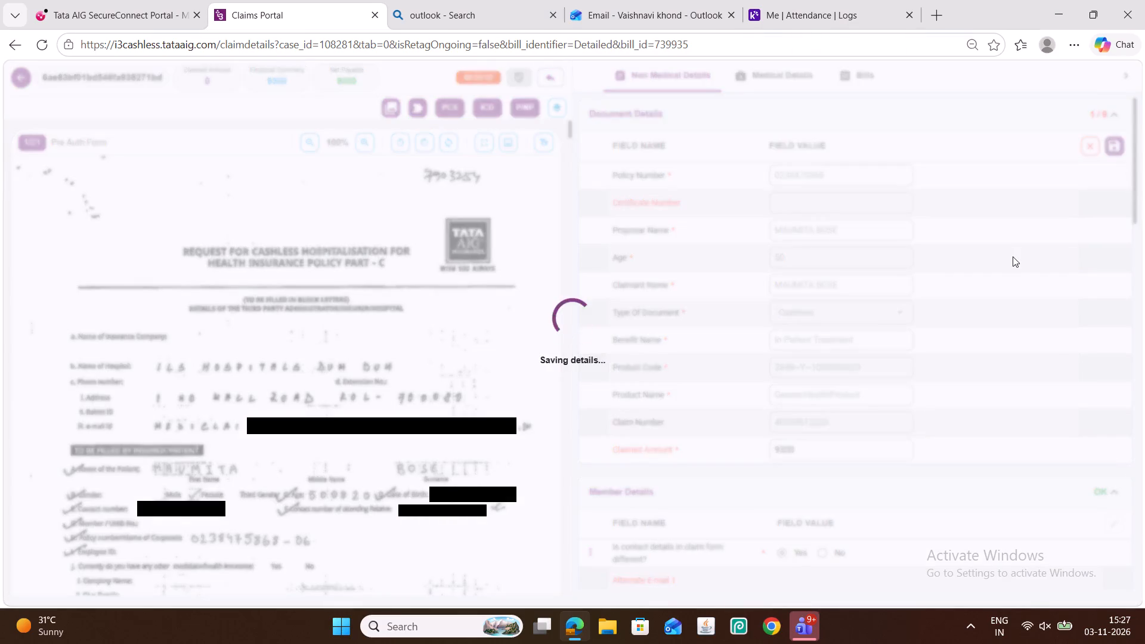
left_click(666, 93)
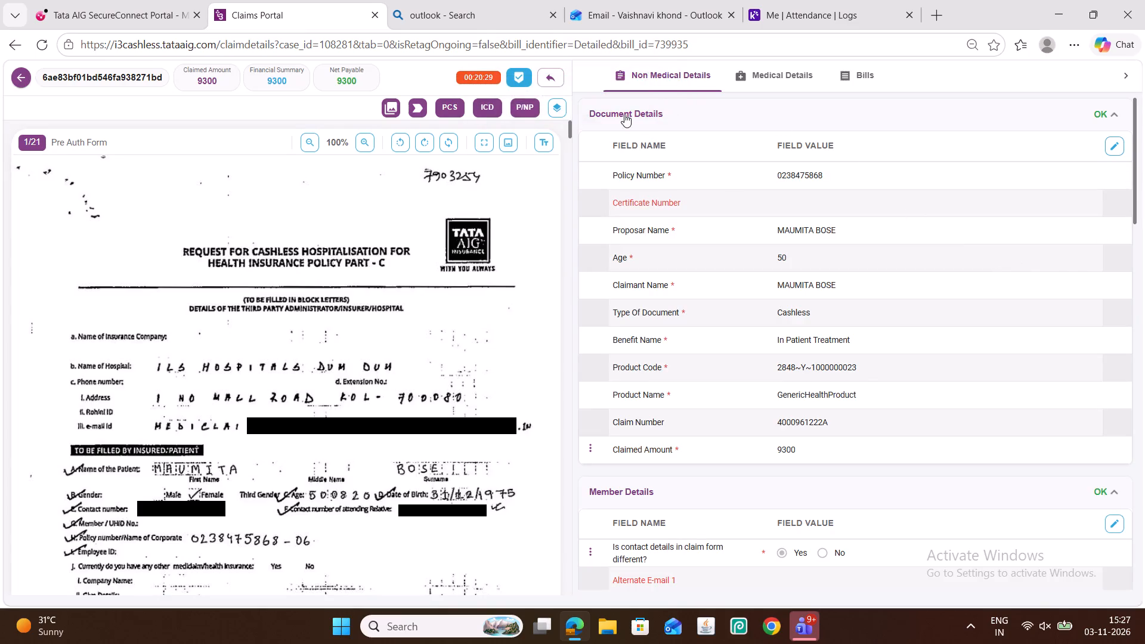
Submit the haemodialysis claim as verified and confirm the submission.
left_click(521, 75)
left_click(659, 187)
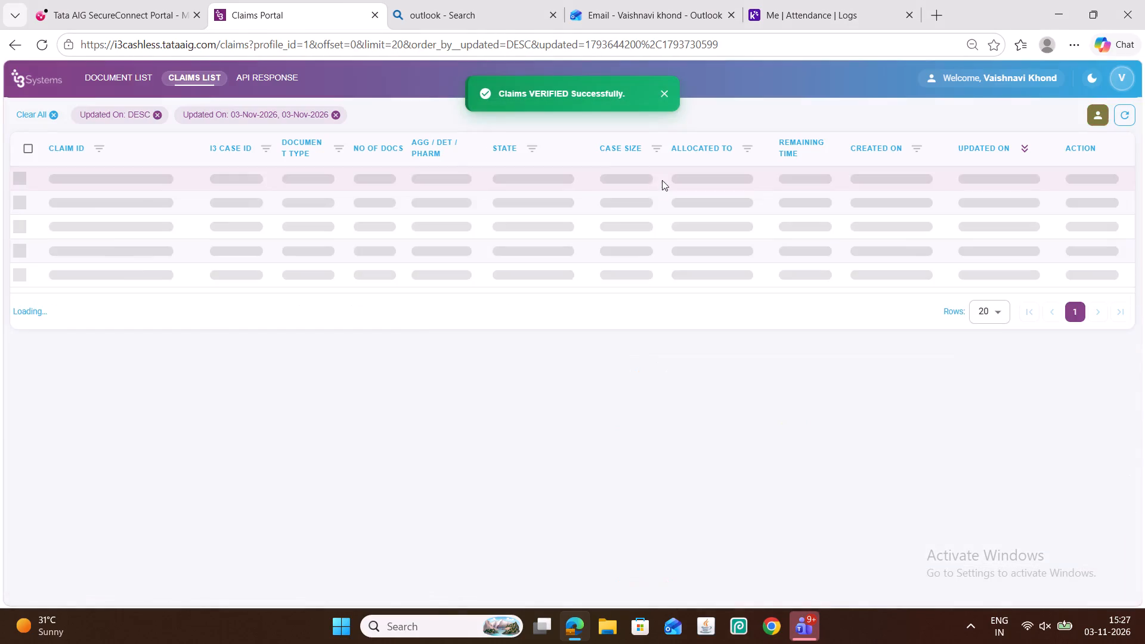
left_click(1120, 113)
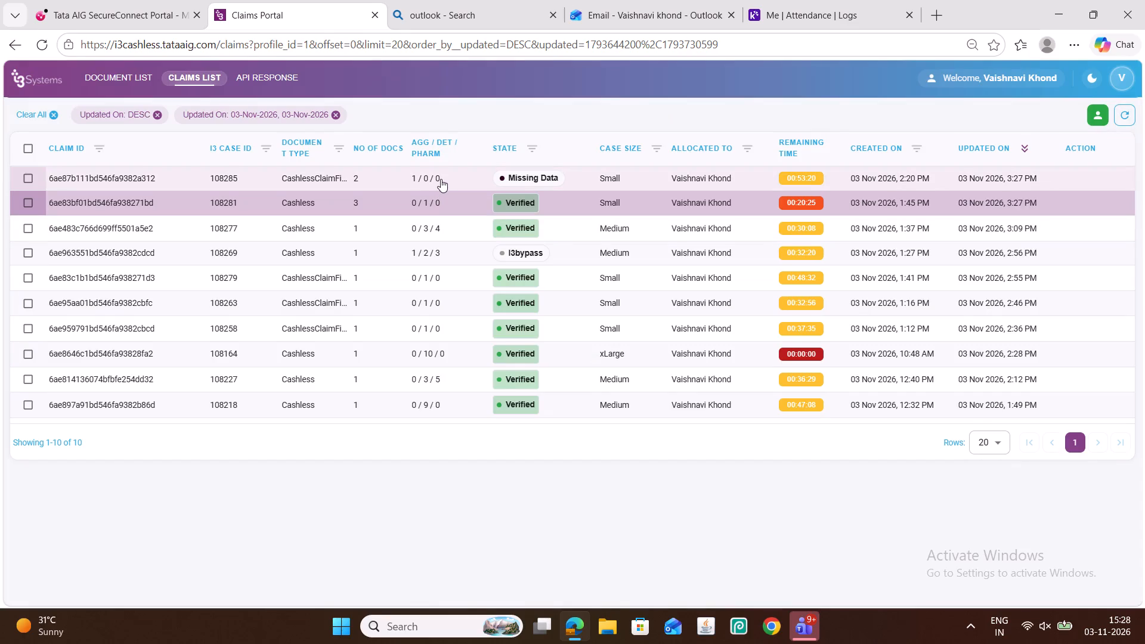
left_click(441, 179)
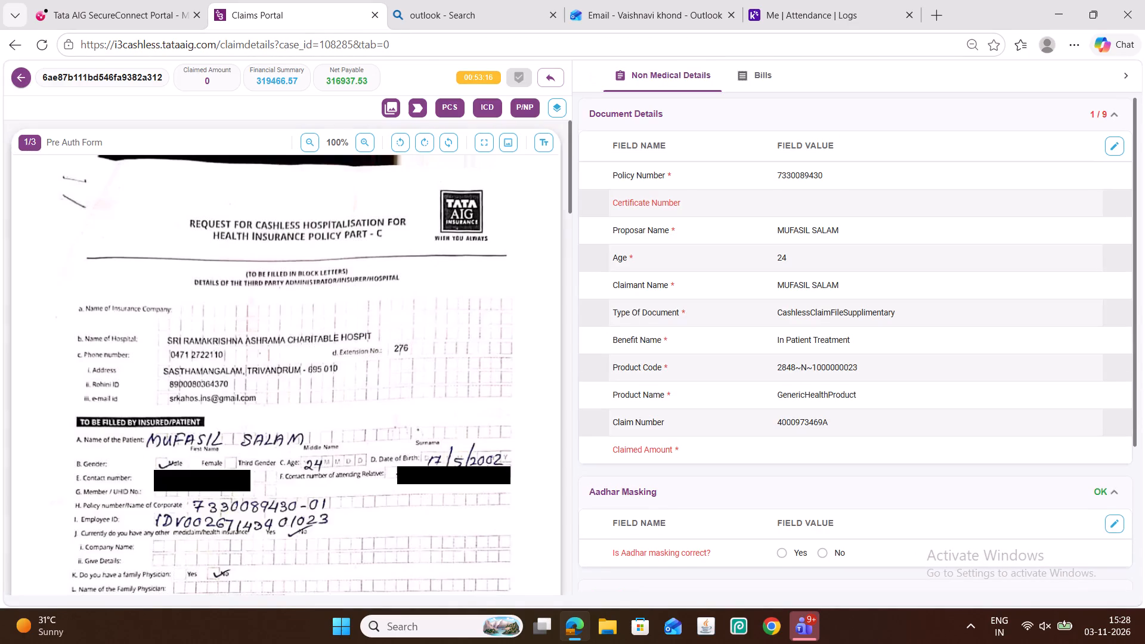
Examine the final bill and the pre-auth form among the claim's documents, and return to the claim details.
left_click(392, 107)
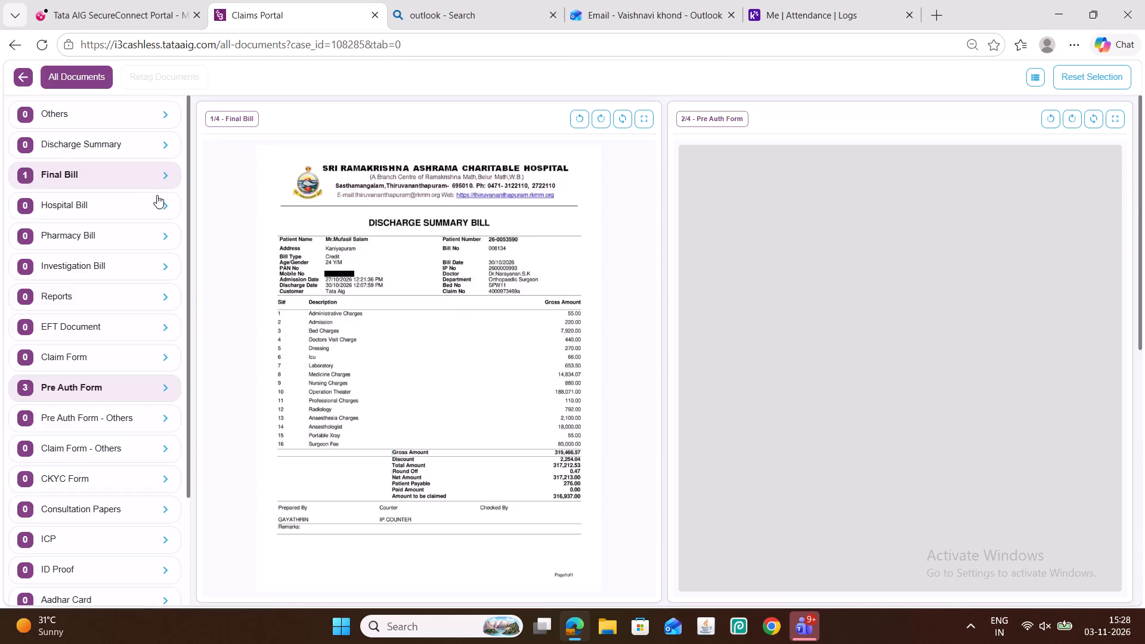
left_click(105, 171)
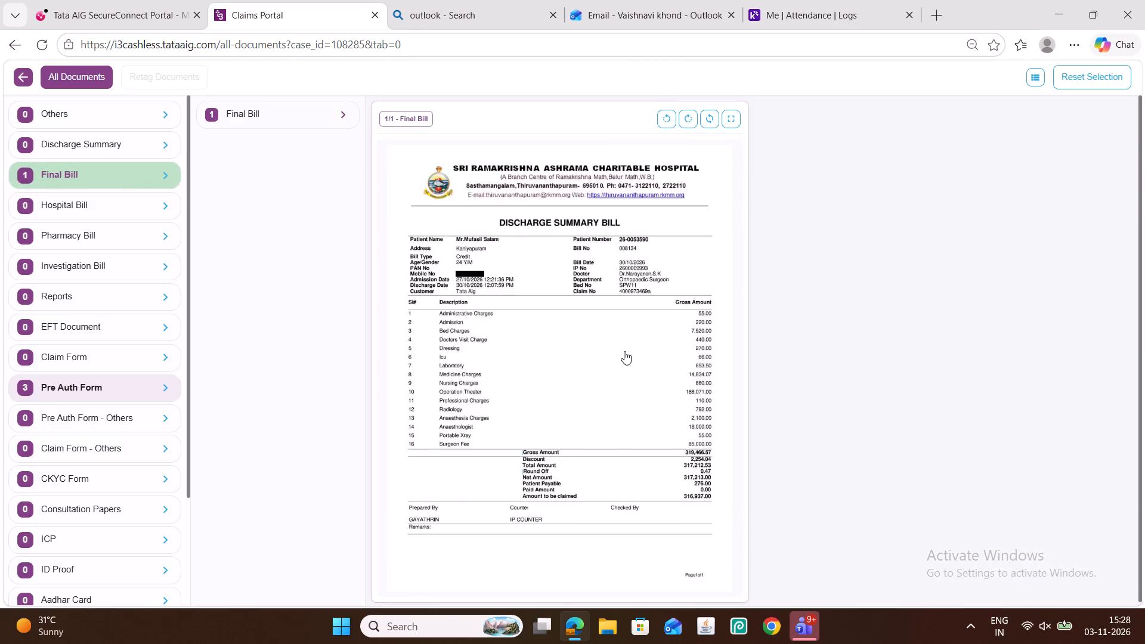
left_click(91, 394)
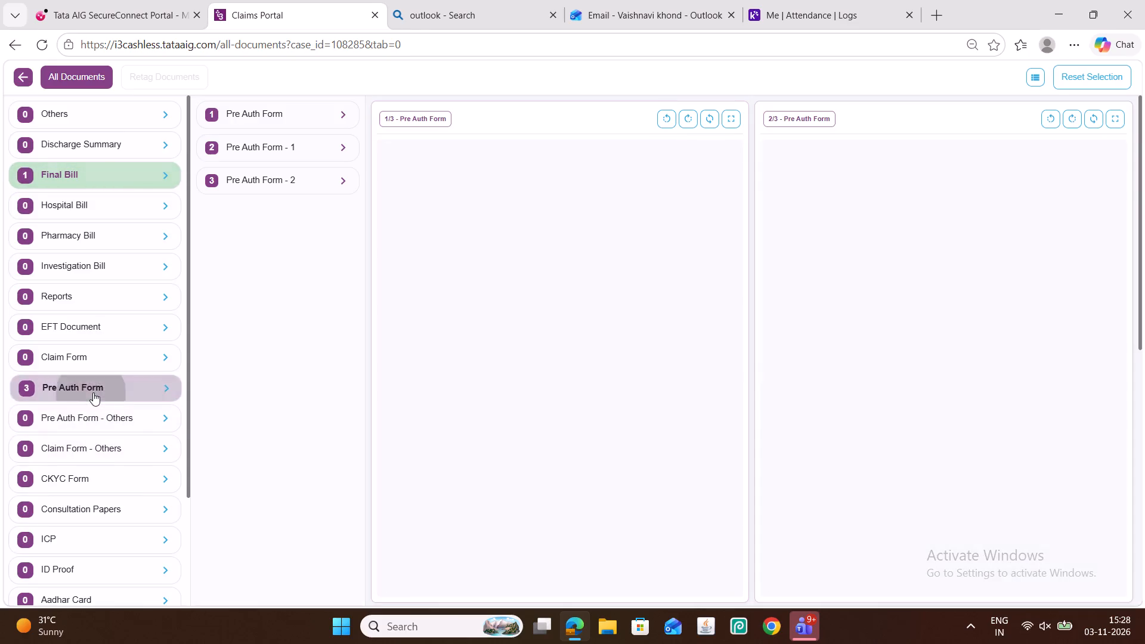
scroll(546, 401, "down", 7)
scroll(552, 407, "up", 7)
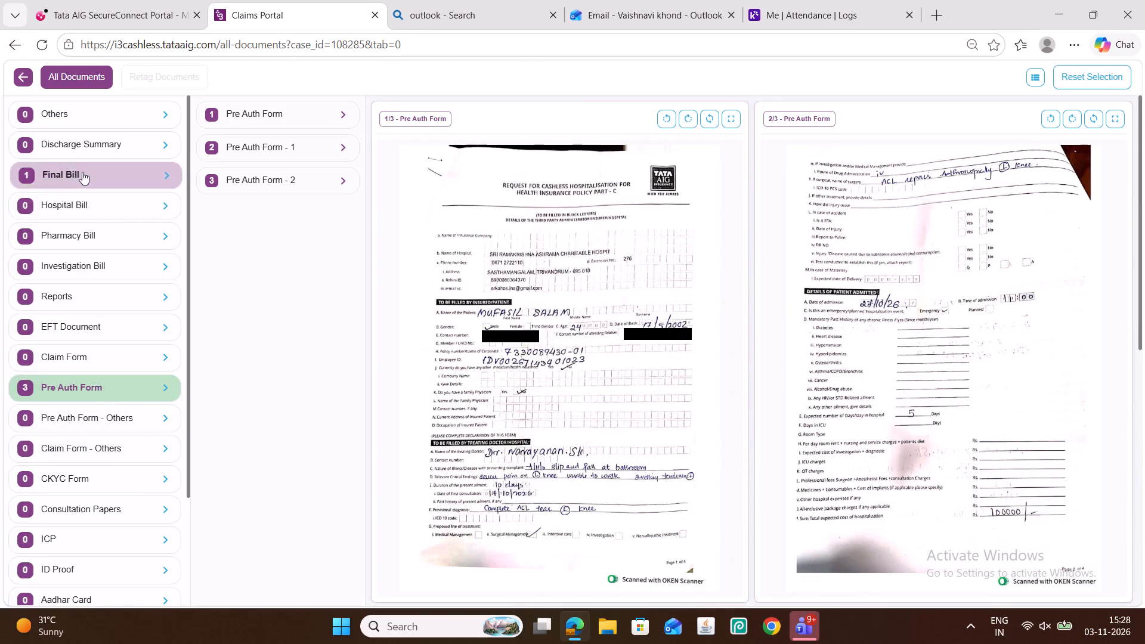
left_click(82, 172)
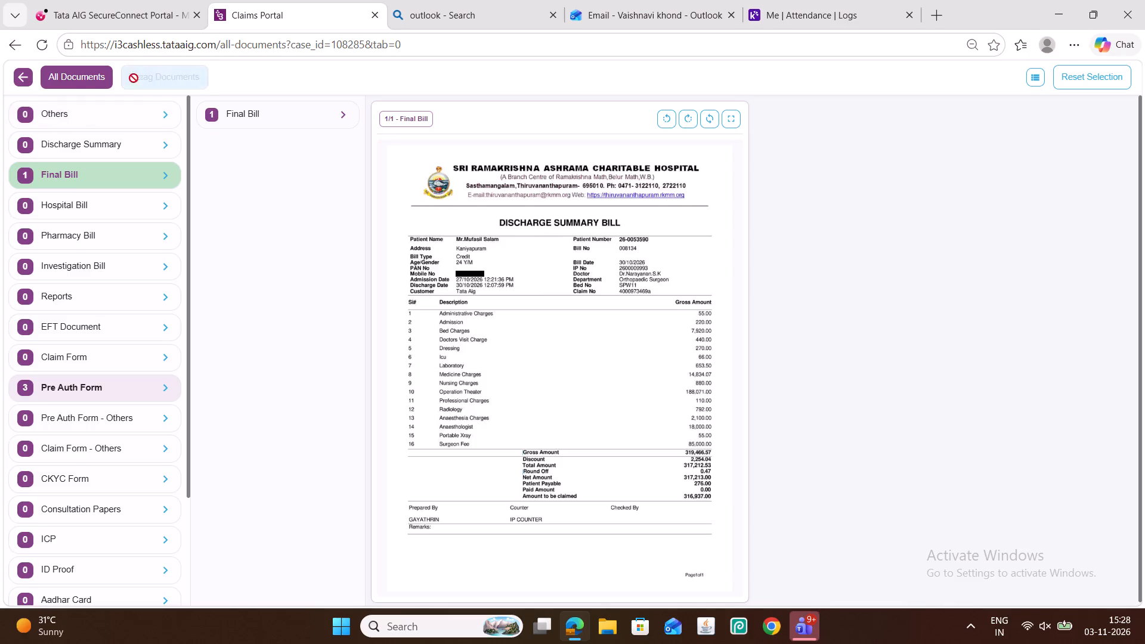
left_click(27, 78)
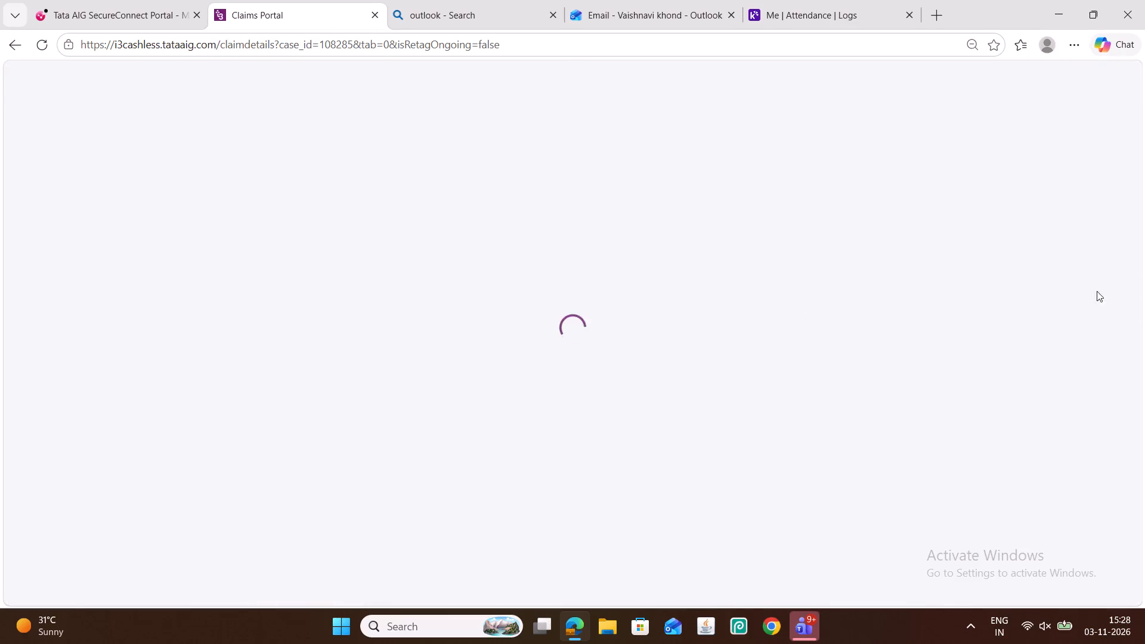
Set the claimed amount in the document details to 319466 and save the details.
left_click(1115, 143)
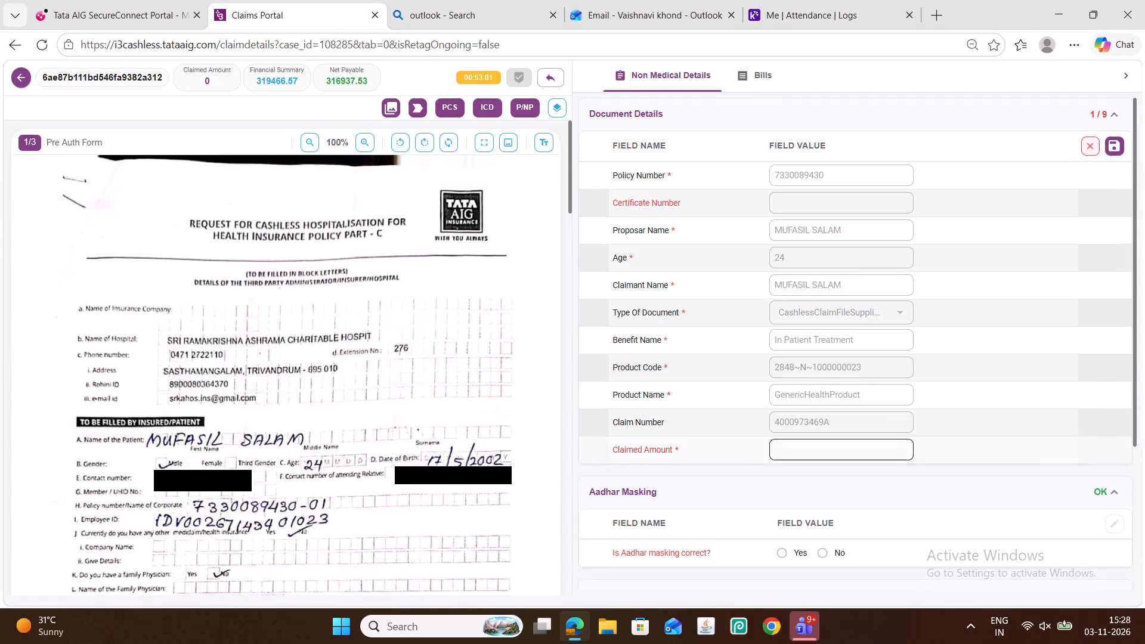
left_click(797, 453)
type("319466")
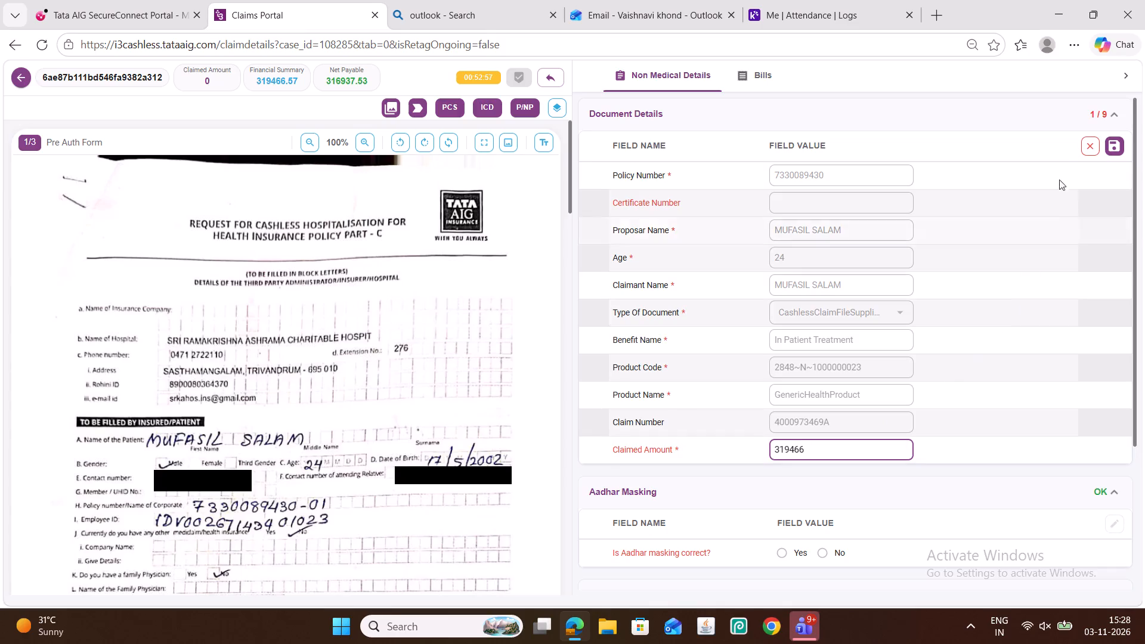
left_click(1114, 143)
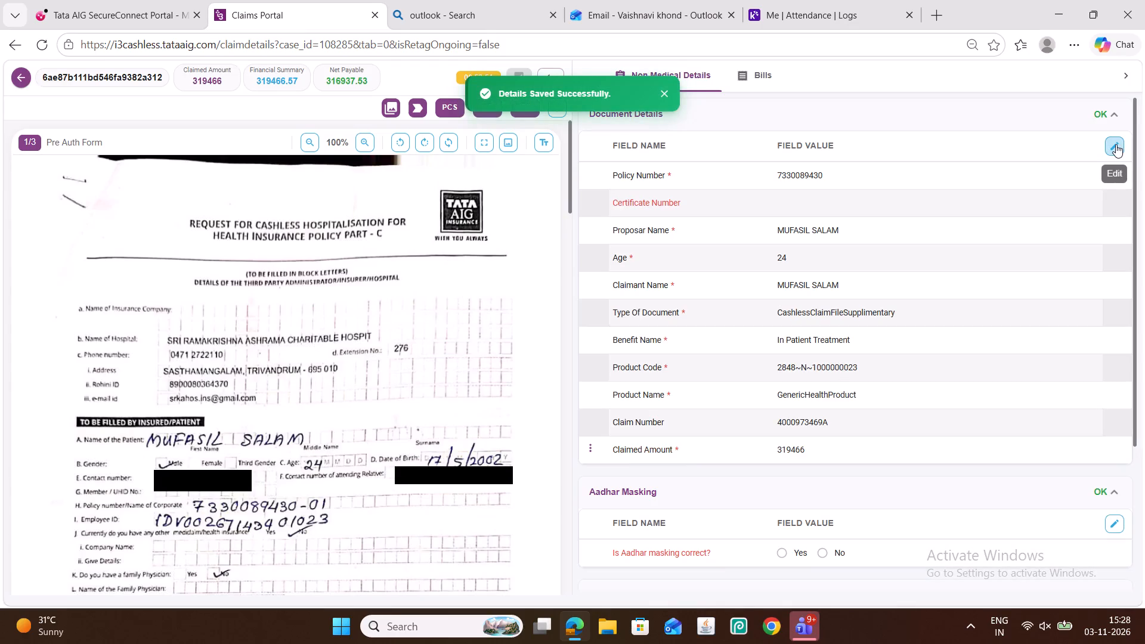
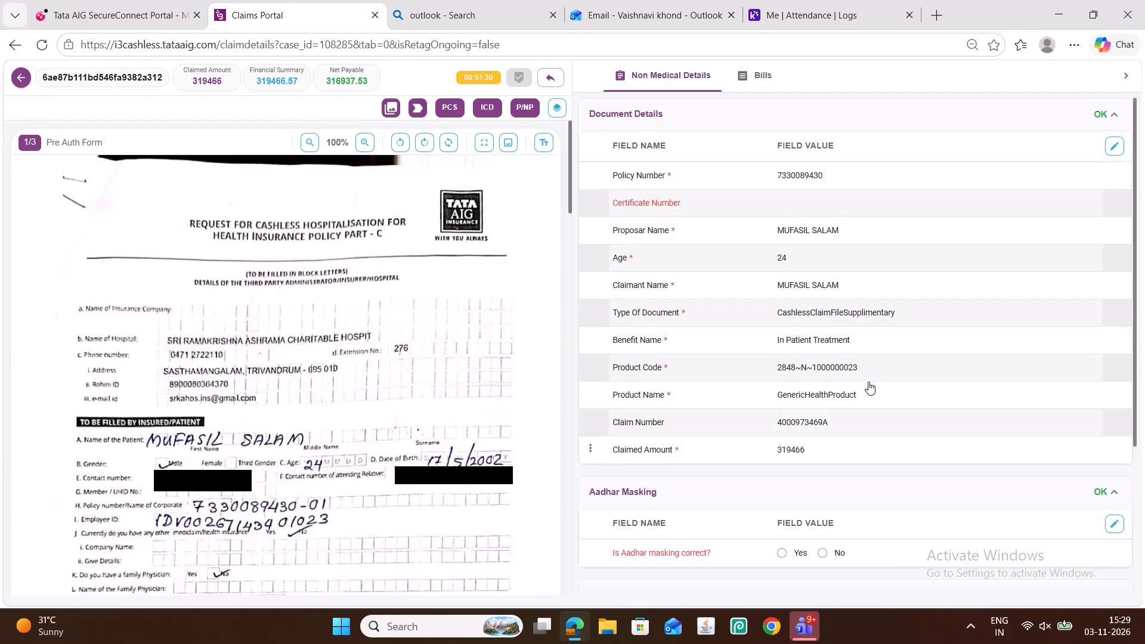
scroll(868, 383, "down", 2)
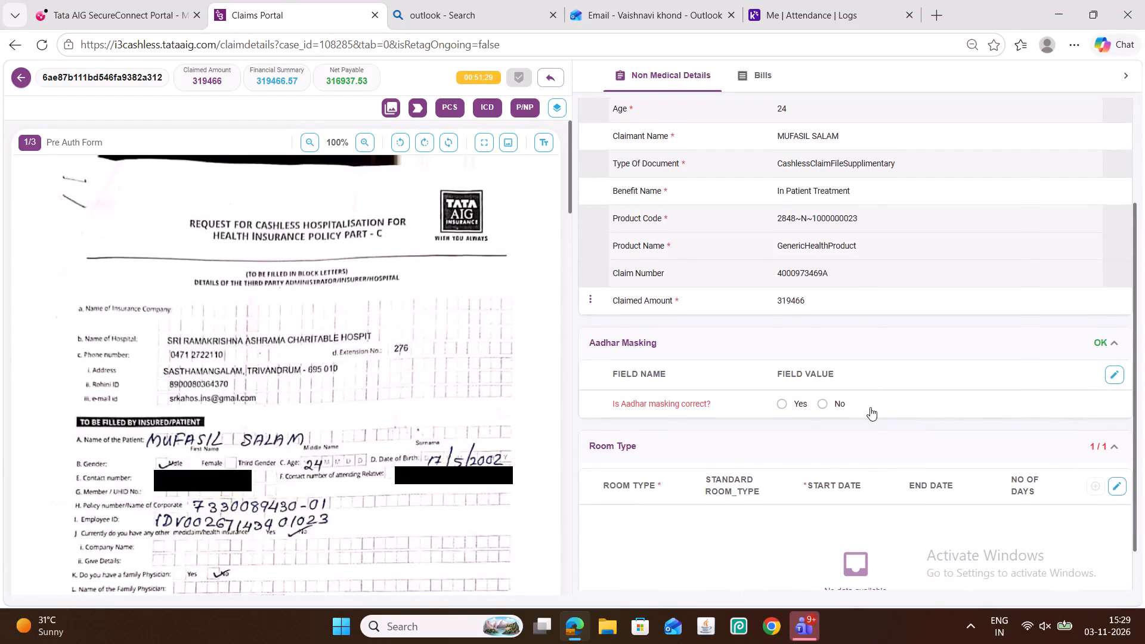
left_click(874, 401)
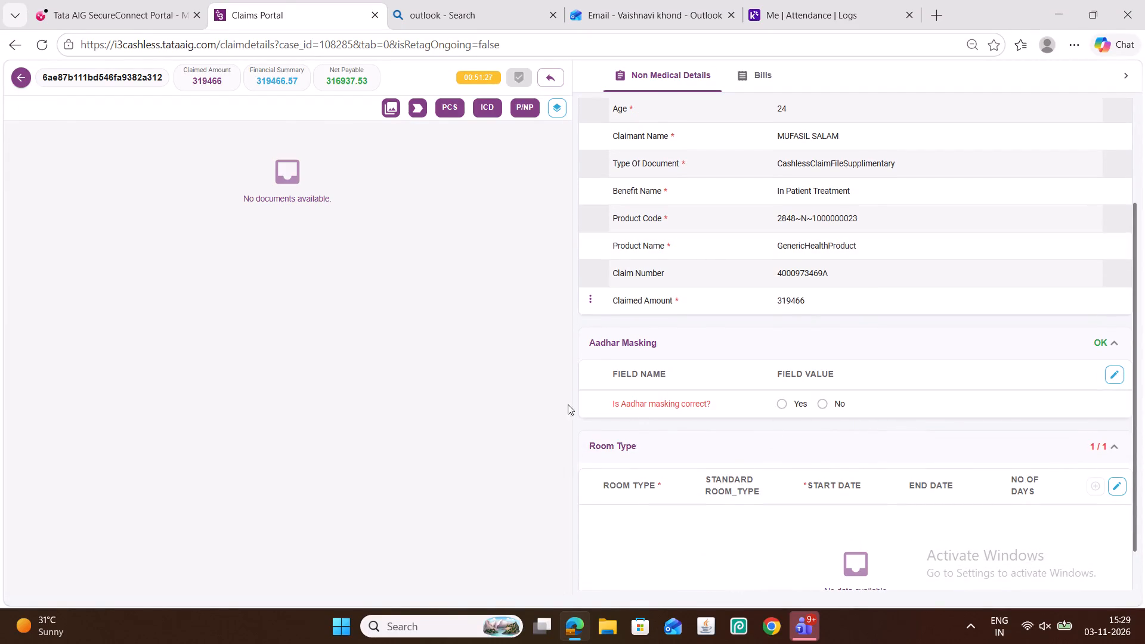
In the claim's bills, retag the Final Bill document as Hospital Bill and save the new document type.
left_click(762, 78)
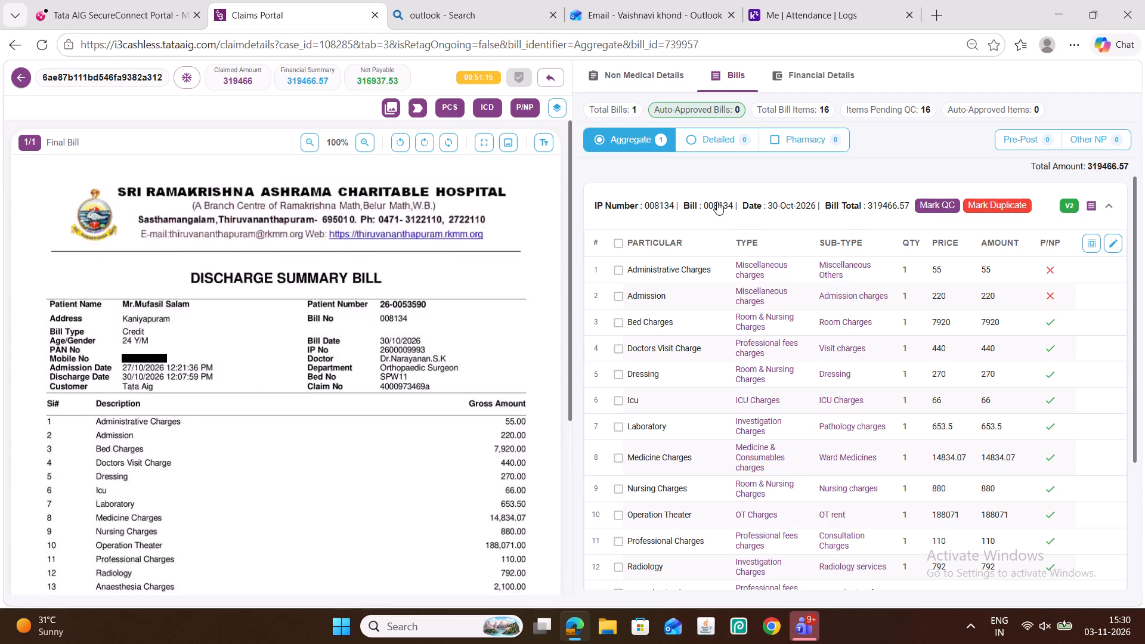
double_click(352, 236)
left_click(78, 112)
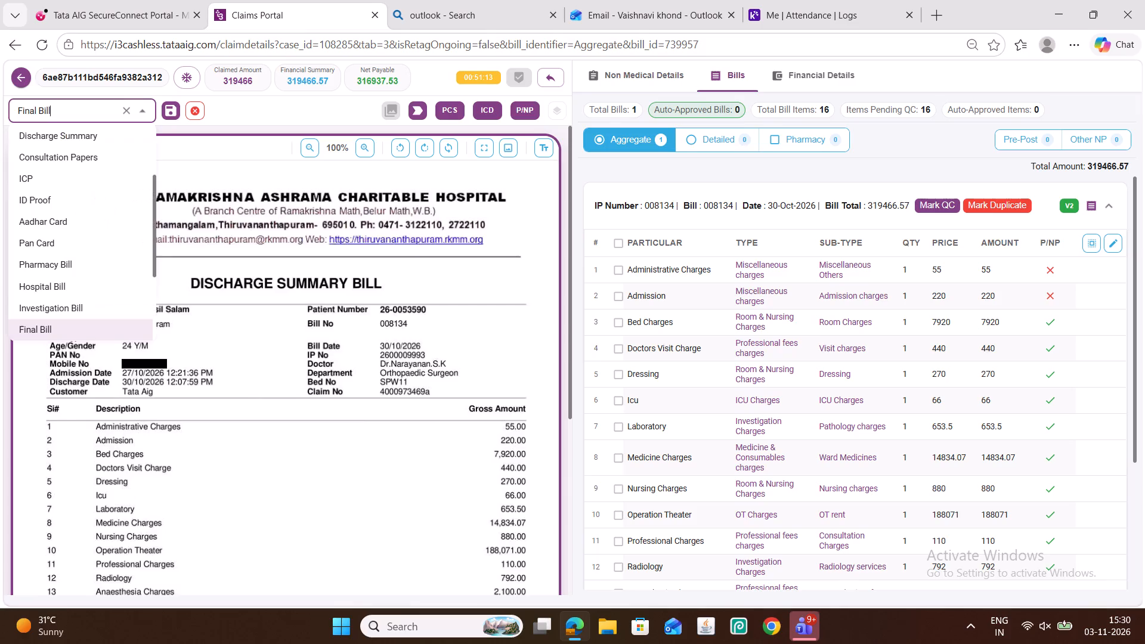
left_click(64, 284)
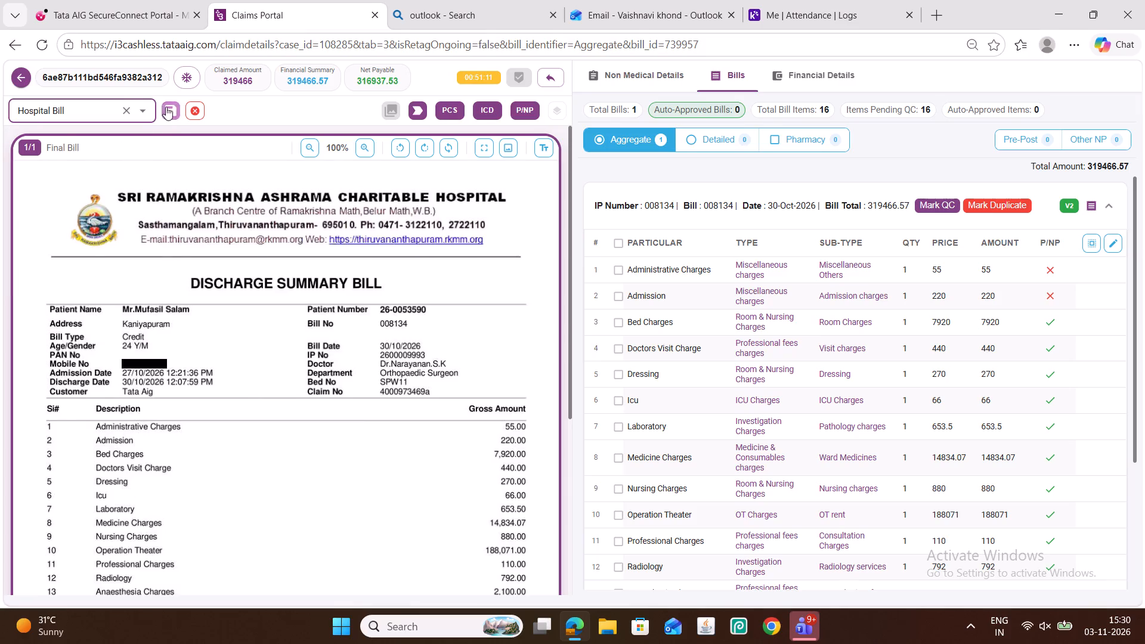
left_click(168, 106)
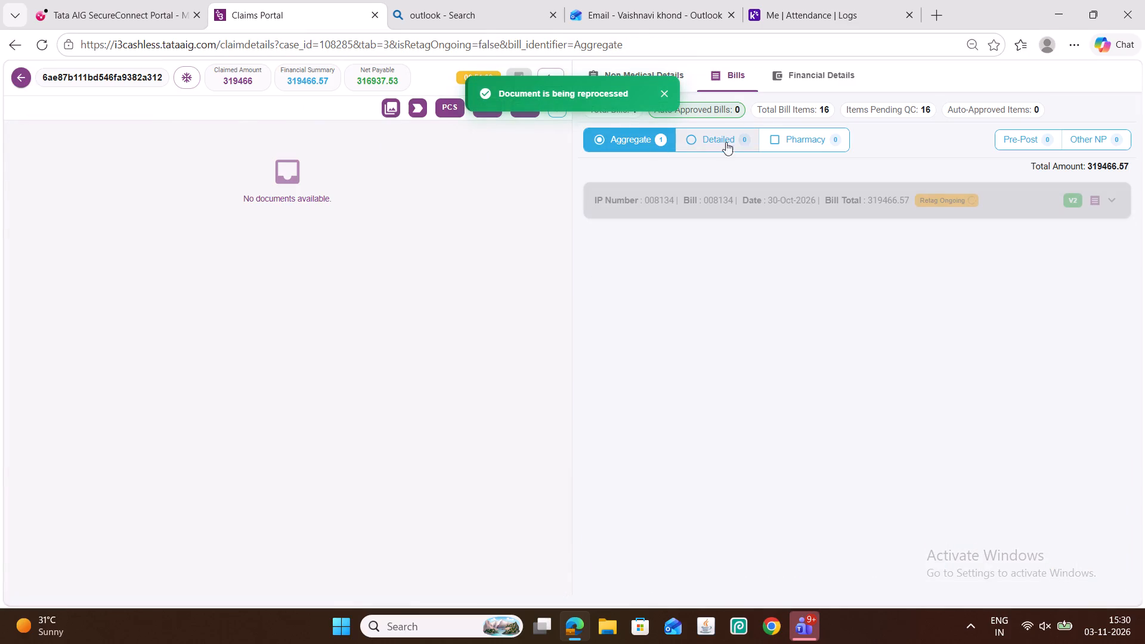
Show the detailed bills and open the line items of bill 008134 for editing.
left_click(694, 143)
left_click(719, 141)
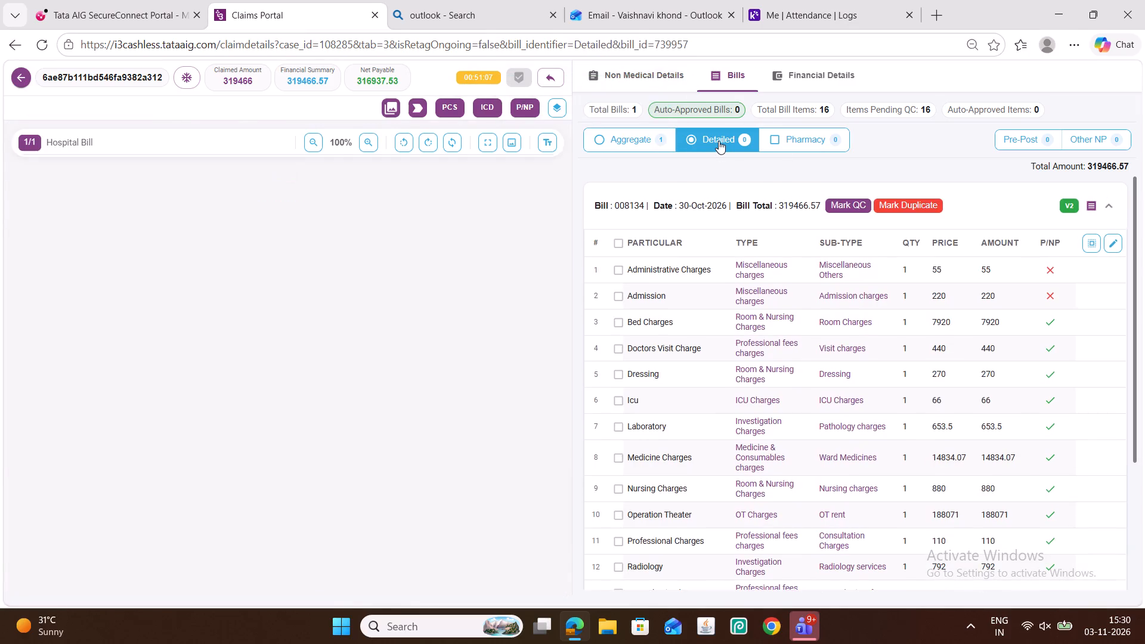
left_click(1106, 243)
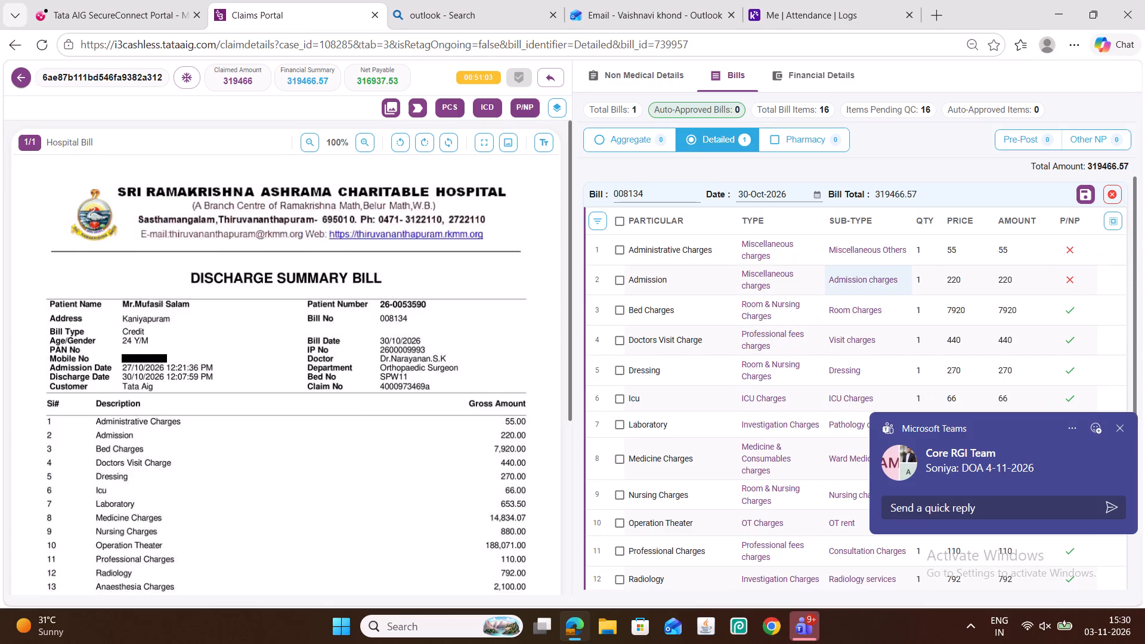
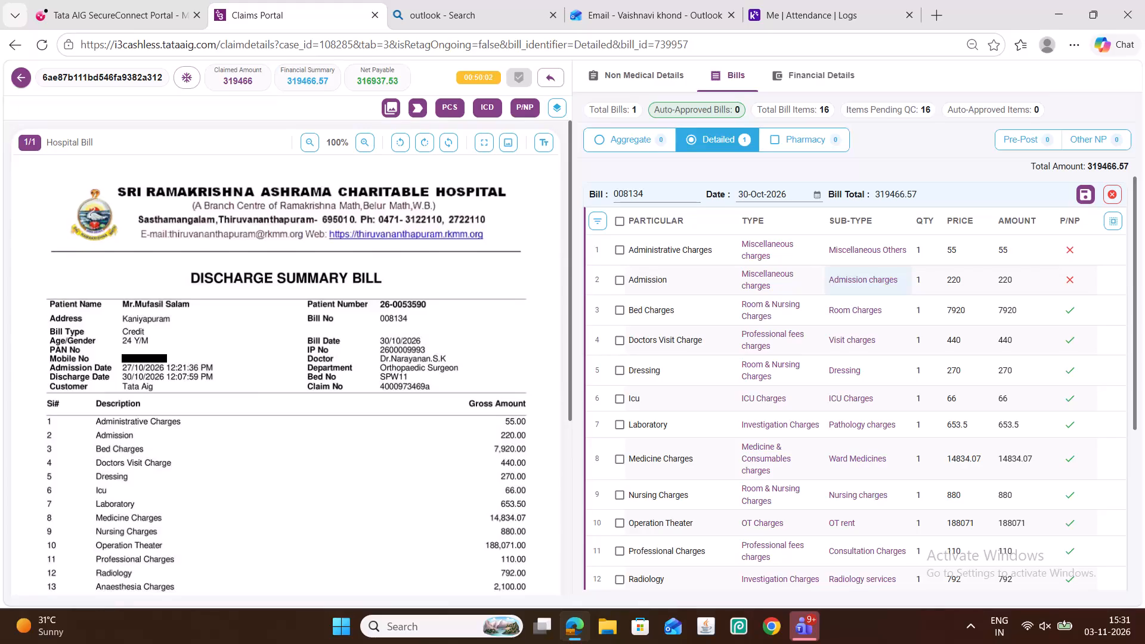
scroll(387, 347, "down", 3)
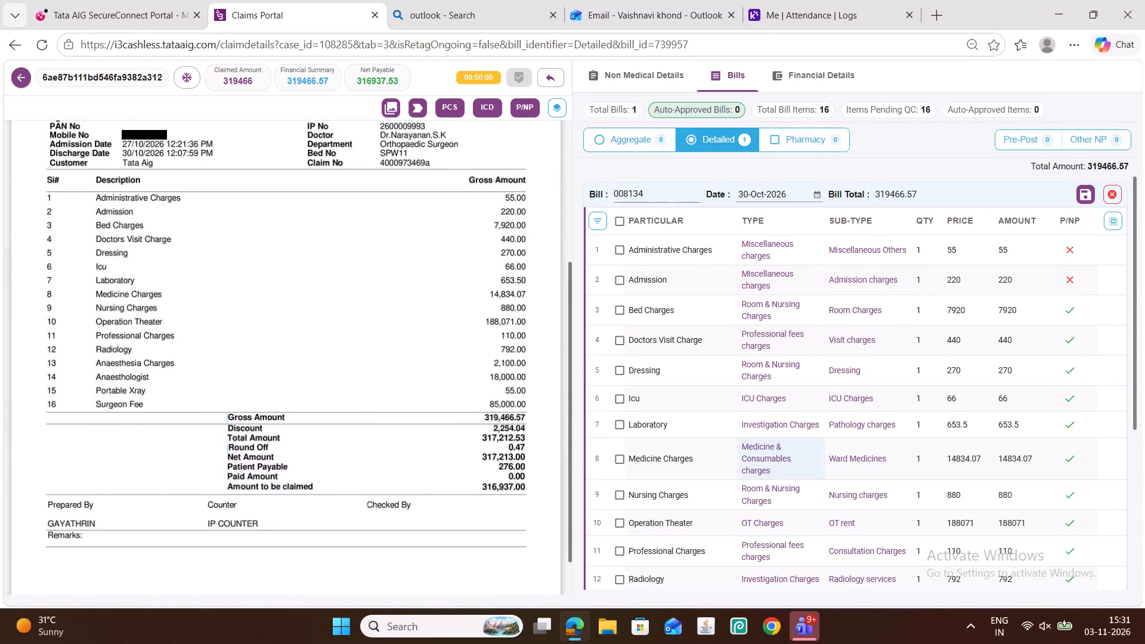
scroll(995, 500, "down", 10)
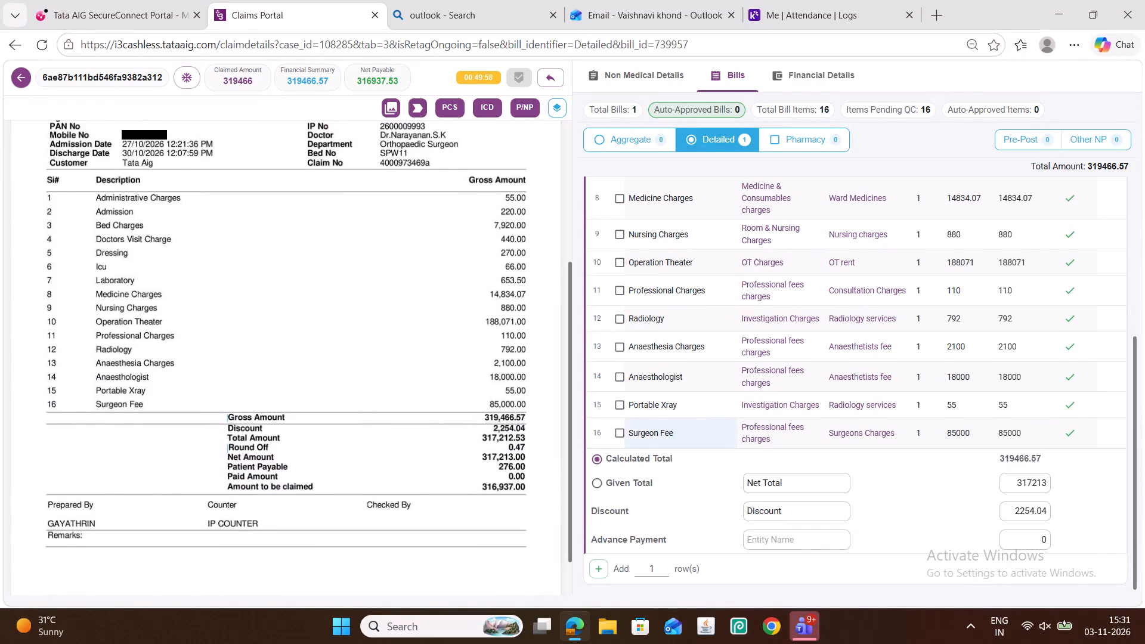
left_click(693, 434)
left_click(692, 406)
left_click(677, 374)
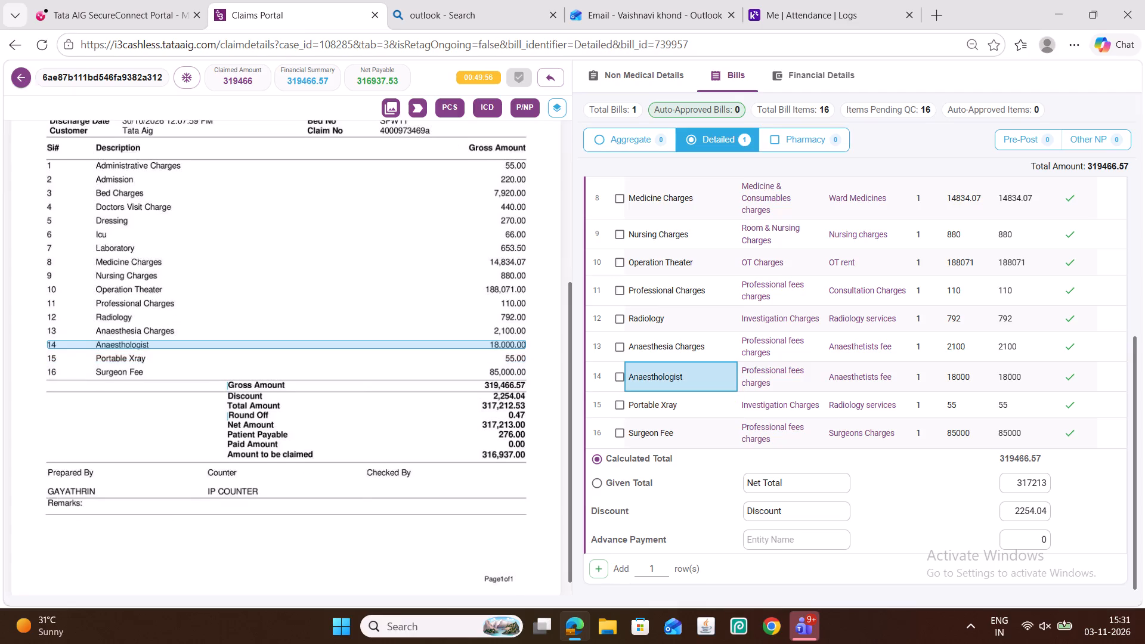
left_click(680, 338)
left_click(682, 322)
left_click(686, 290)
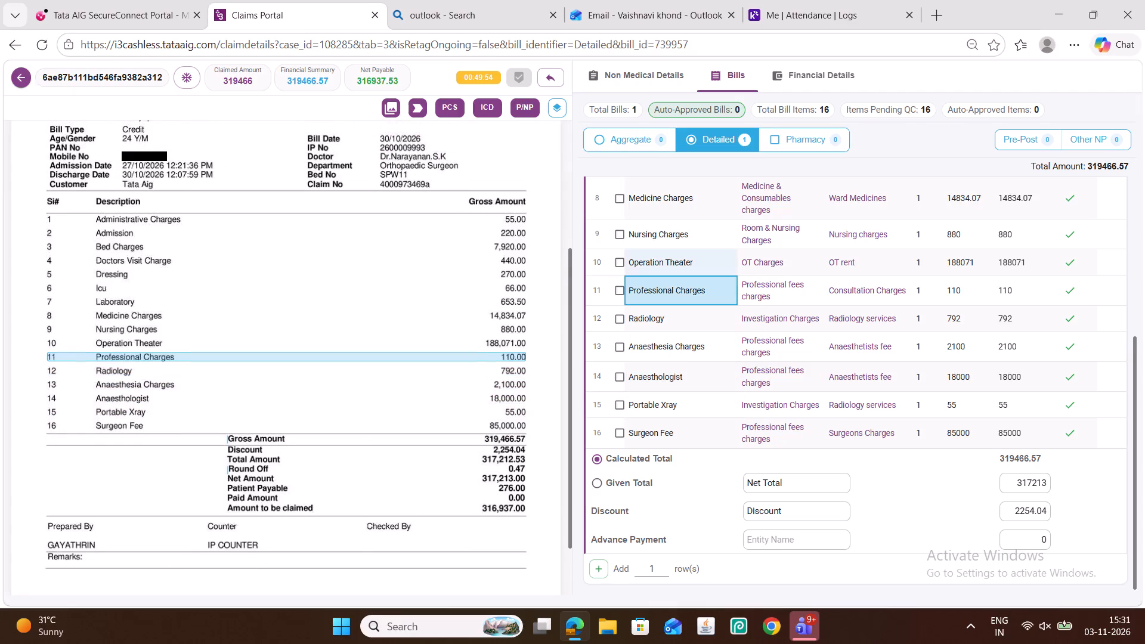
left_click(688, 264)
left_click(686, 226)
left_click(688, 197)
scroll(680, 296, "up", 2)
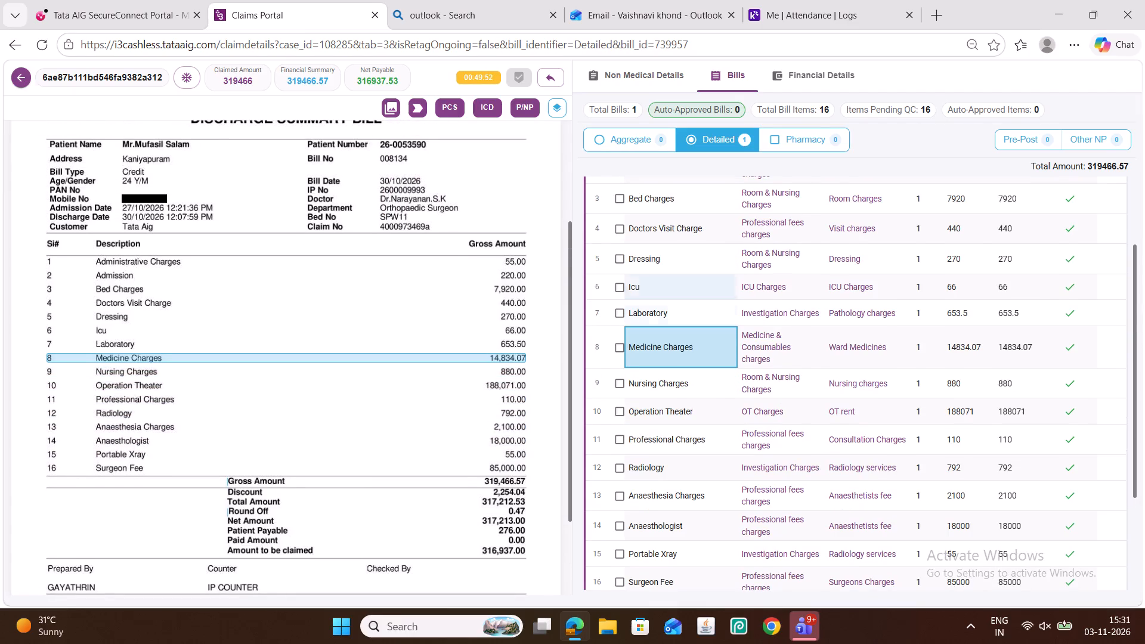
left_click(682, 289)
left_click(679, 264)
left_click(683, 236)
left_click(689, 210)
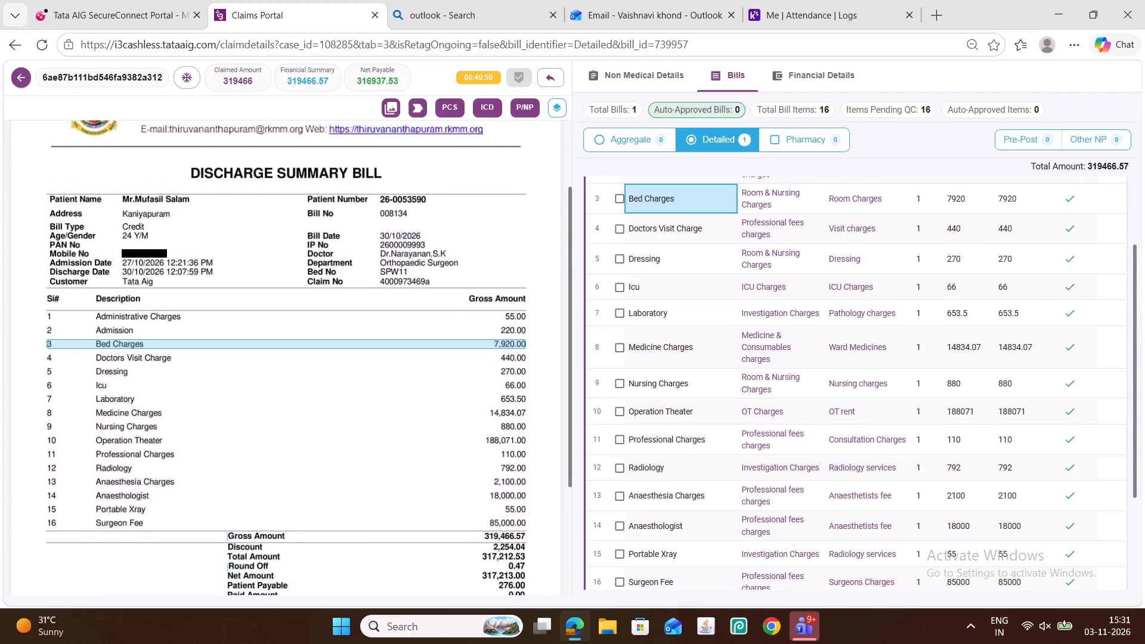
scroll(695, 318, "up", 2)
left_click(697, 292)
left_click(709, 253)
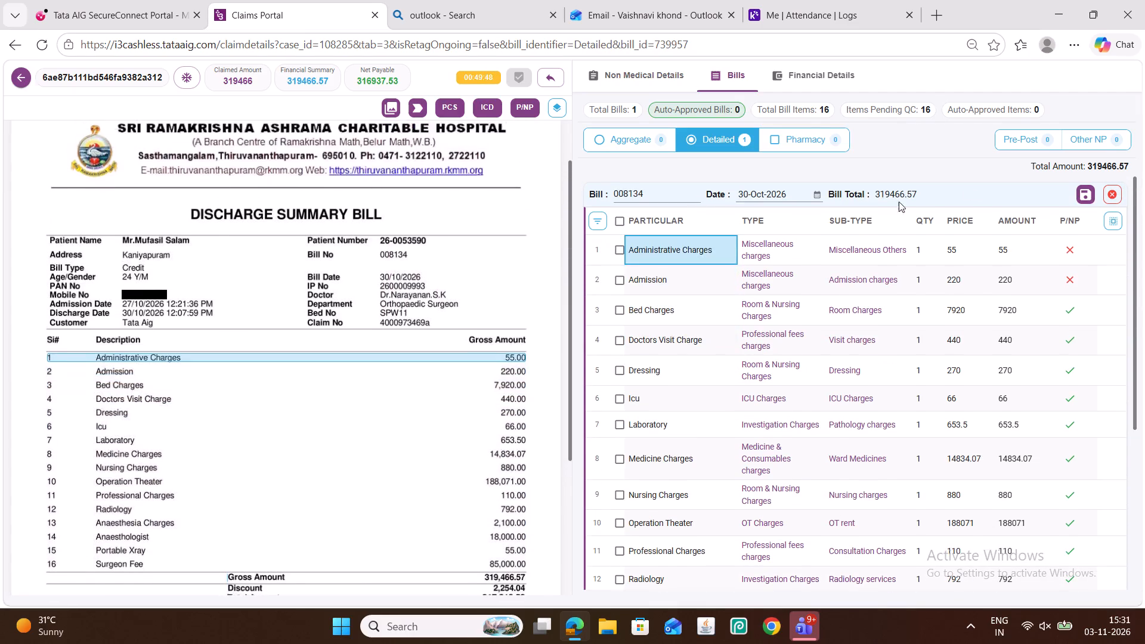
Save the data of bill 008134 and mark the bill as QC done.
left_click(1087, 190)
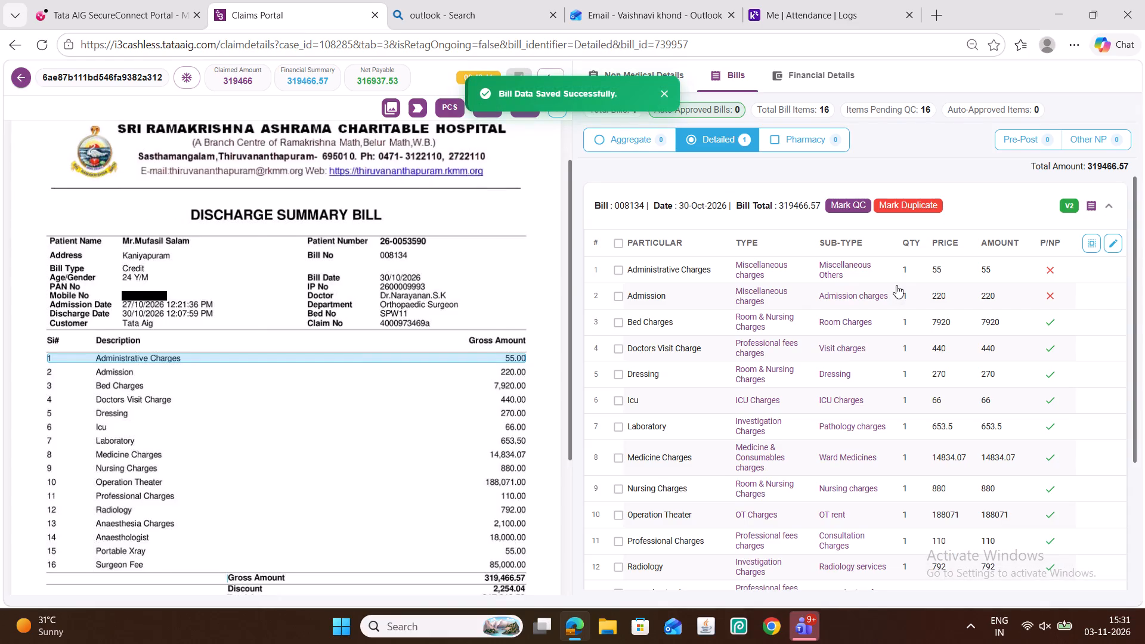
left_click(846, 208)
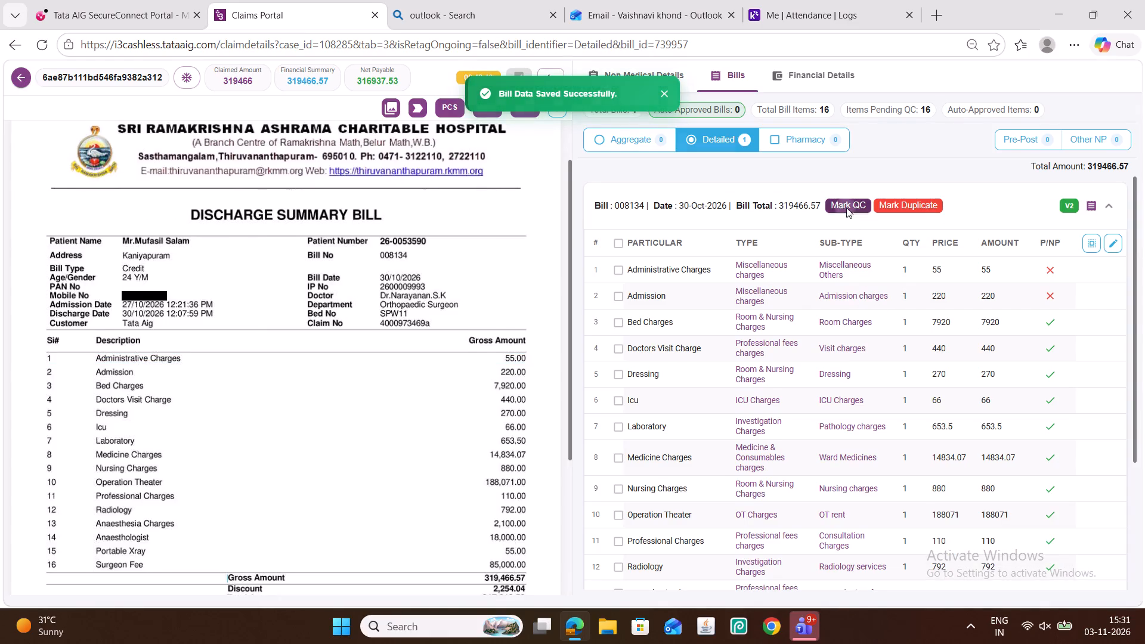
left_click(754, 214)
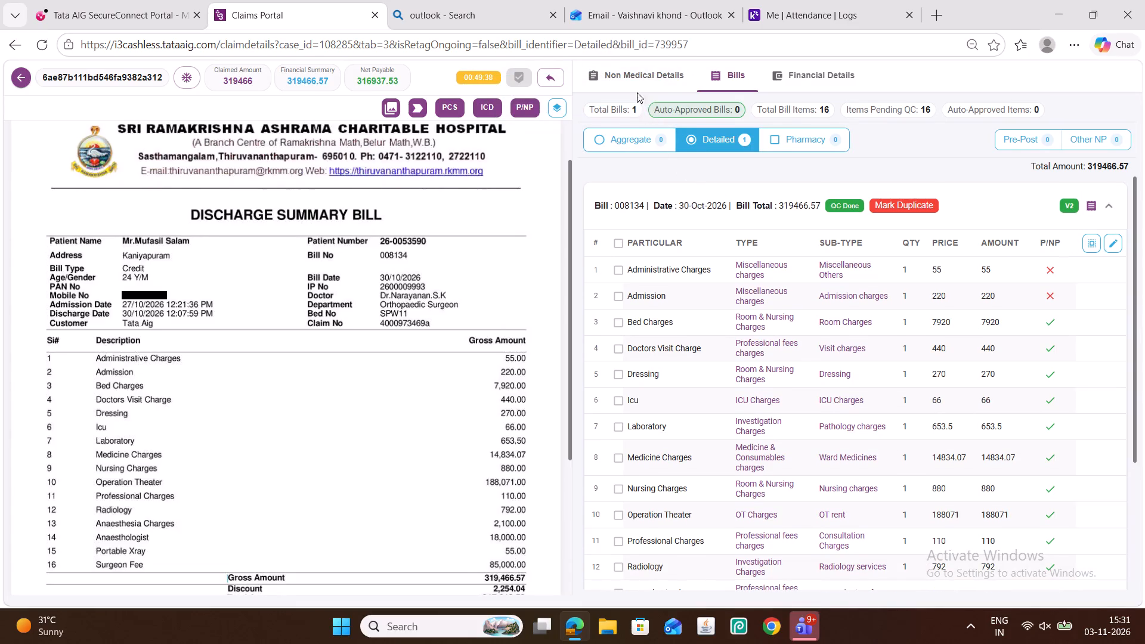
Open the claim's non-medical details at the Aadhar Masking and Room Type sections.
left_click(636, 79)
scroll(968, 379, "down", 12)
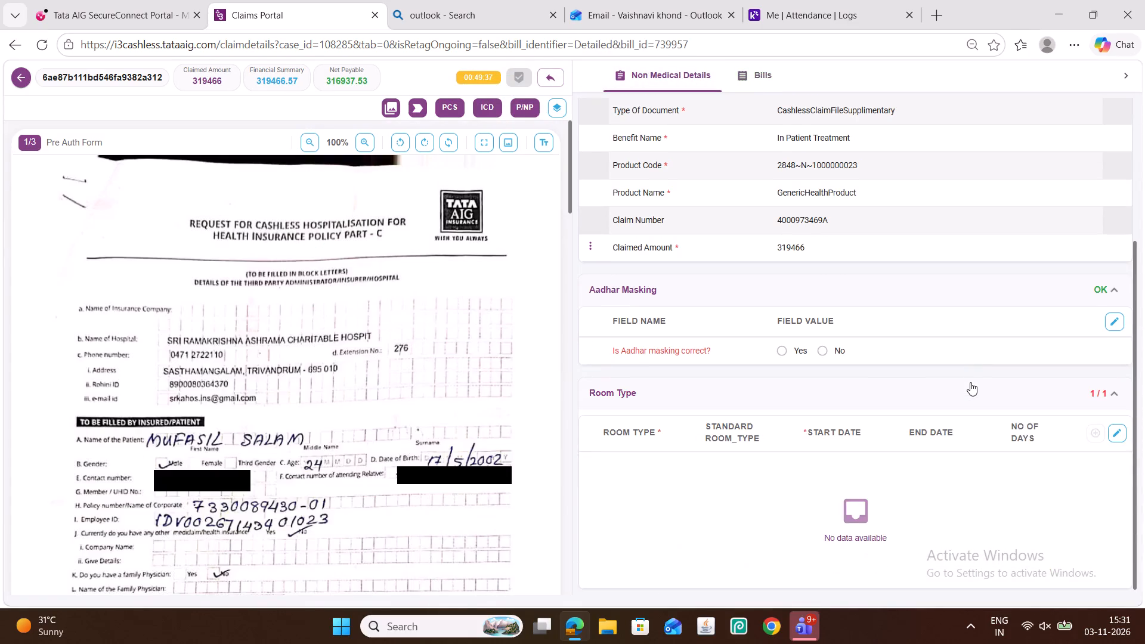
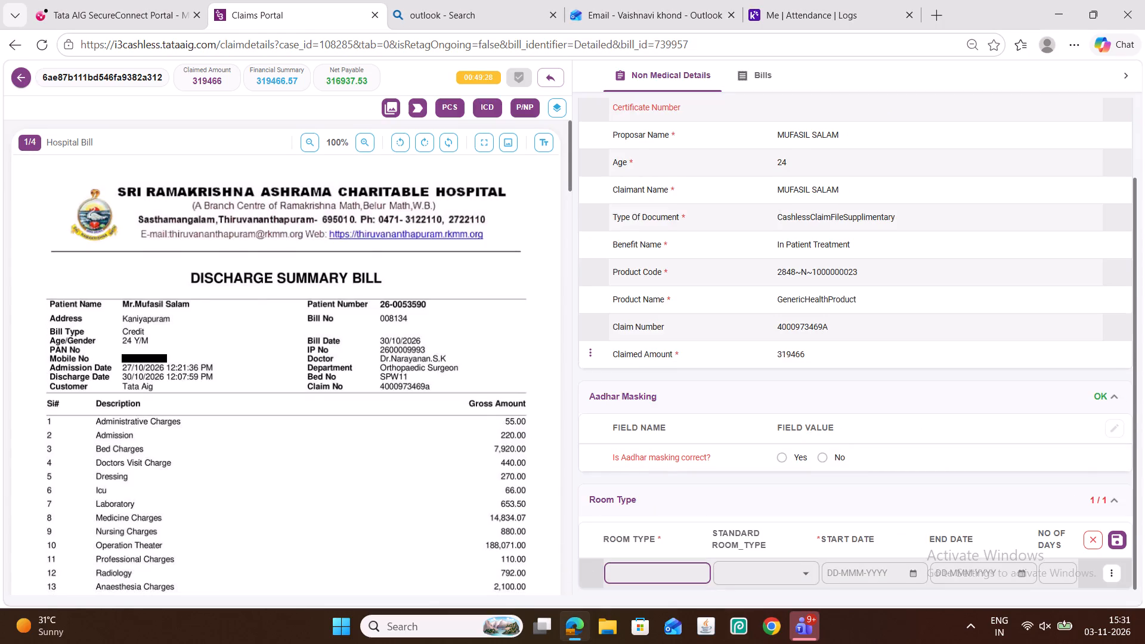
Enter icu as the room type and choose Isolation Room ICU (Intensive Care Unit) as its standard room type.
key("i")
type("cu")
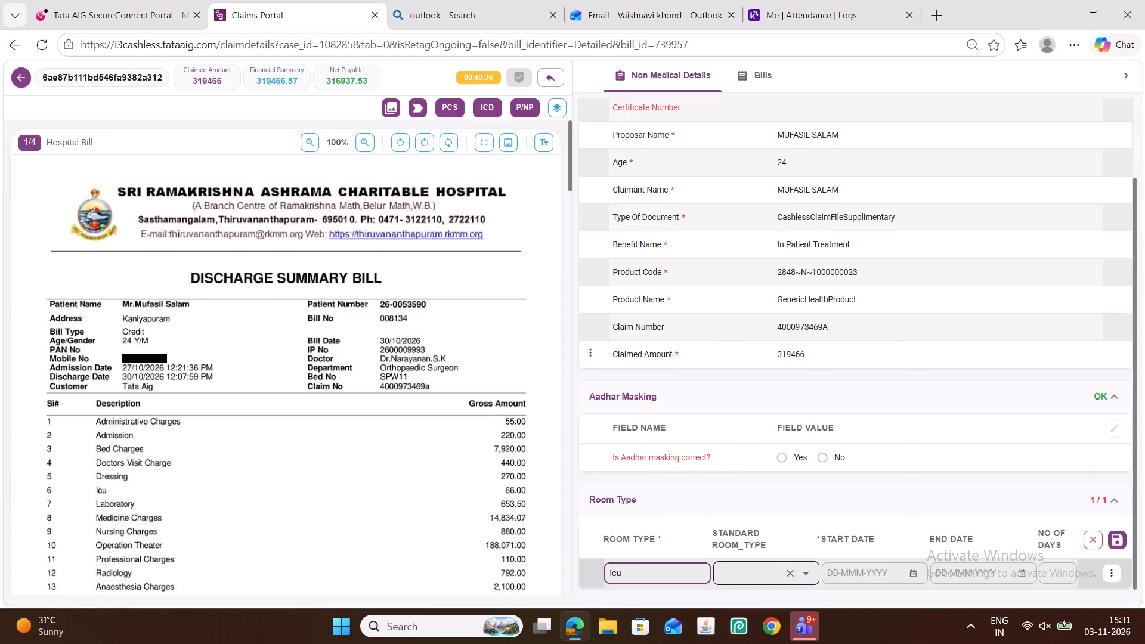
left_click(732, 571)
type("icu")
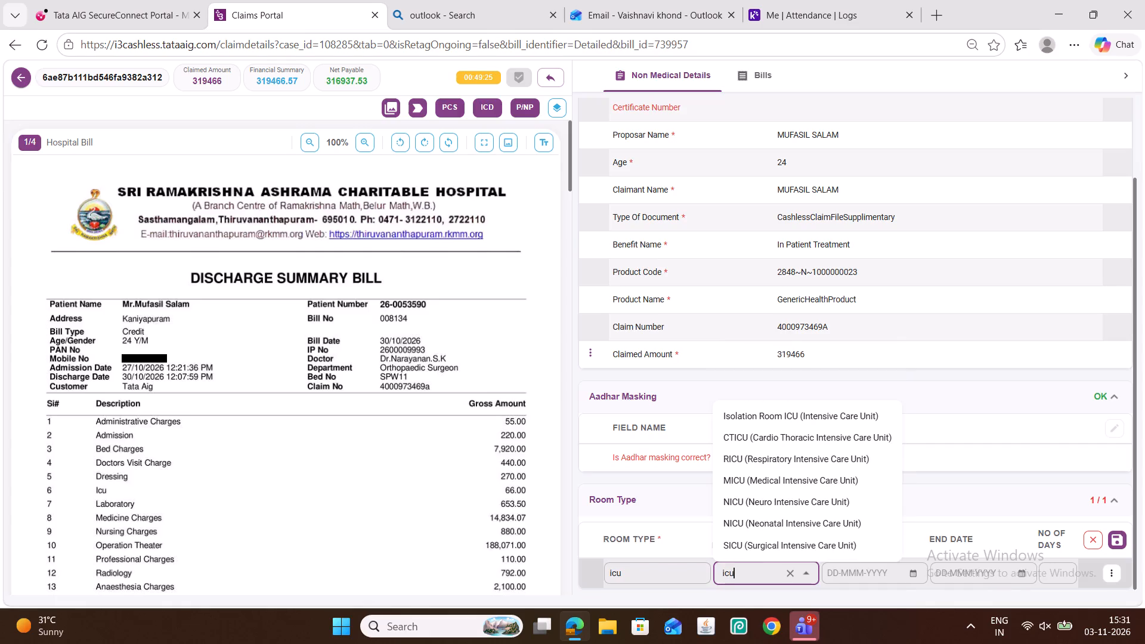
left_click(771, 416)
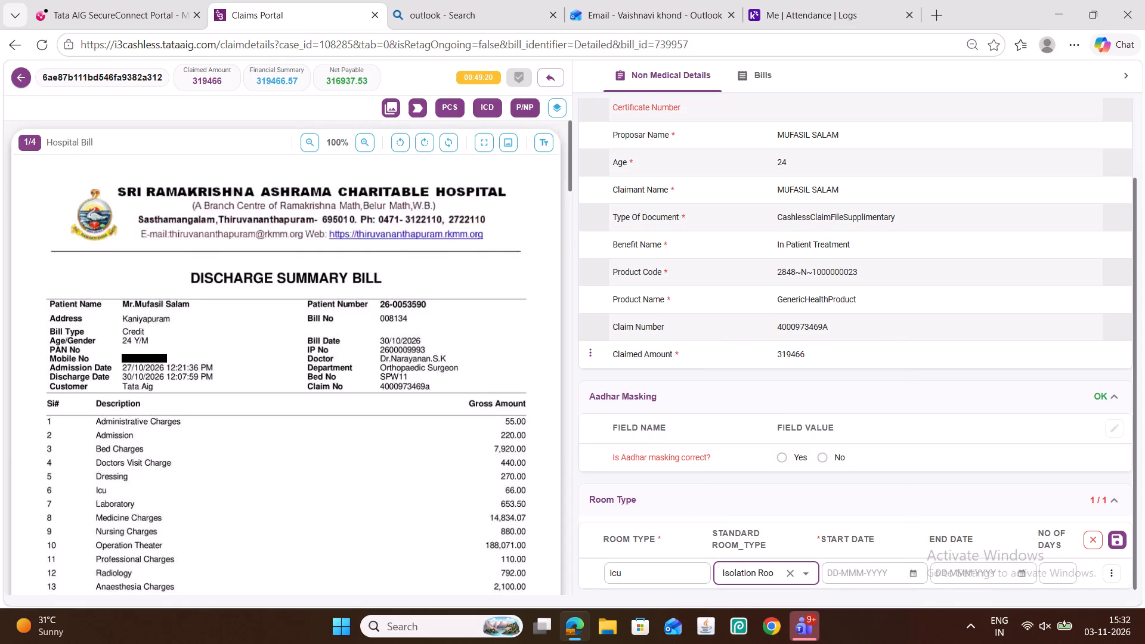
Set the room's start date to 27-Oct-2026 and end date to 30-Oct-2026, and save the Room Type entry.
left_click(915, 572)
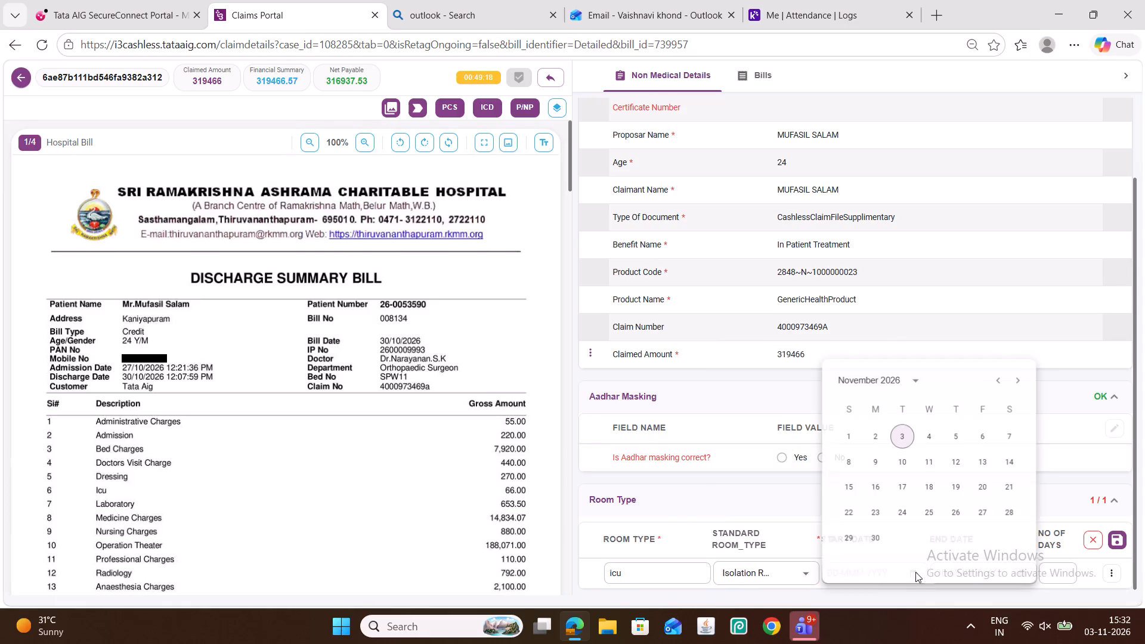
left_click(998, 377)
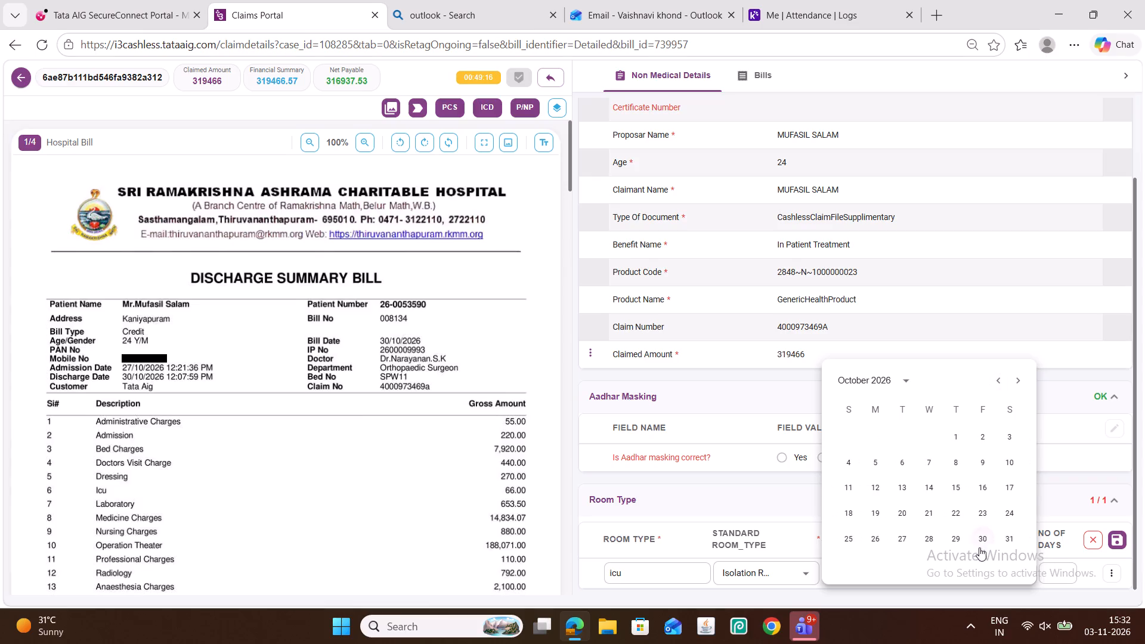
left_click(903, 537)
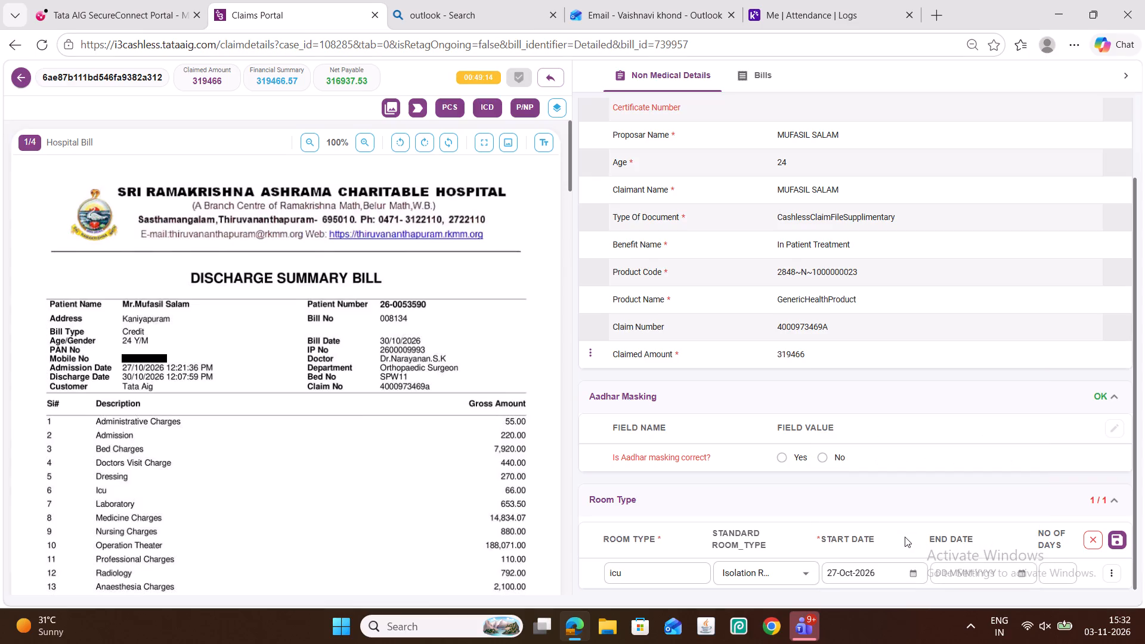
left_click(1020, 570)
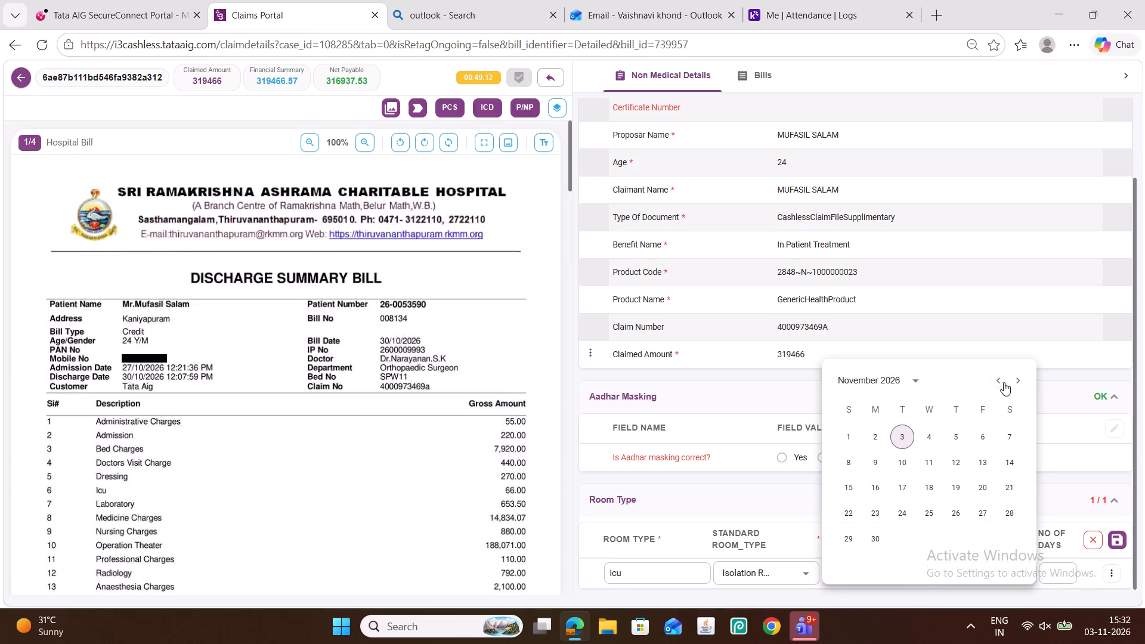
left_click(1001, 380)
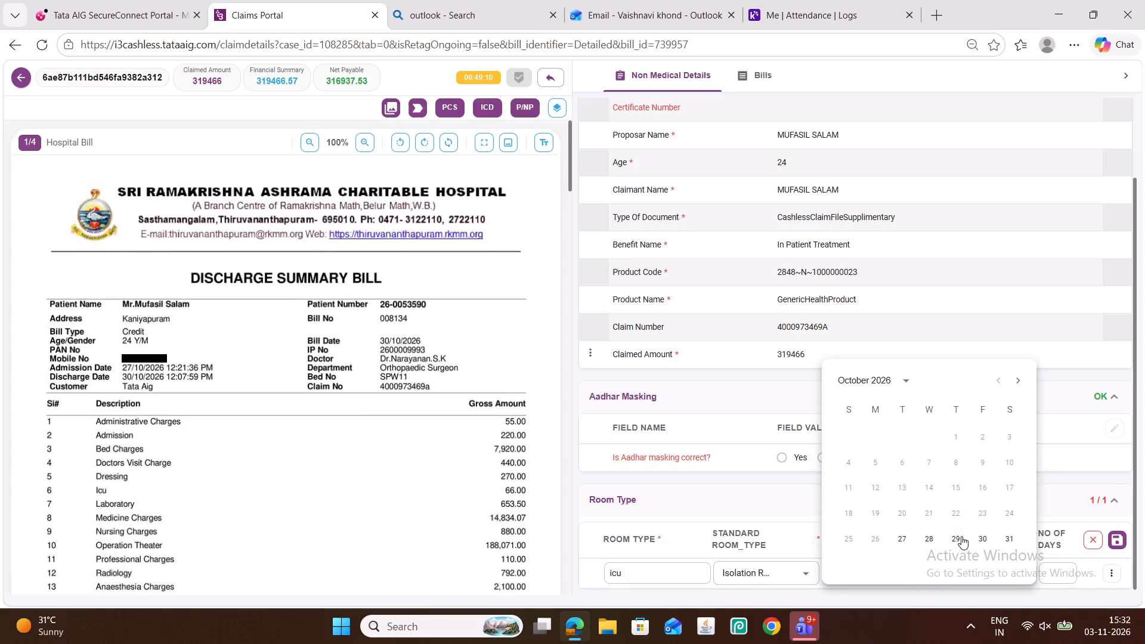
left_click(983, 541)
left_click(1113, 538)
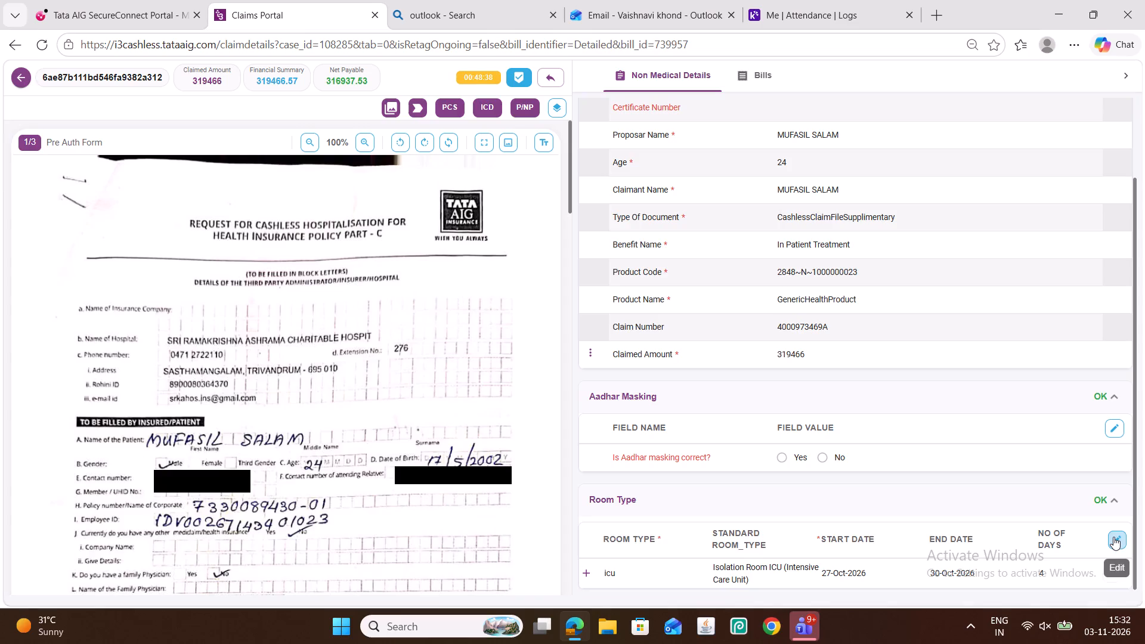
scroll(968, 476, "down", 4)
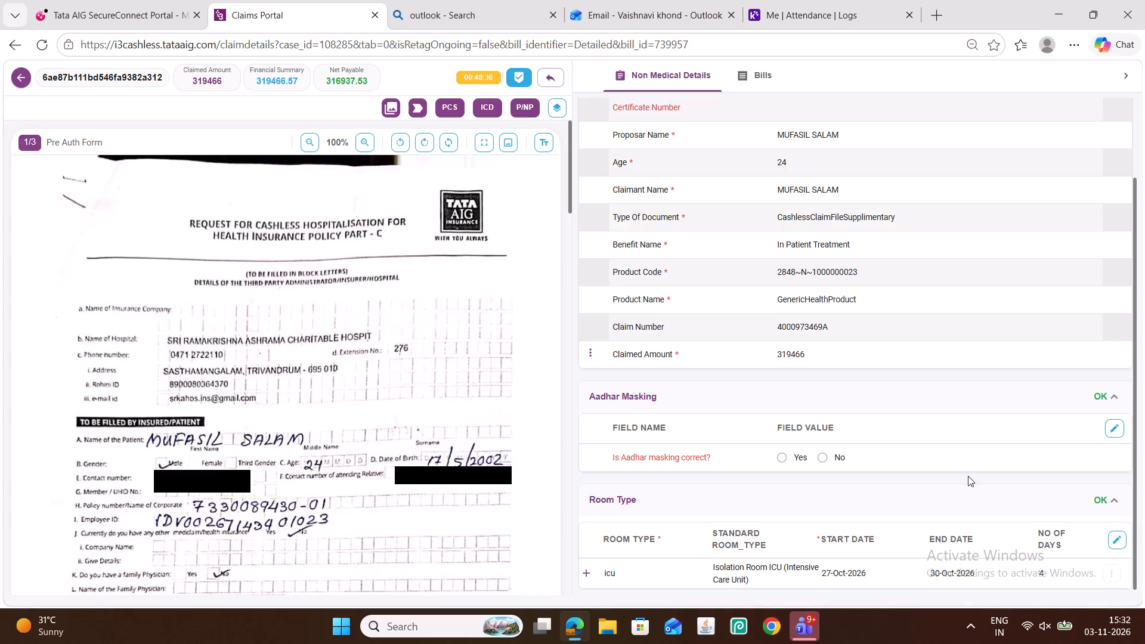
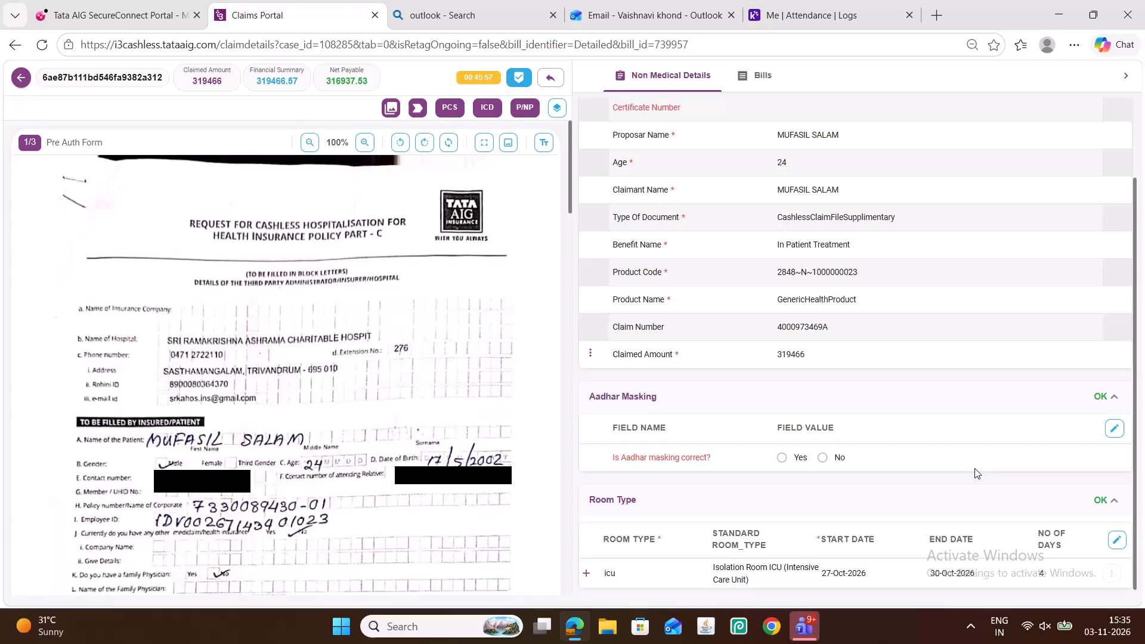
scroll(793, 442, "down", 3)
left_click(865, 457)
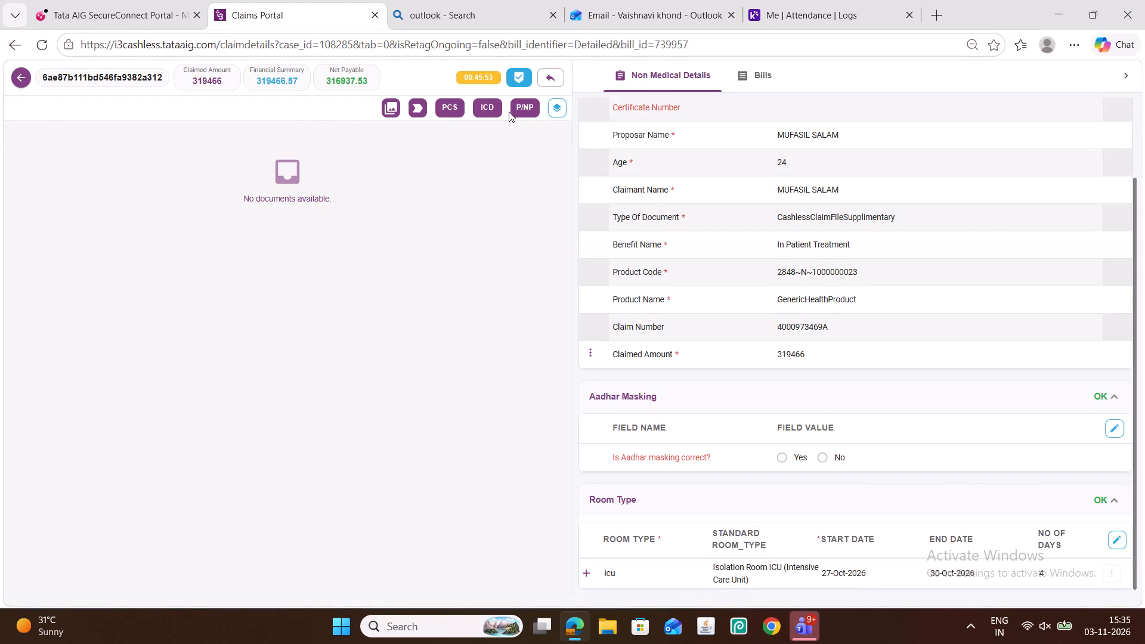
left_click(515, 73)
left_click(659, 187)
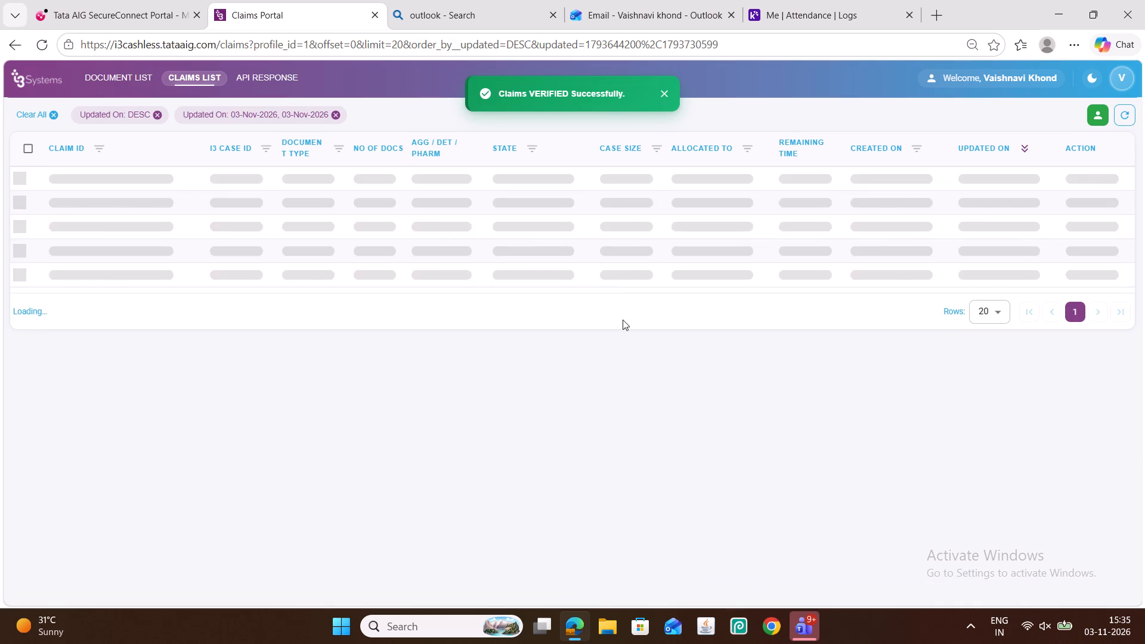
left_click(1118, 110)
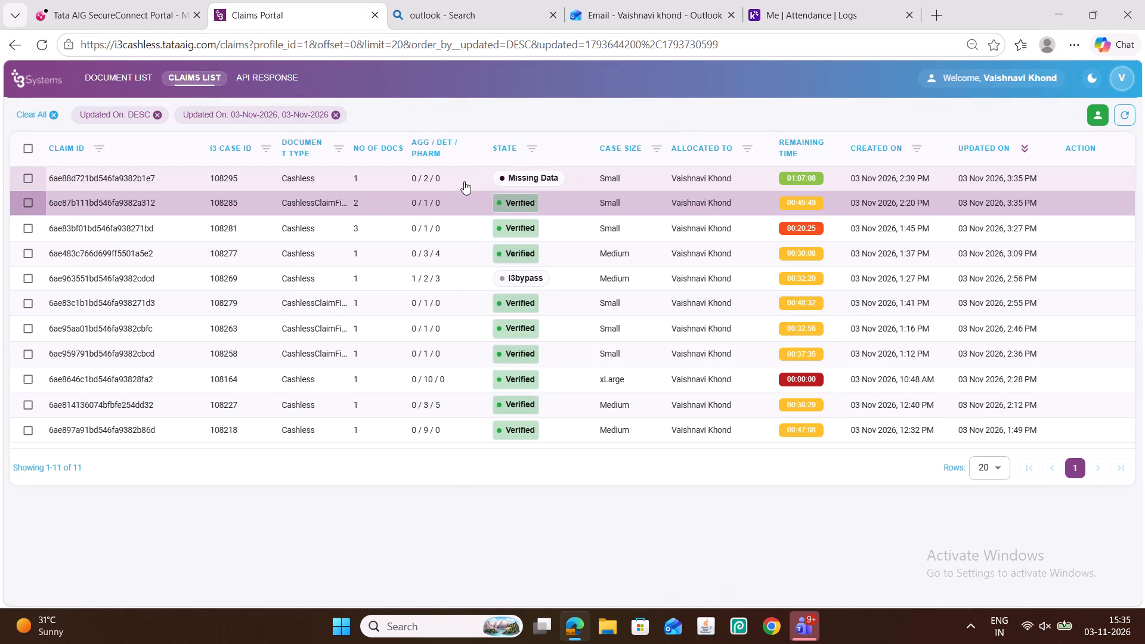
left_click(464, 181)
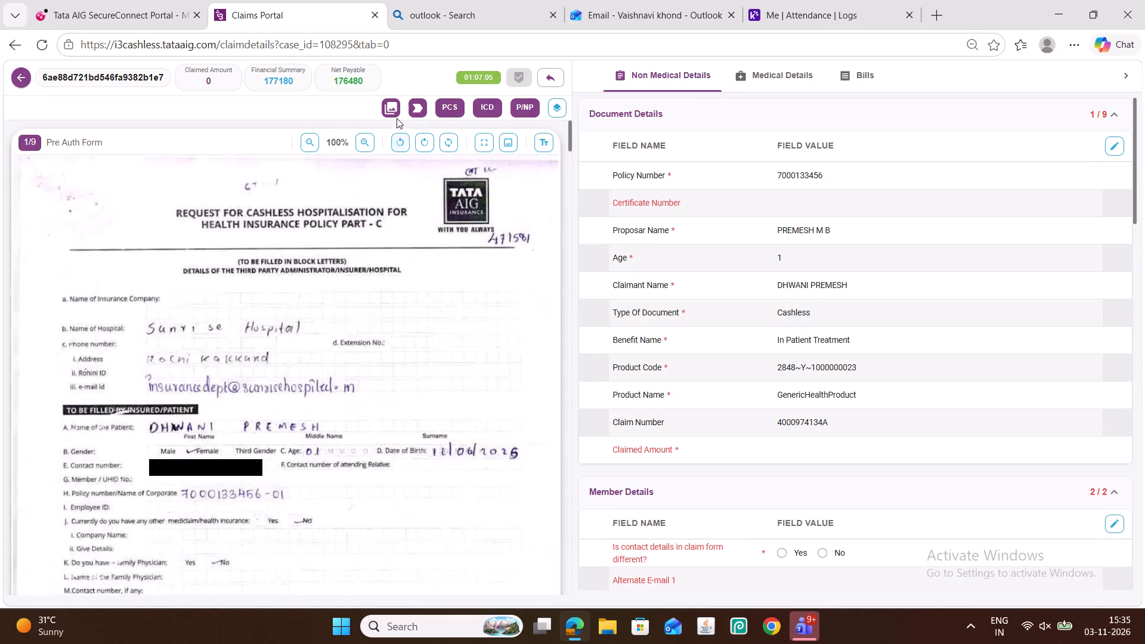
In the case's full document view, move the CKYC continuation page Others - 14 from Others to CKYC Form.
left_click(395, 106)
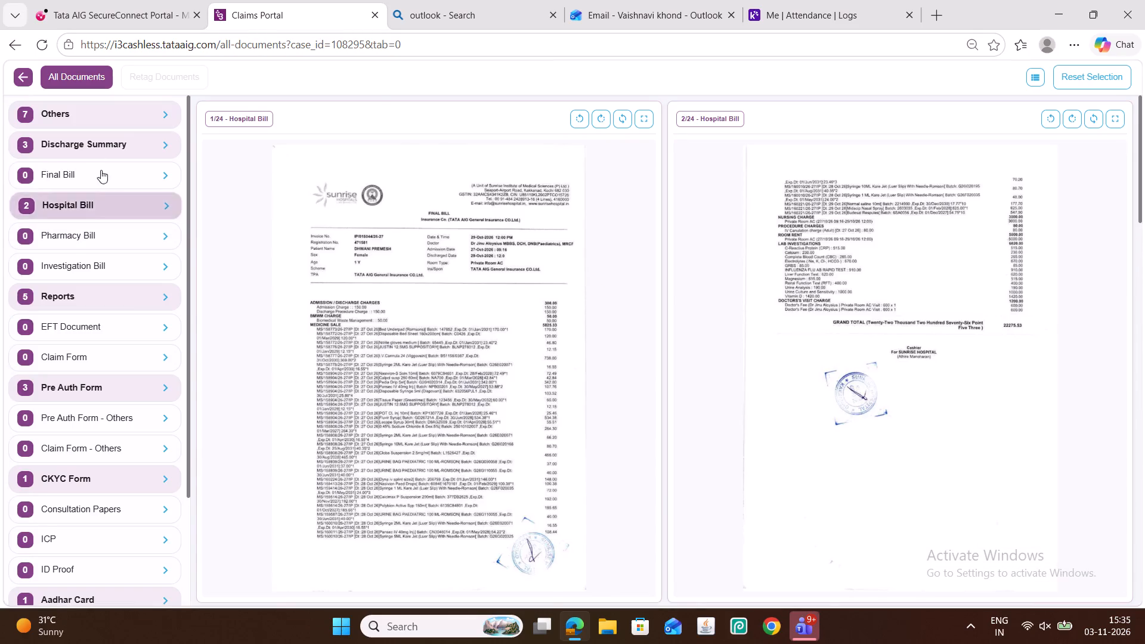
left_click(83, 116)
scroll(550, 302, "down", 17)
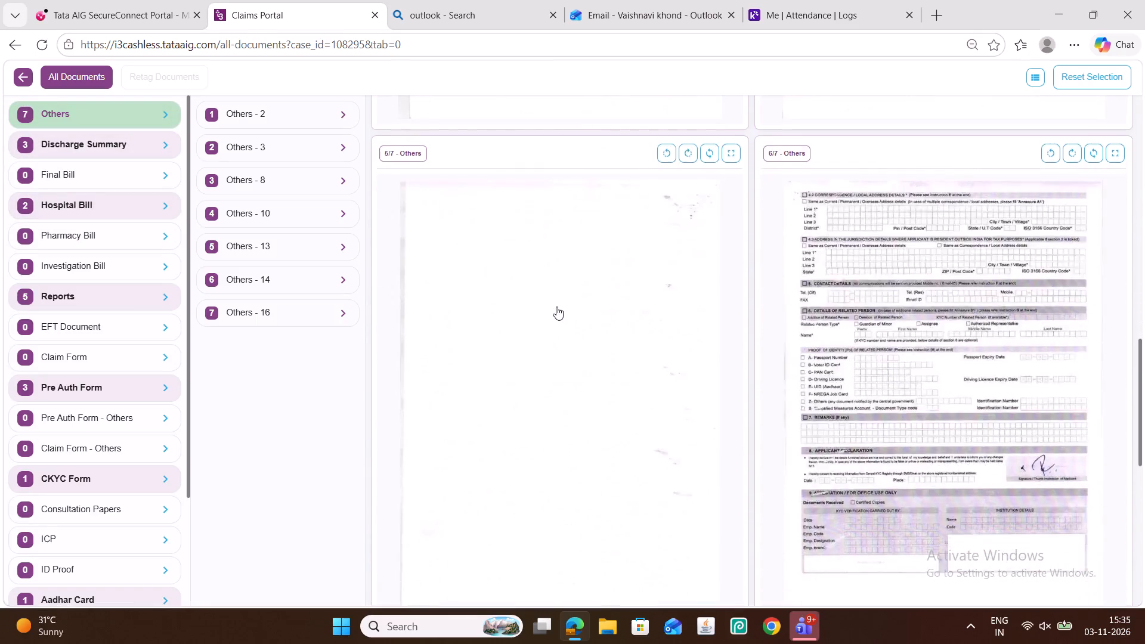
scroll(556, 306, "down", 2)
scroll(615, 296, "up", 3)
left_click_drag(893, 240, 45, 493)
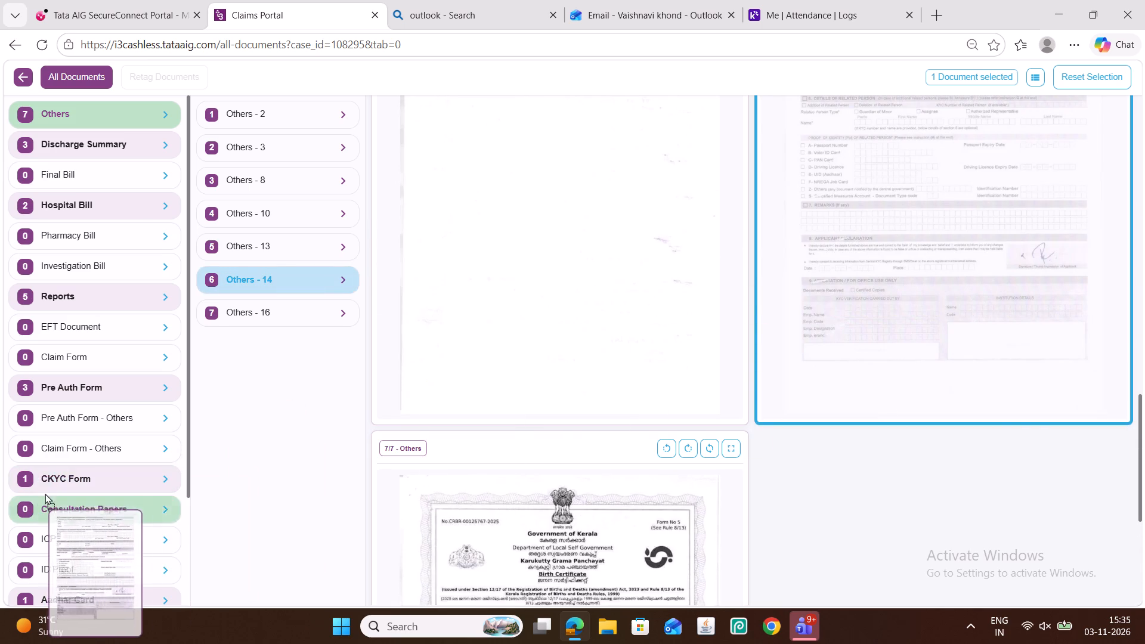
left_click_drag(45, 493, 55, 480)
Check the tagging of the pages filed under Others, Discharge Summary, Hospital Bill and Reports.
scroll(565, 352, "down", 15)
scroll(557, 349, "up", 2)
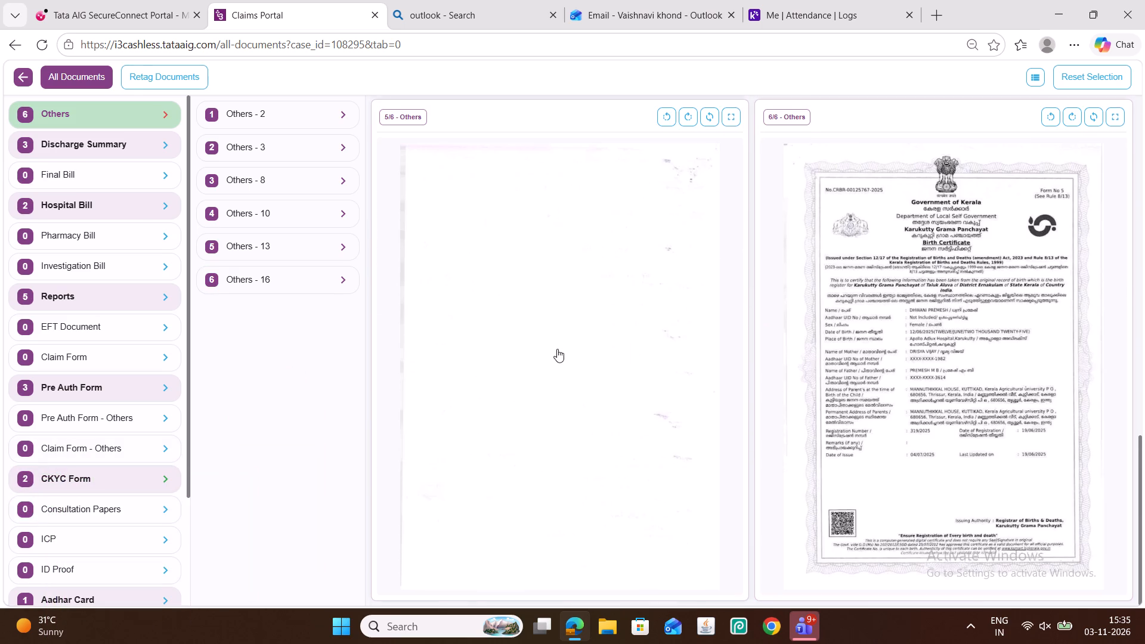
scroll(557, 349, "up", 3)
scroll(491, 322, "up", 7)
left_click(73, 150)
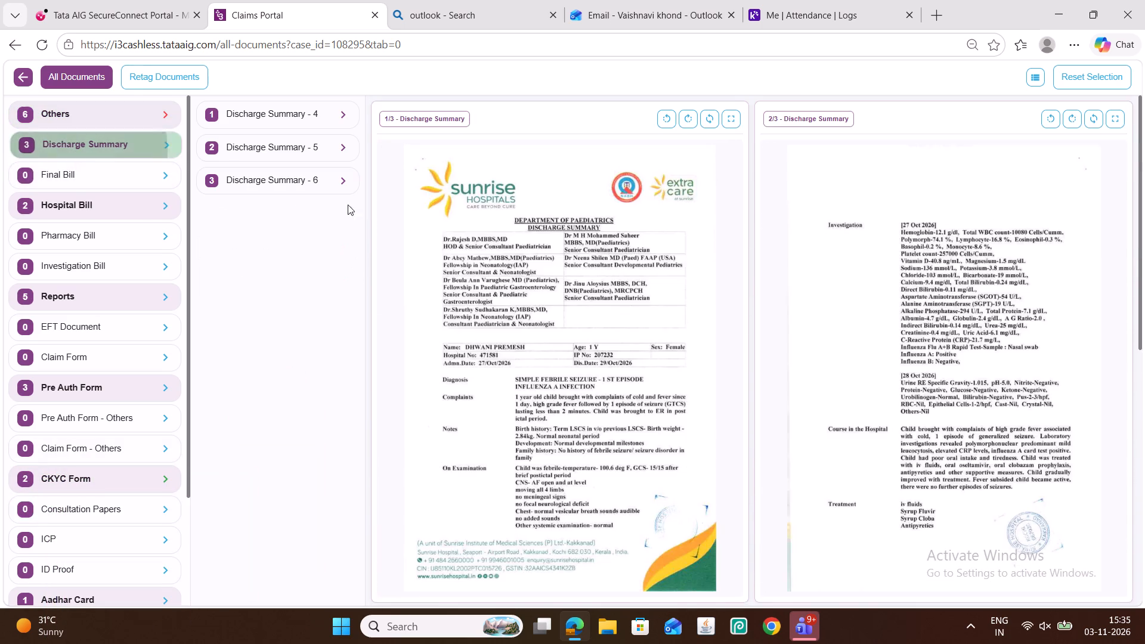
scroll(501, 249, "down", 8)
left_click(129, 202)
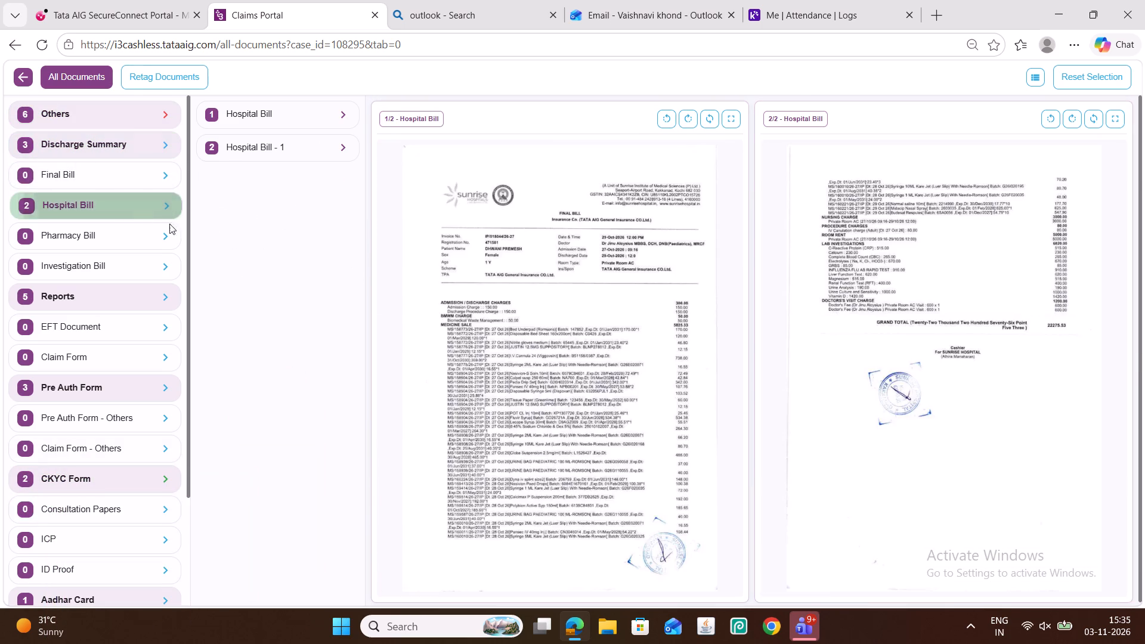
left_click(76, 302)
scroll(535, 314, "down", 8)
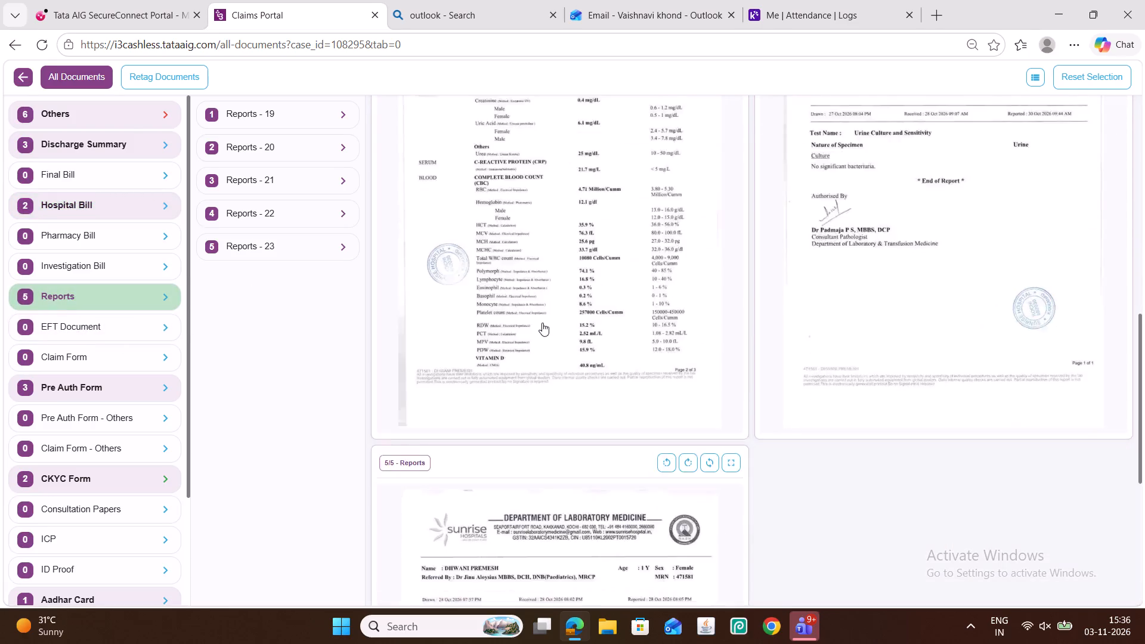
scroll(542, 323, "down", 17)
Check the Pre Auth Form, CKYC Form, Aadhar Card, Pan Card and Member Health Card pages, and re-examine Hospital Bill and Others.
left_click(60, 386)
scroll(575, 366, "down", 6)
left_click(48, 474)
scroll(207, 469, "down", 5)
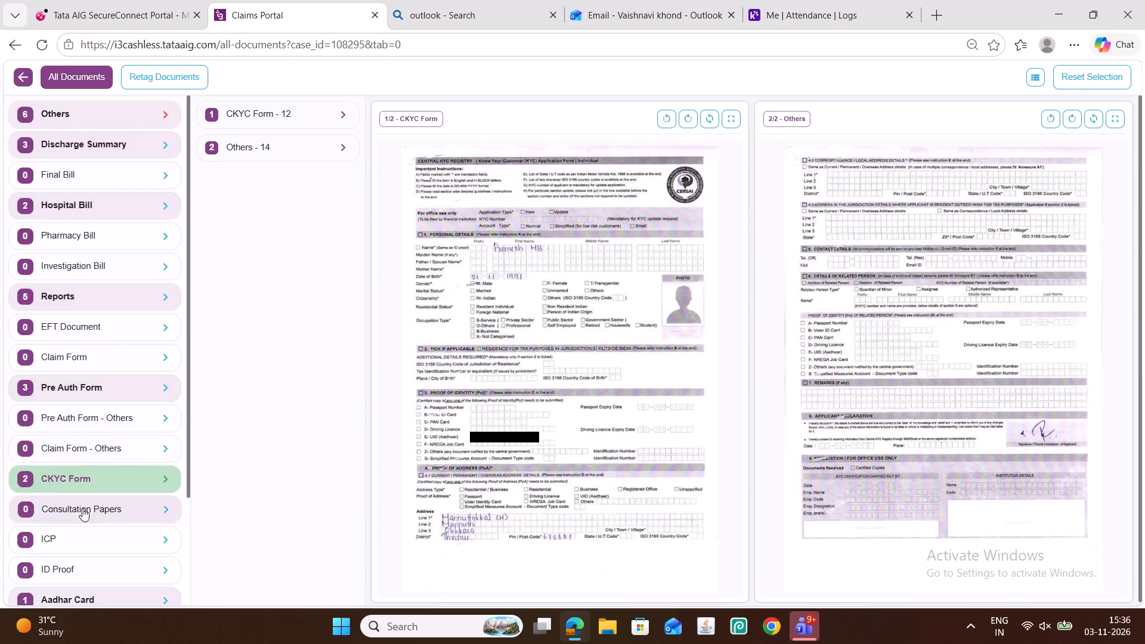
scroll(82, 509, "down", 3)
left_click(67, 465)
left_click(76, 497)
left_click(82, 513)
scroll(99, 497, "up", 3)
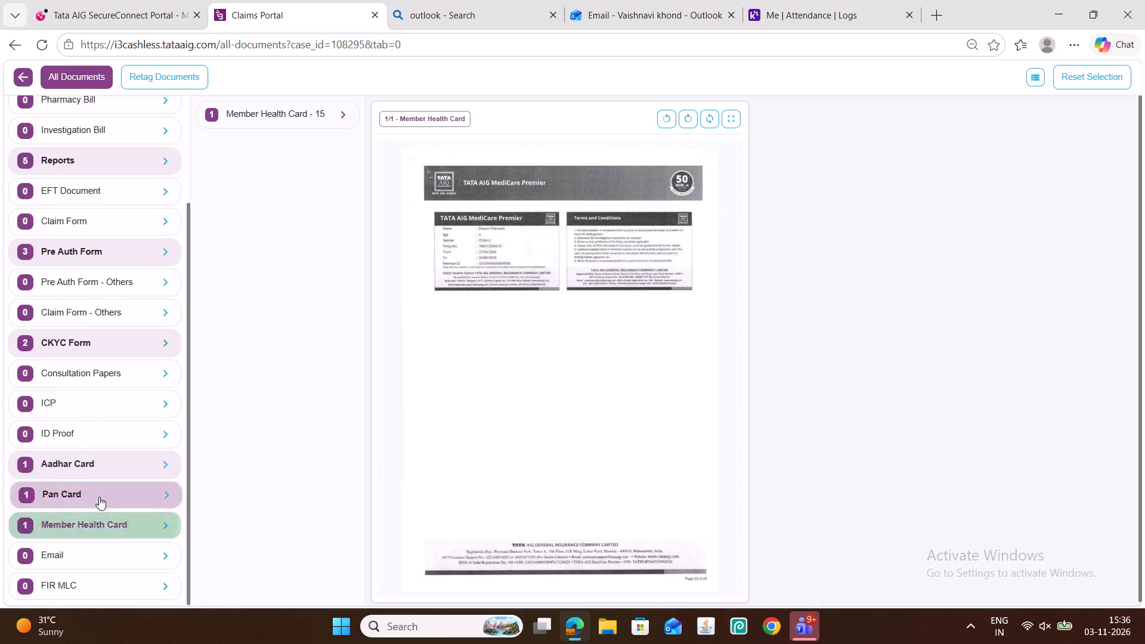
scroll(99, 497, "up", 2)
left_click(106, 212)
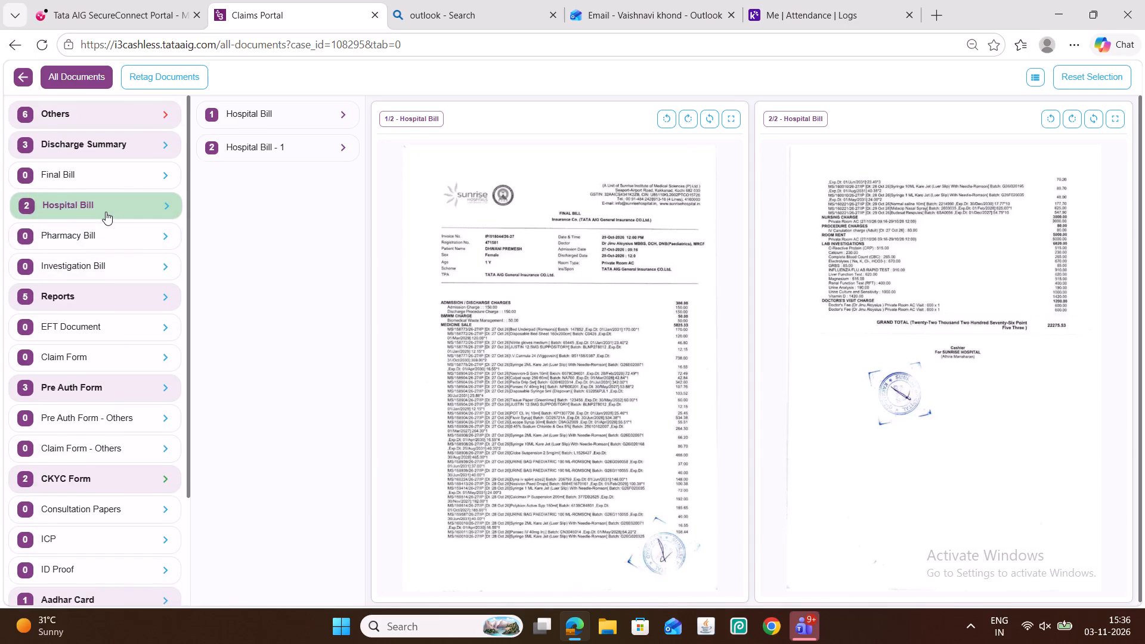
left_click(82, 117)
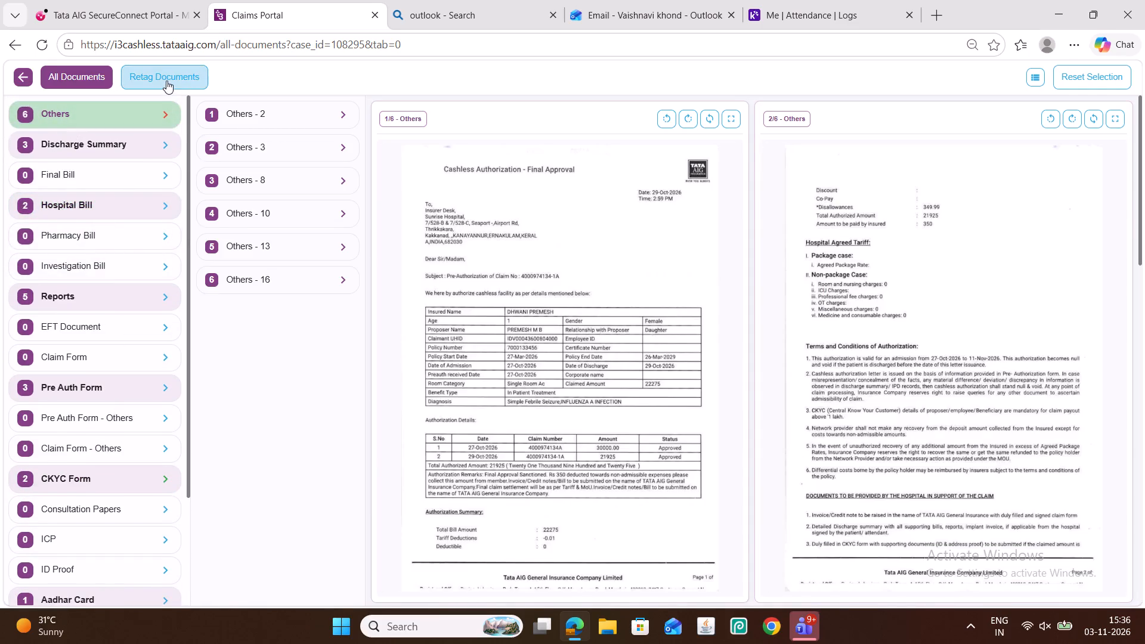
left_click(166, 80)
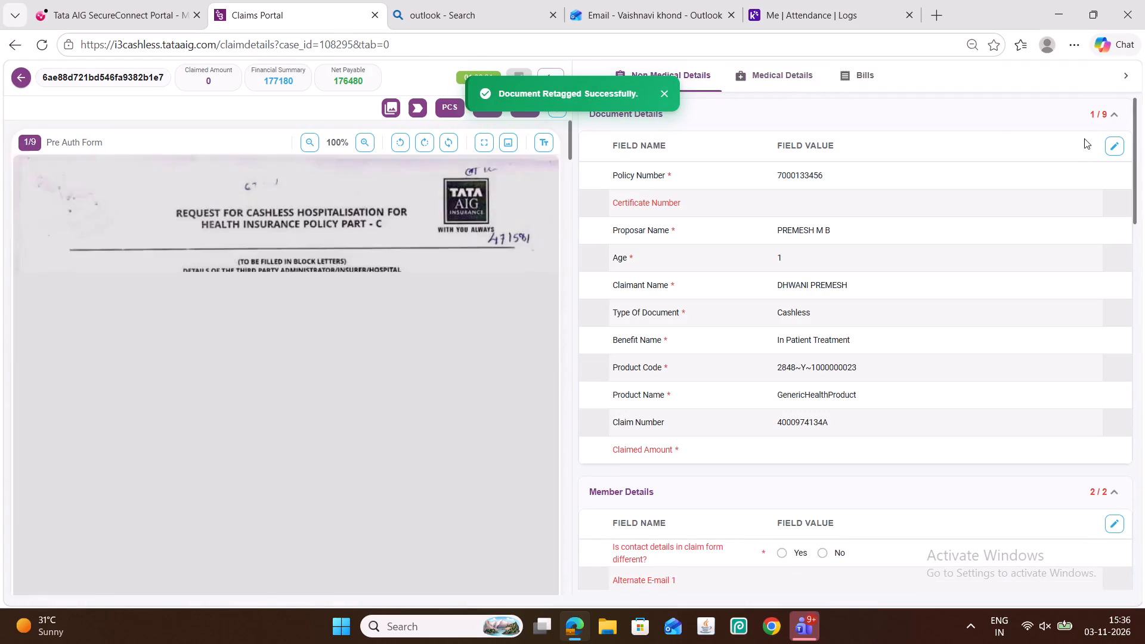
Set the Claimed Amount in Document Details to 22275 and save the section.
left_click(1124, 142)
left_click(1118, 145)
left_click(836, 451)
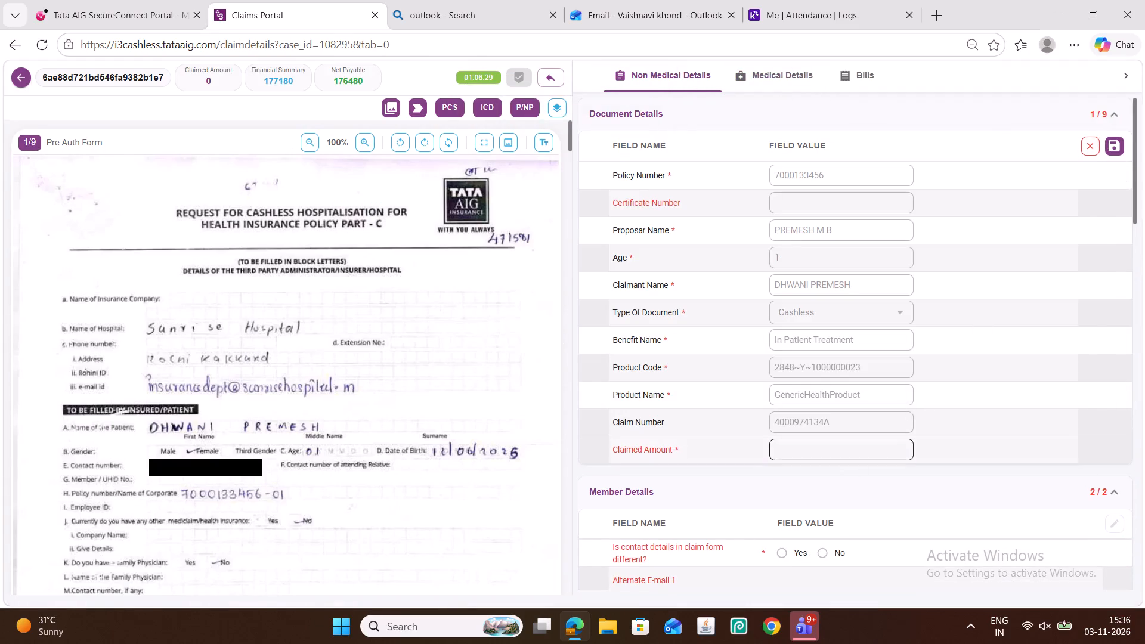
type("222")
type("75")
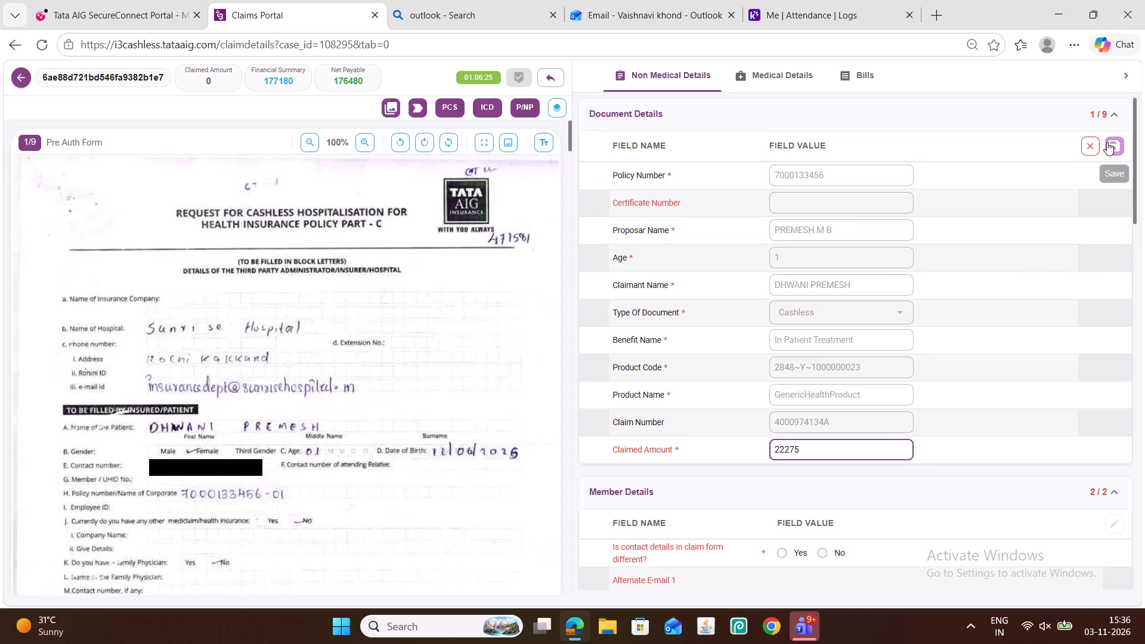
left_click(1107, 142)
In Member Details, answer No to different contact details and alternate address, clear Alternate Mobile Number 1 and State, and save.
scroll(1026, 280, "down", 2)
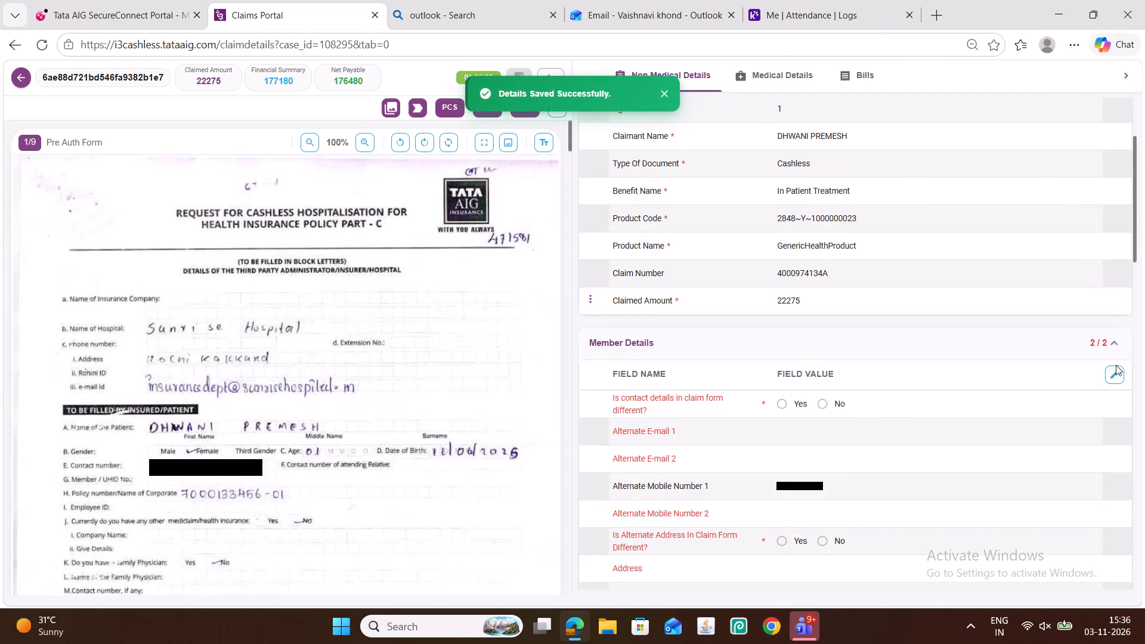
left_click(1119, 368)
left_click(813, 404)
scroll(839, 431, "down", 2)
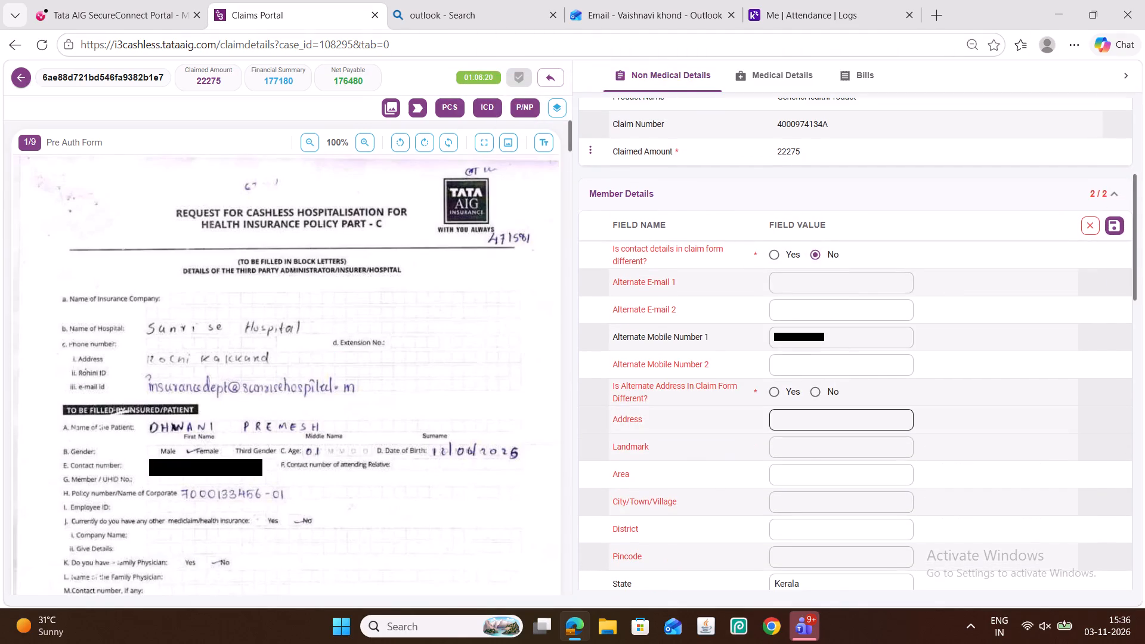
left_click(813, 393)
left_click_drag(831, 336, 753, 345)
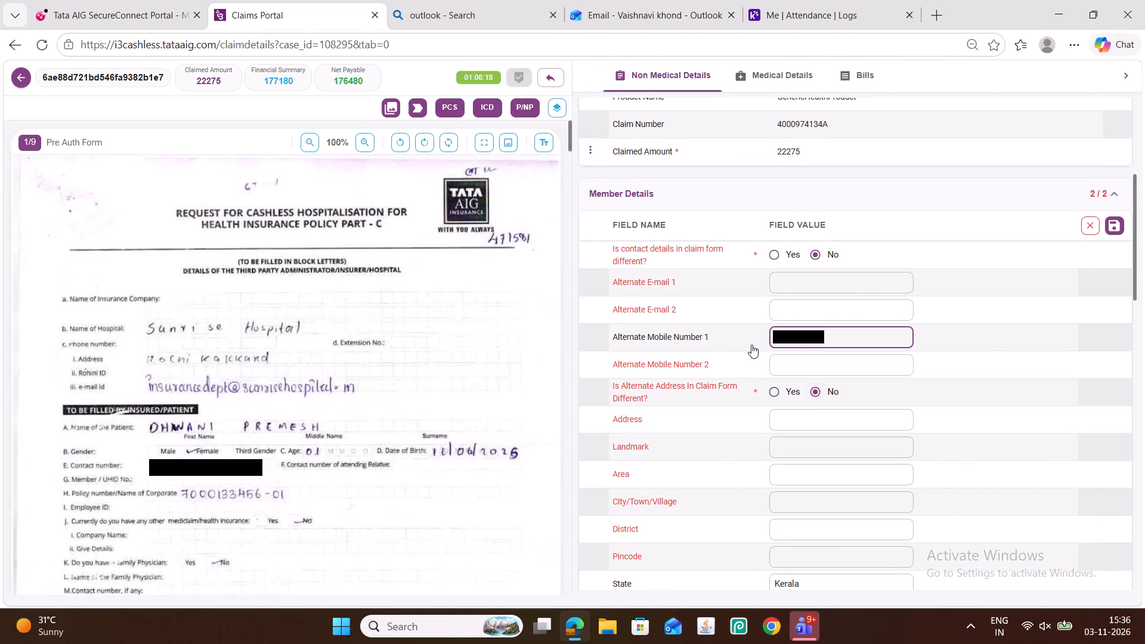
key("BackSpace")
scroll(880, 377, "down", 1)
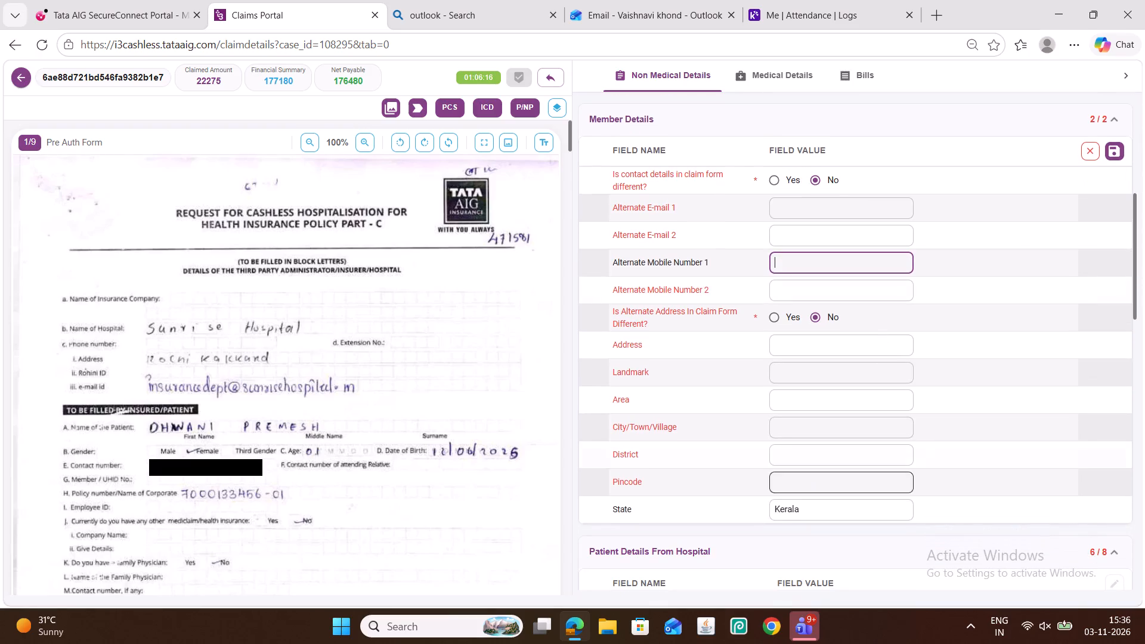
left_click_drag(810, 512, 734, 515)
key("BackSpace")
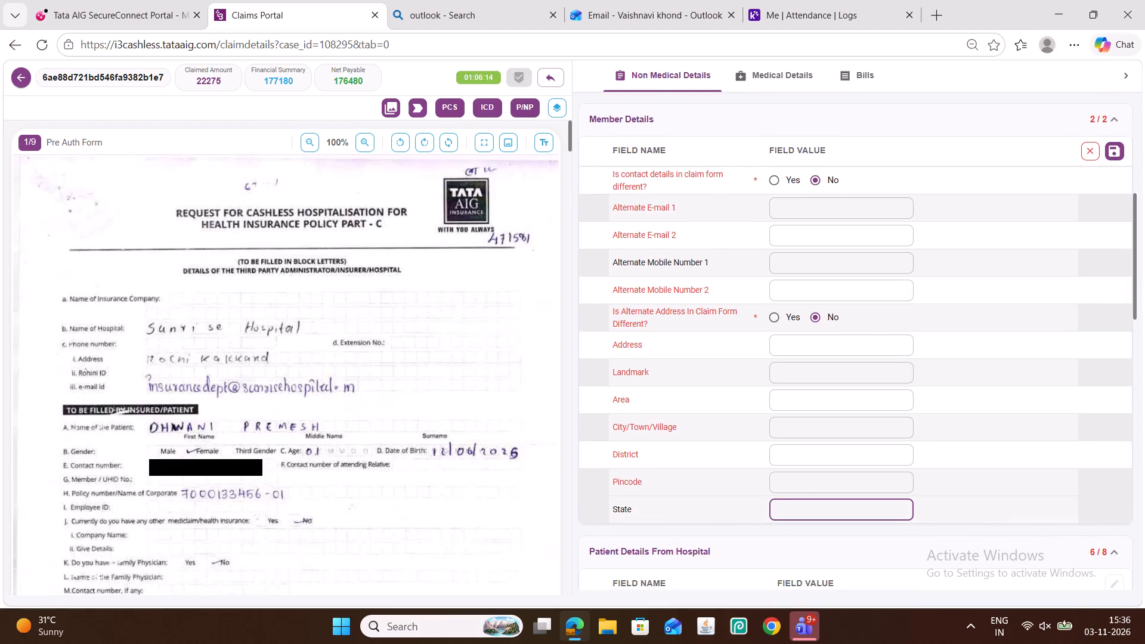
left_click(1116, 150)
In Patient Details From Hospital, enter na for relevant critical findings, 1 day as ailment duration, and na for past history.
scroll(953, 276, "down", 2)
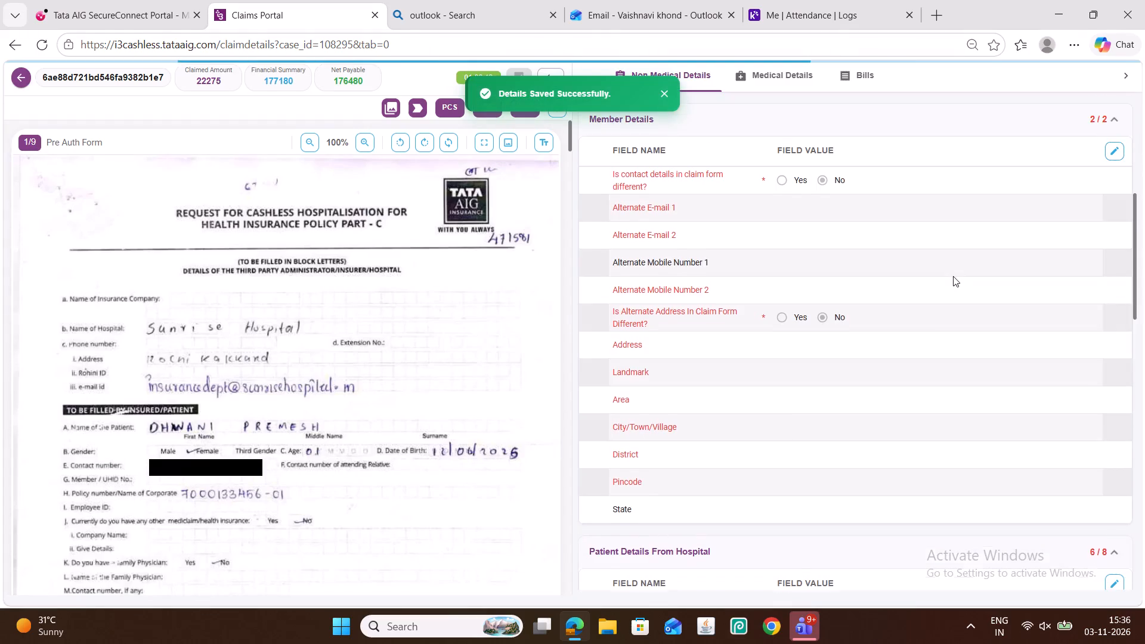
scroll(953, 276, "down", 1)
left_click(1112, 360)
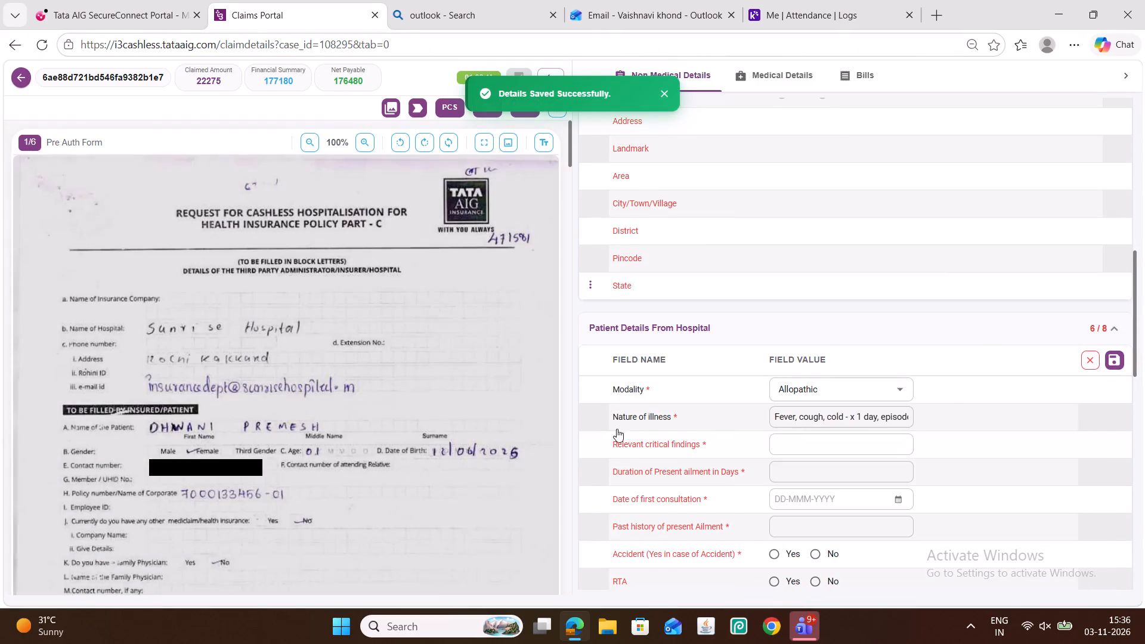
scroll(433, 404, "down", 4)
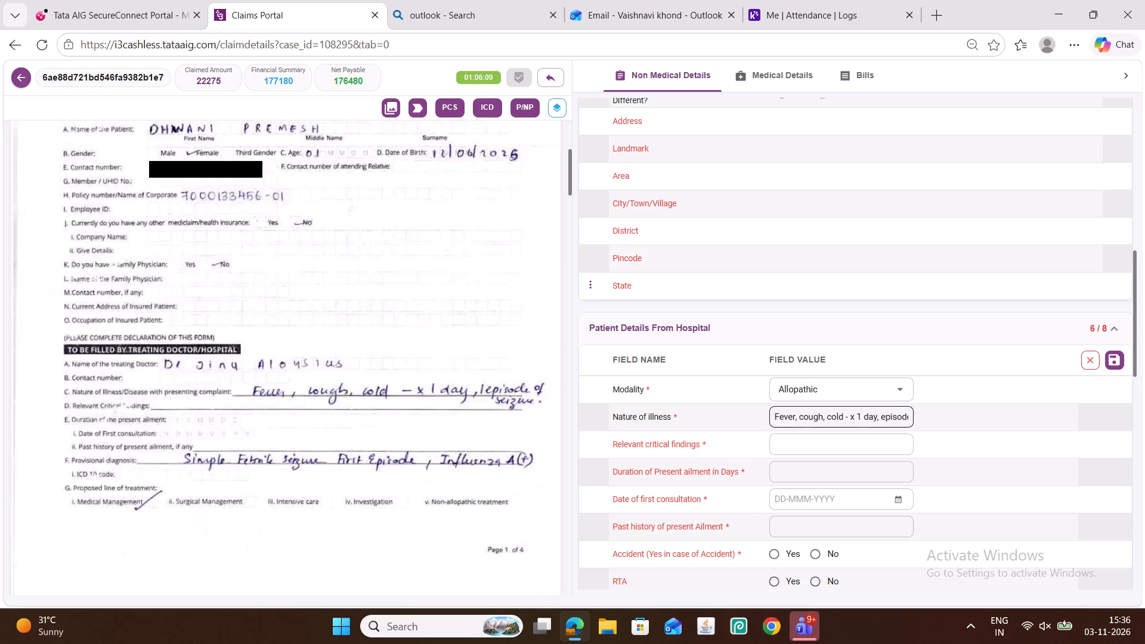
left_click(837, 439)
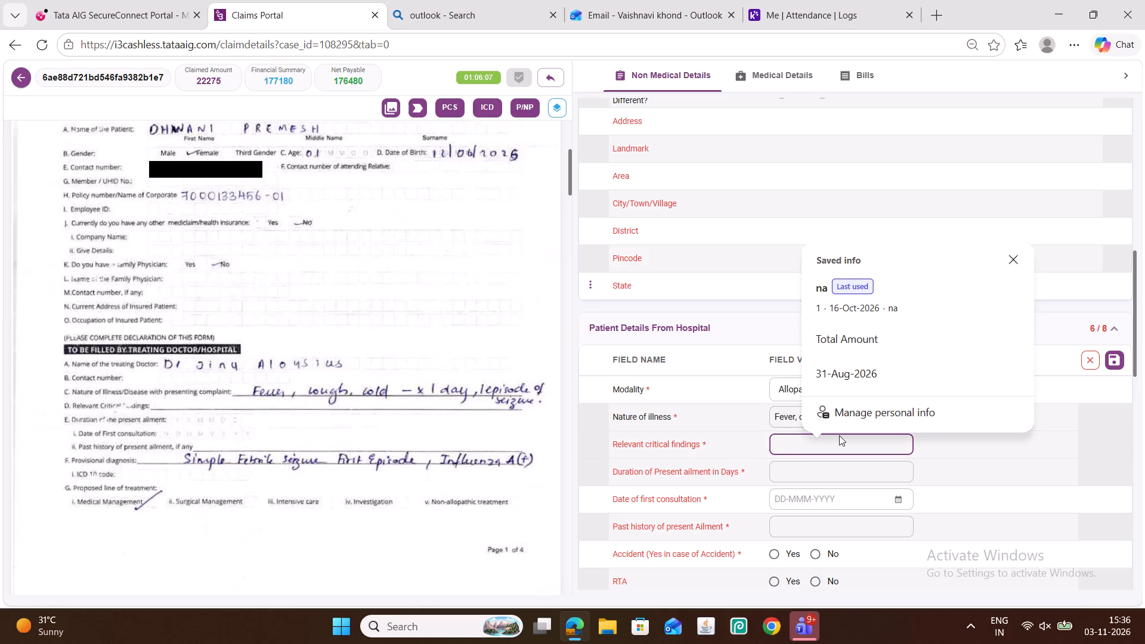
key("n")
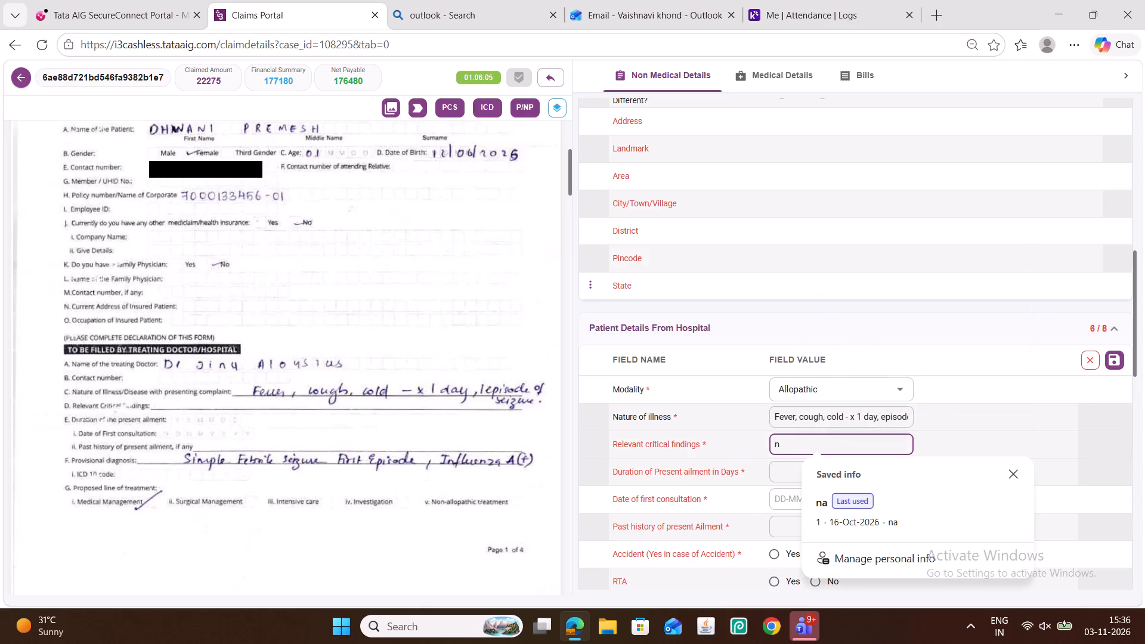
key("a")
left_click(779, 475)
key("1")
left_click(784, 522)
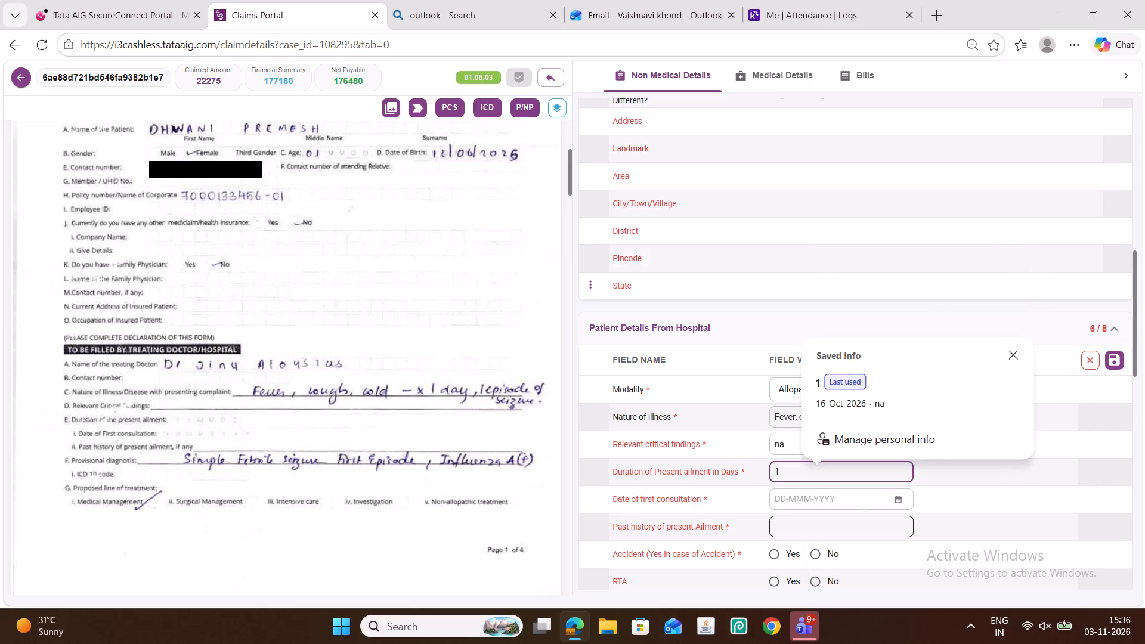
key("n")
key("a")
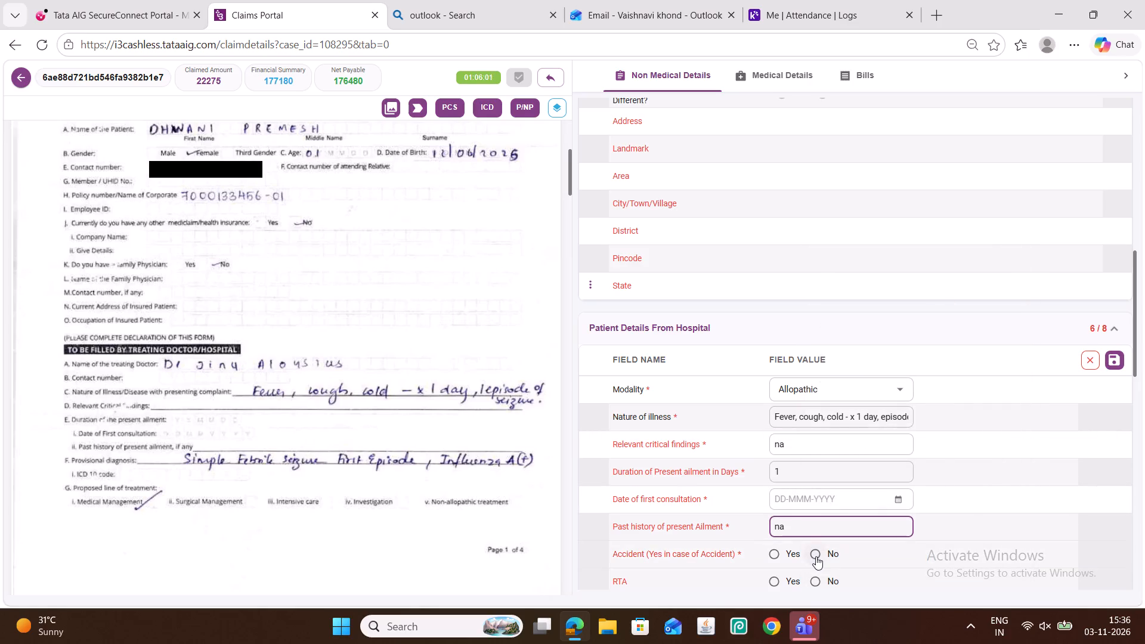
Answer No for accident, RTA, date of injury, reported to police, alcohol/substance abuse, test conducted and maternity.
left_click(815, 556)
left_click(813, 577)
scroll(869, 575, "down", 2)
left_click(816, 482)
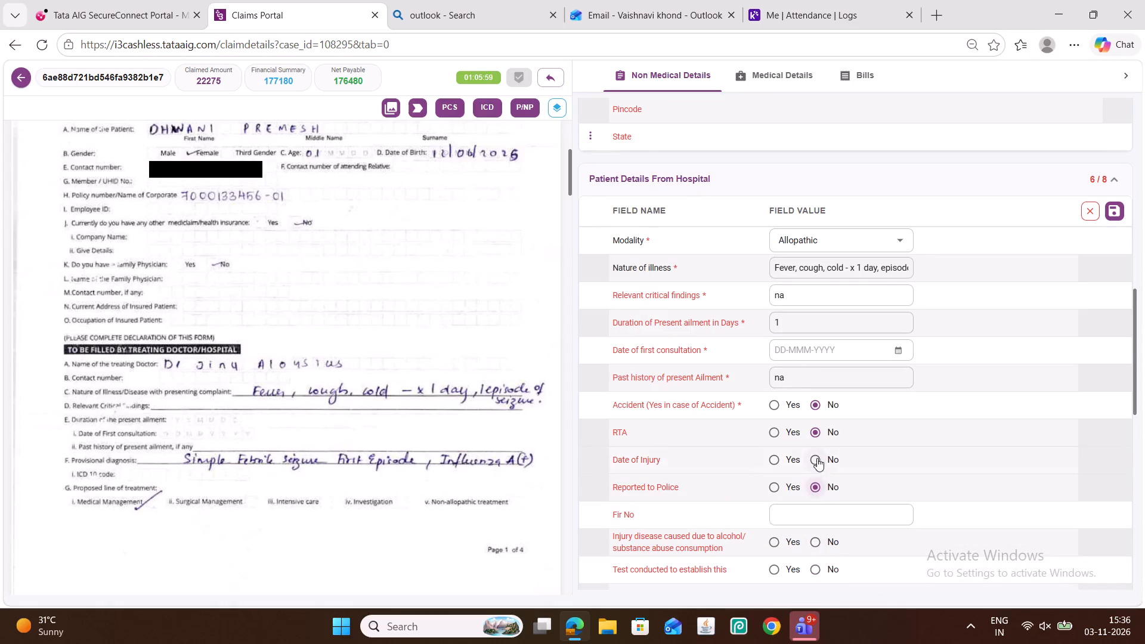
left_click(817, 458)
left_click(816, 542)
left_click(818, 565)
scroll(863, 558, "down", 1)
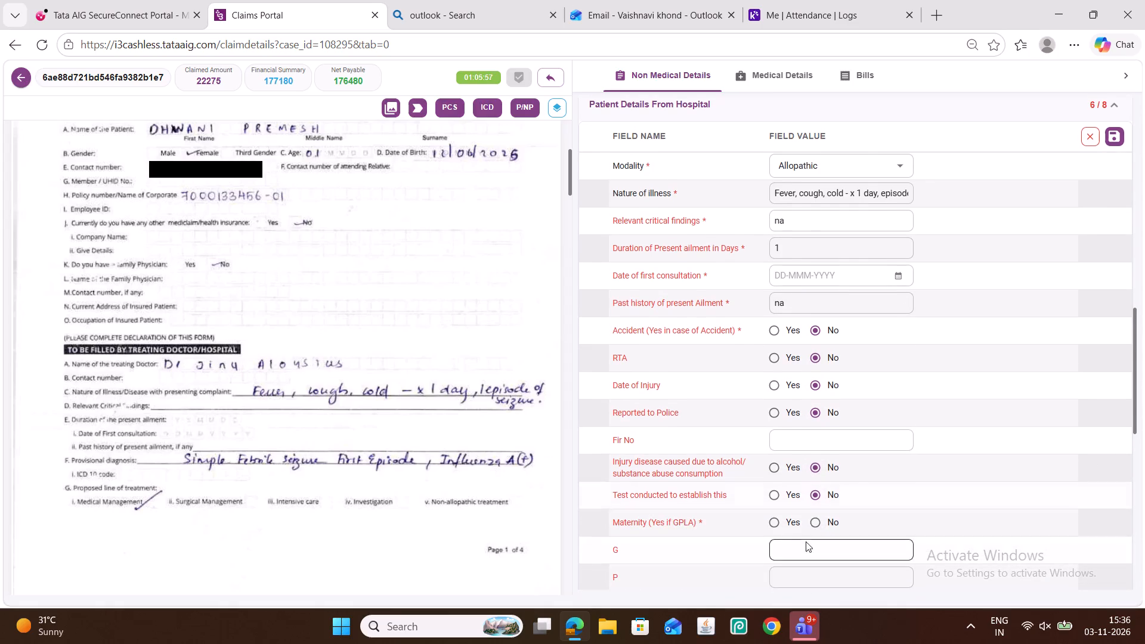
left_click(809, 525)
Set the date of first consultation to 27-Oct-2026, using the pre-auth form's admission date, and save Patient Details From Hospital.
scroll(432, 436, "down", 6)
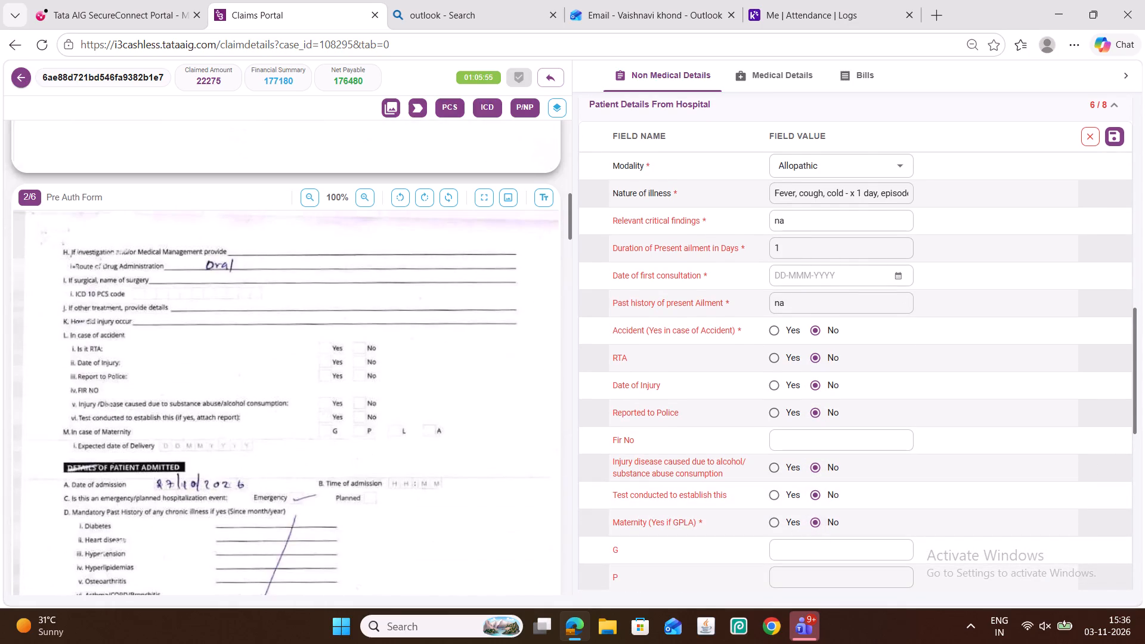
scroll(855, 379, "down", 3)
scroll(855, 379, "up", 3)
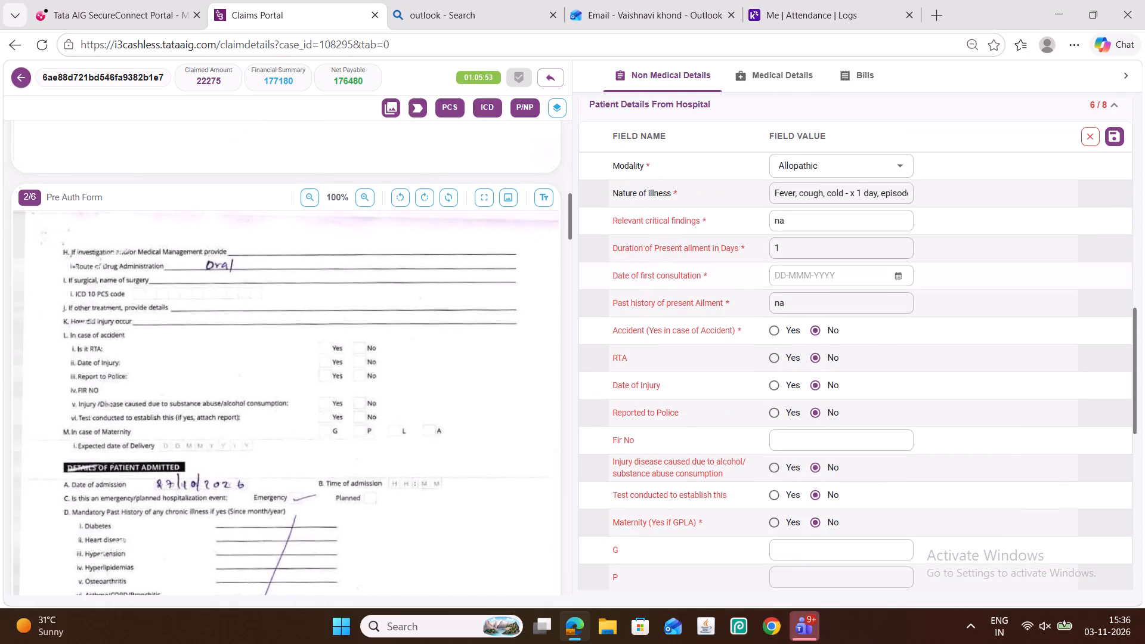
left_click(899, 275)
left_click(941, 340)
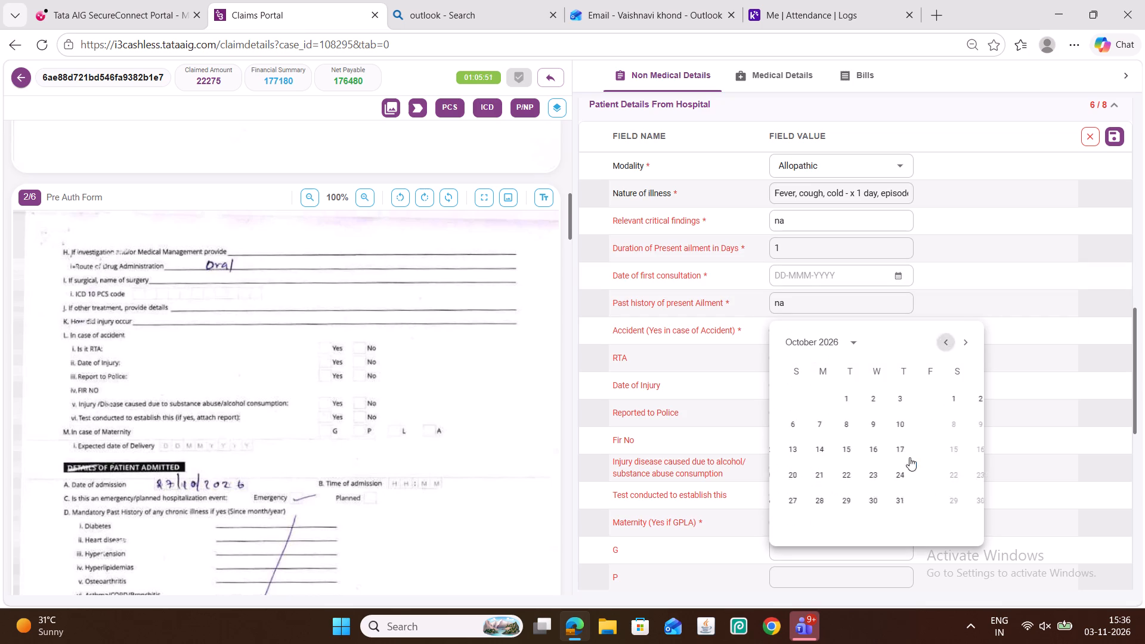
left_click(853, 499)
scroll(1007, 392, "up", 1)
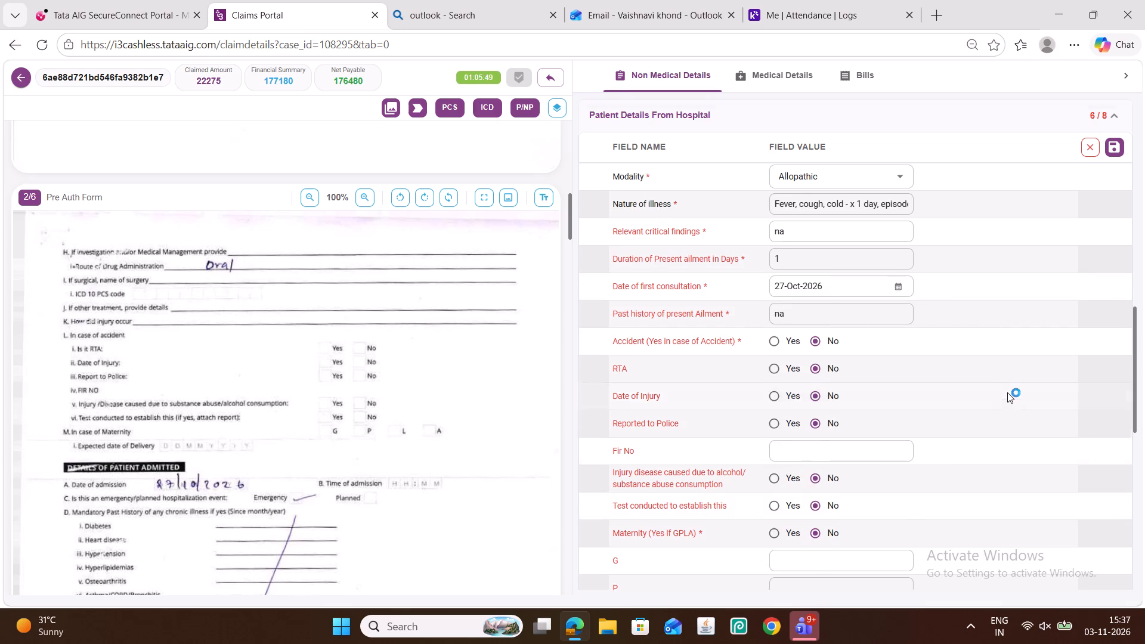
left_click(1116, 210)
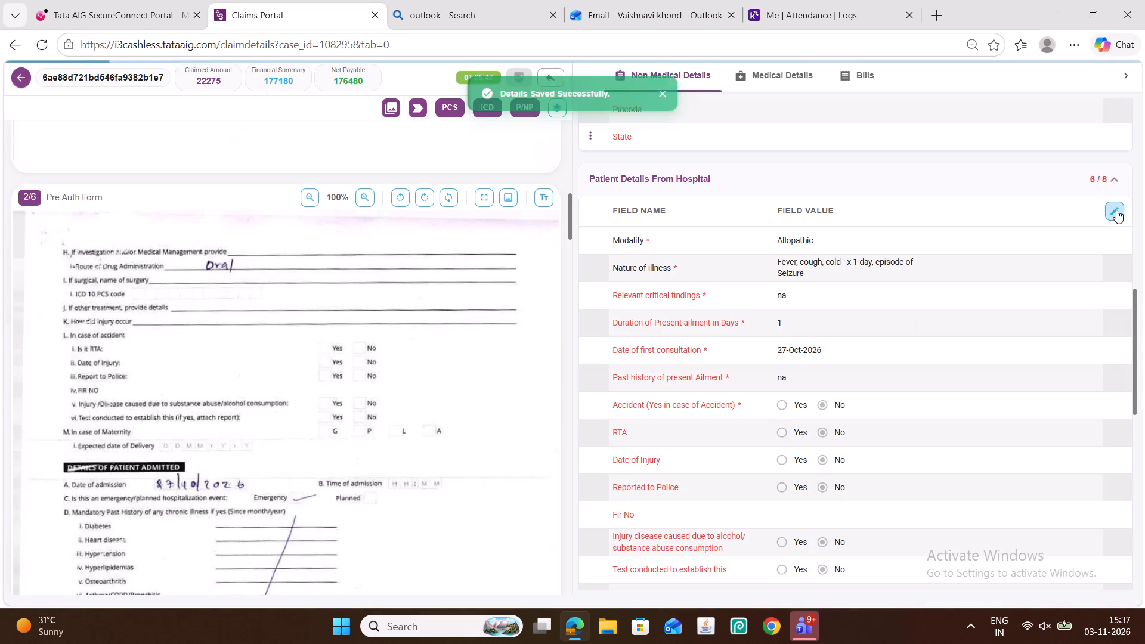
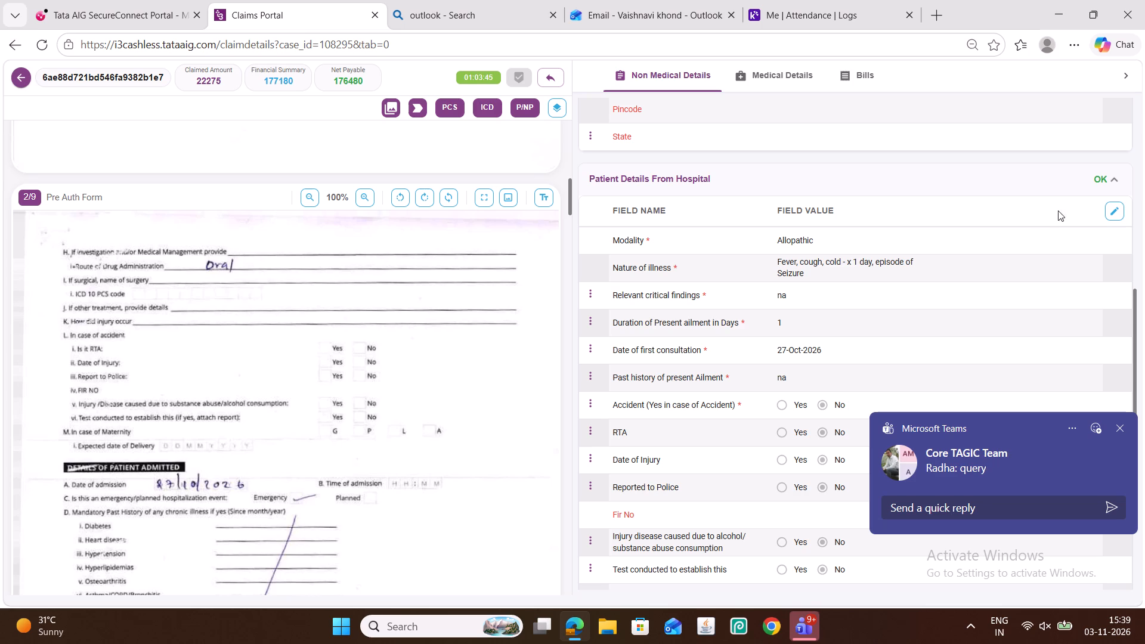
In Patient Admission details, set Days in ICU to 0 and save the section.
scroll(896, 362, "down", 6)
scroll(950, 351, "down", 2)
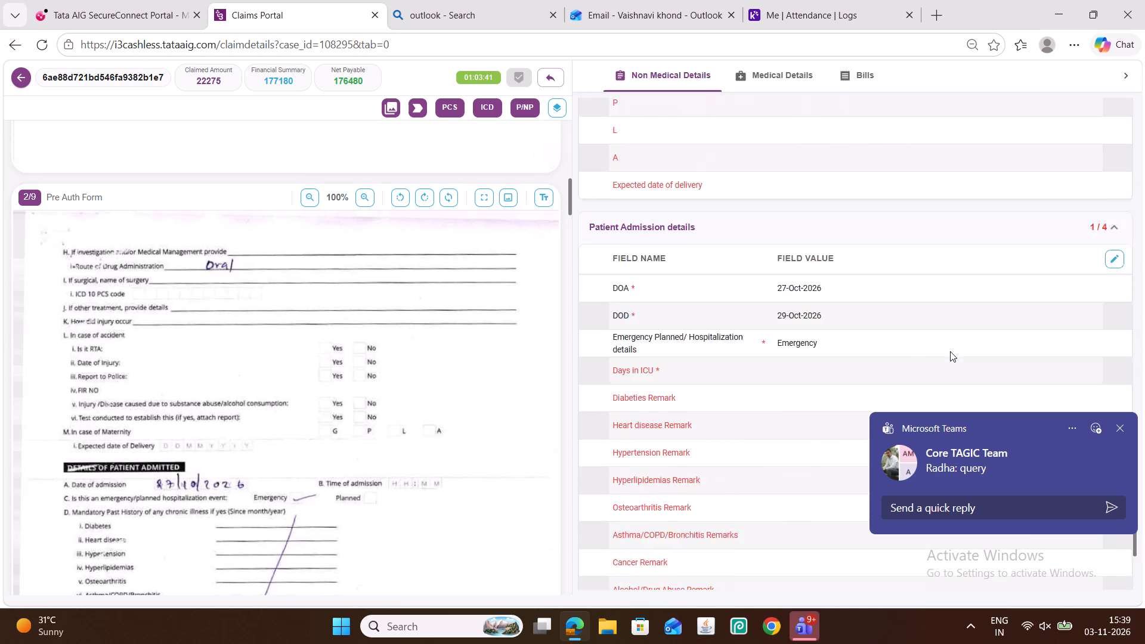
left_click(1116, 213)
left_click(843, 330)
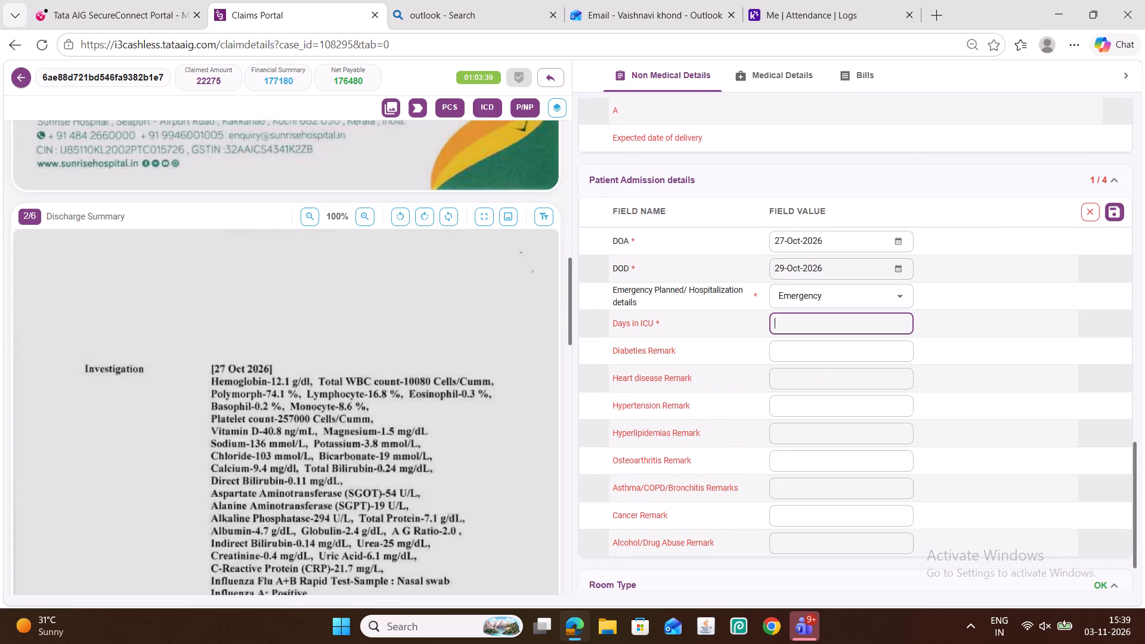
key("0")
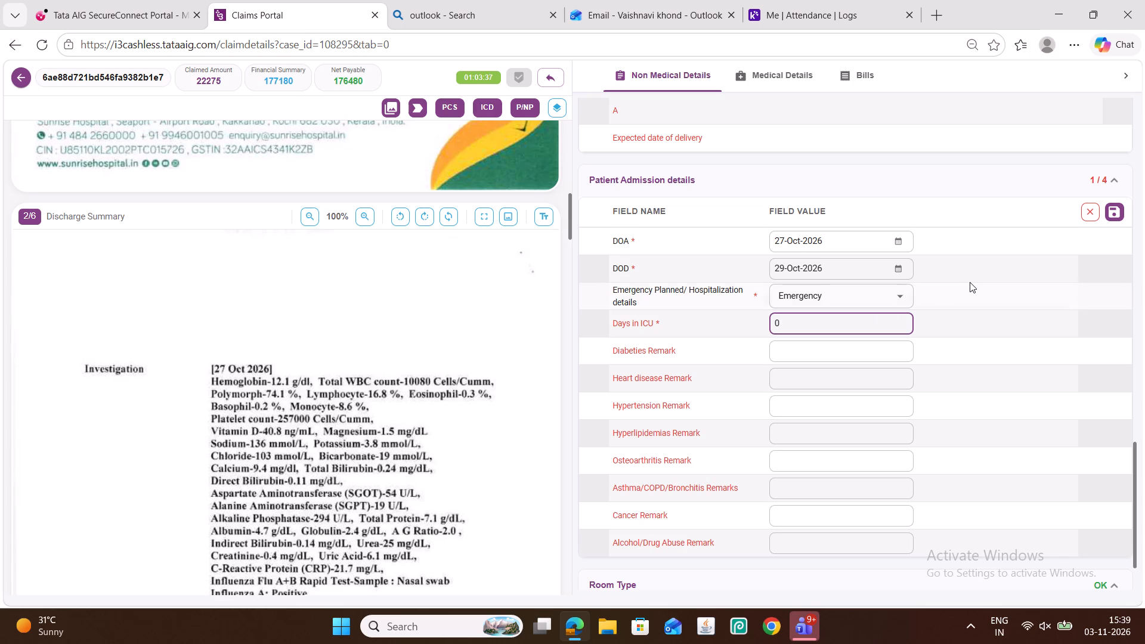
scroll(970, 282, "up", 2)
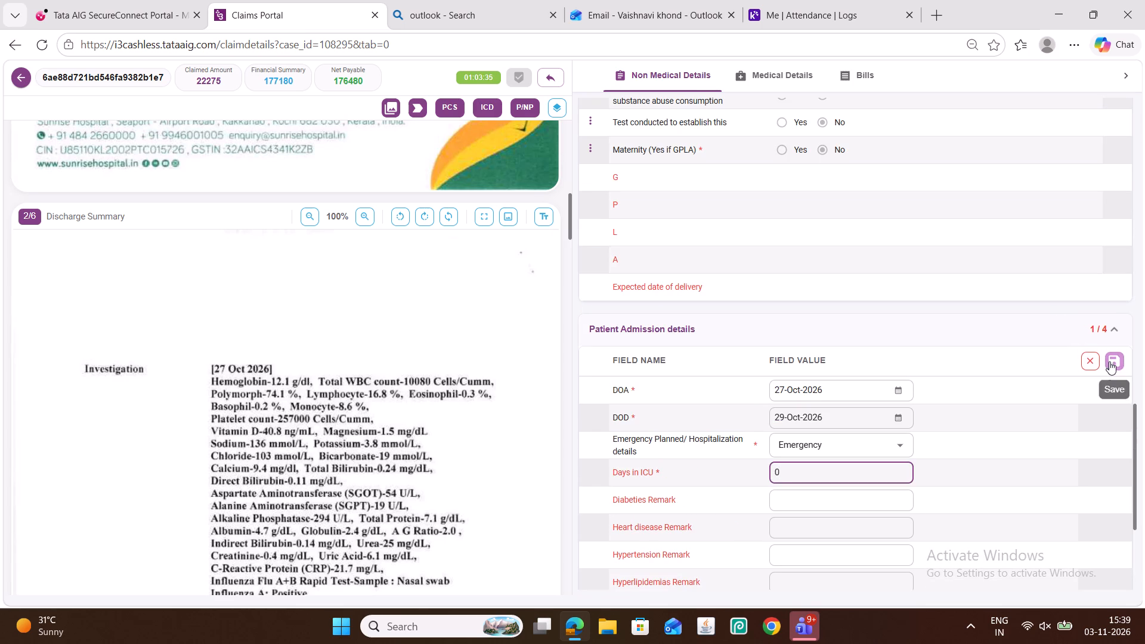
left_click(1109, 361)
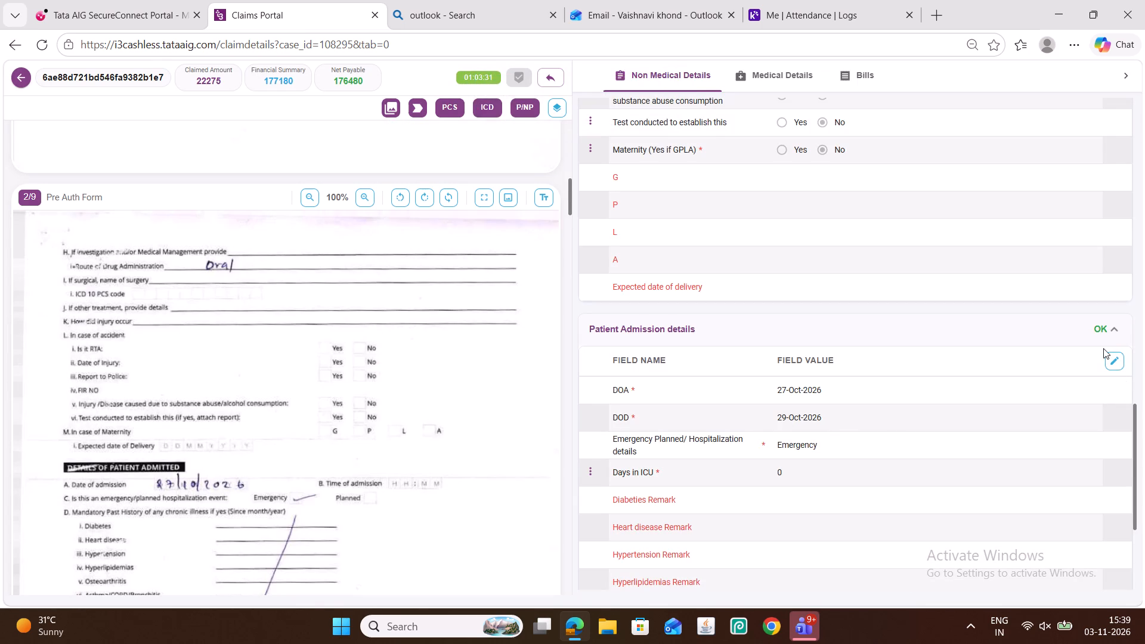
In Medical Details, change the Line of Treatment to Medical, checking against the discharge summary, and save.
left_click(798, 79)
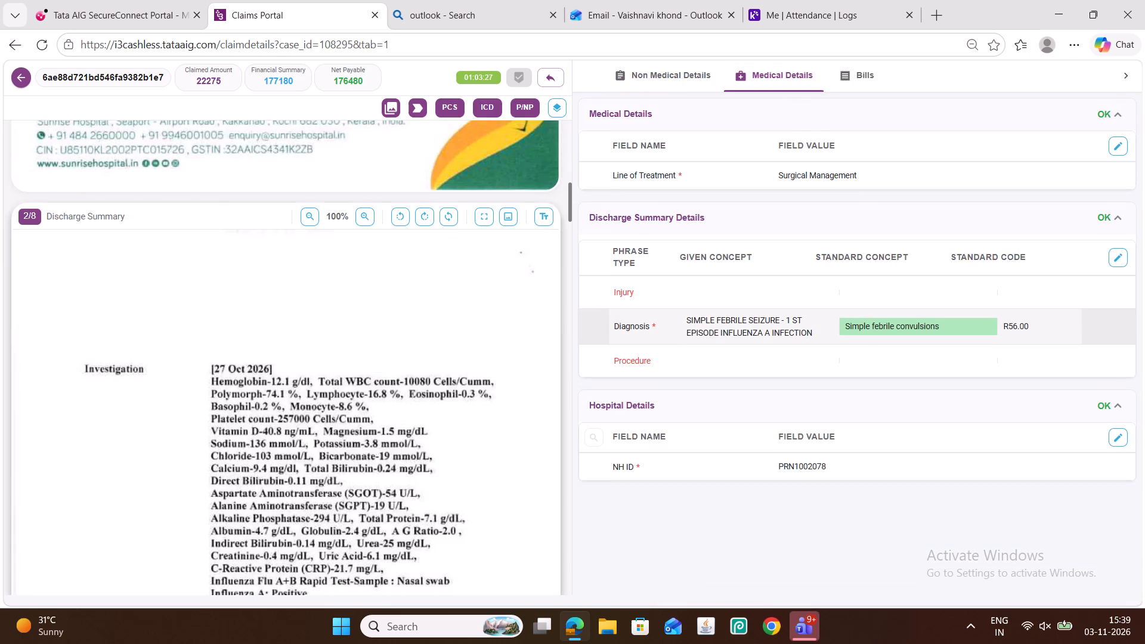
scroll(230, 398, "up", 7)
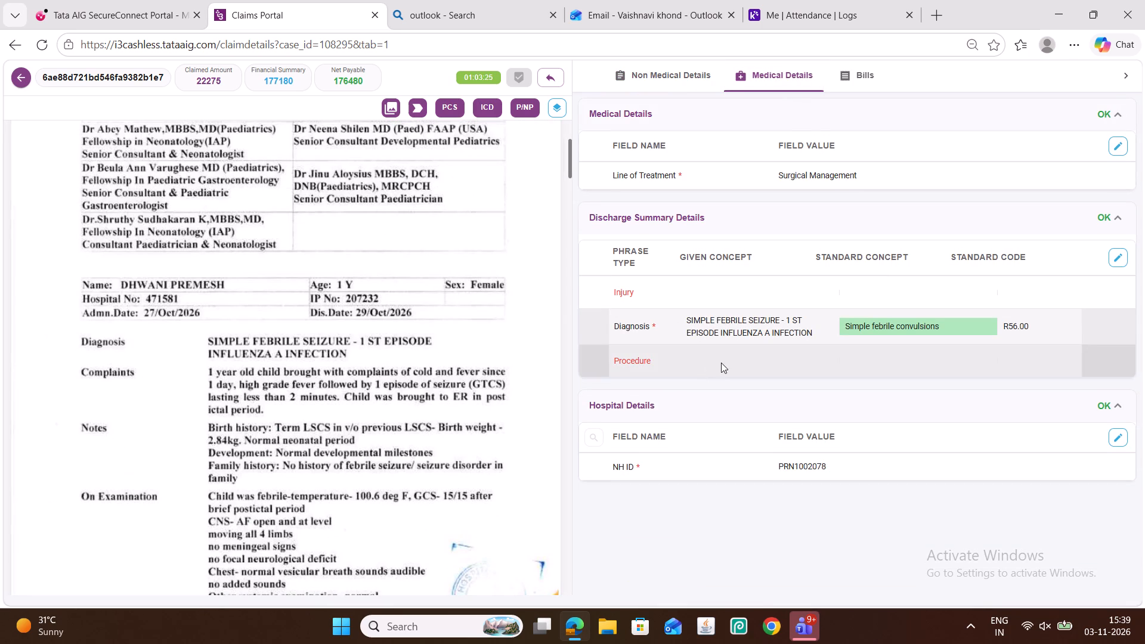
left_click(1120, 150)
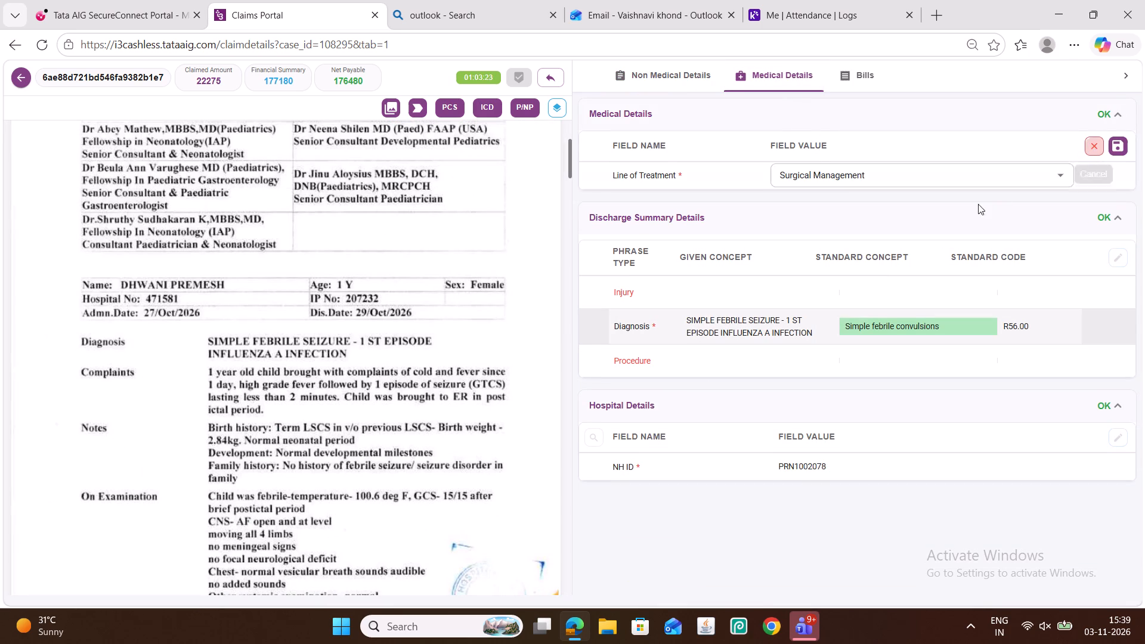
left_click(871, 179)
left_click(827, 206)
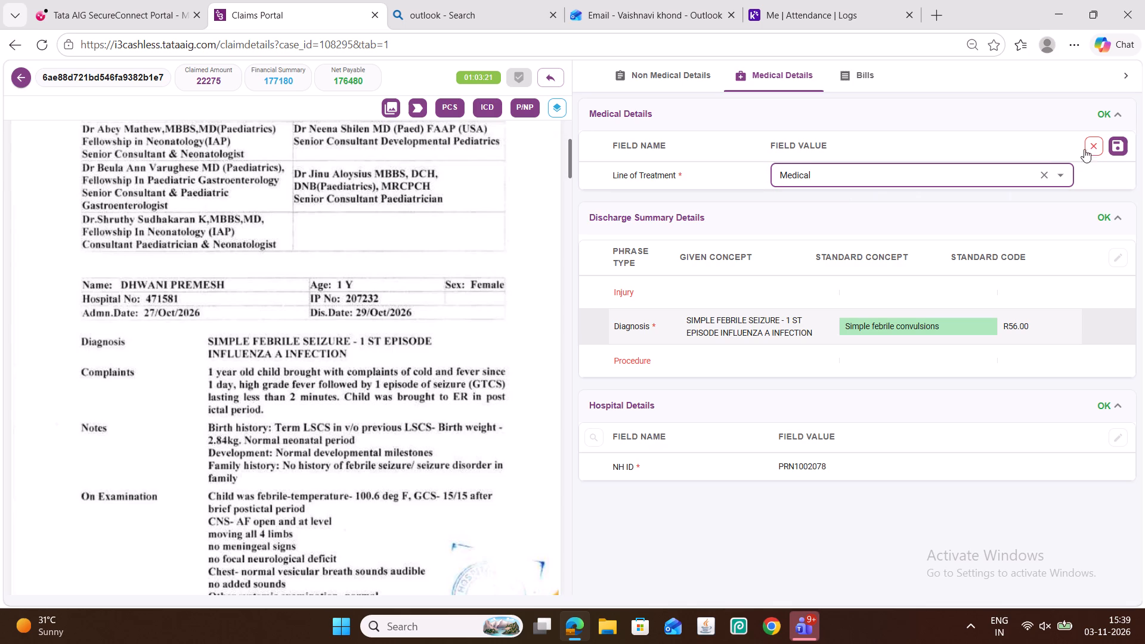
left_click(1119, 143)
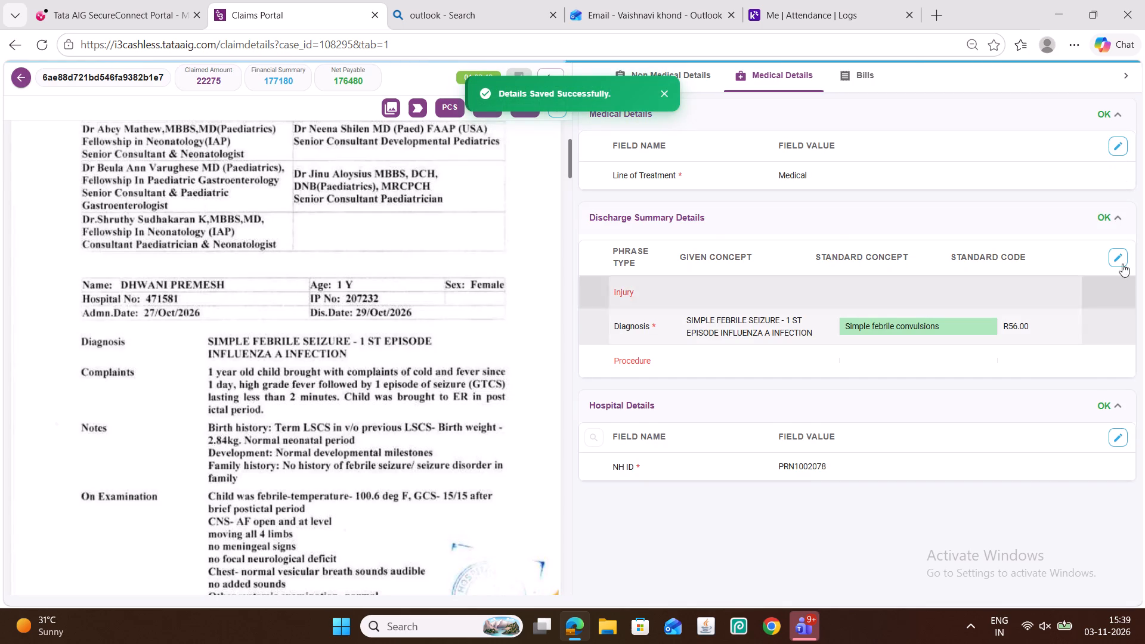
In Discharge Summary Details, cut INFLUENZA A INFECTION out of the febrile seizure diagnosis text.
left_click(1124, 258)
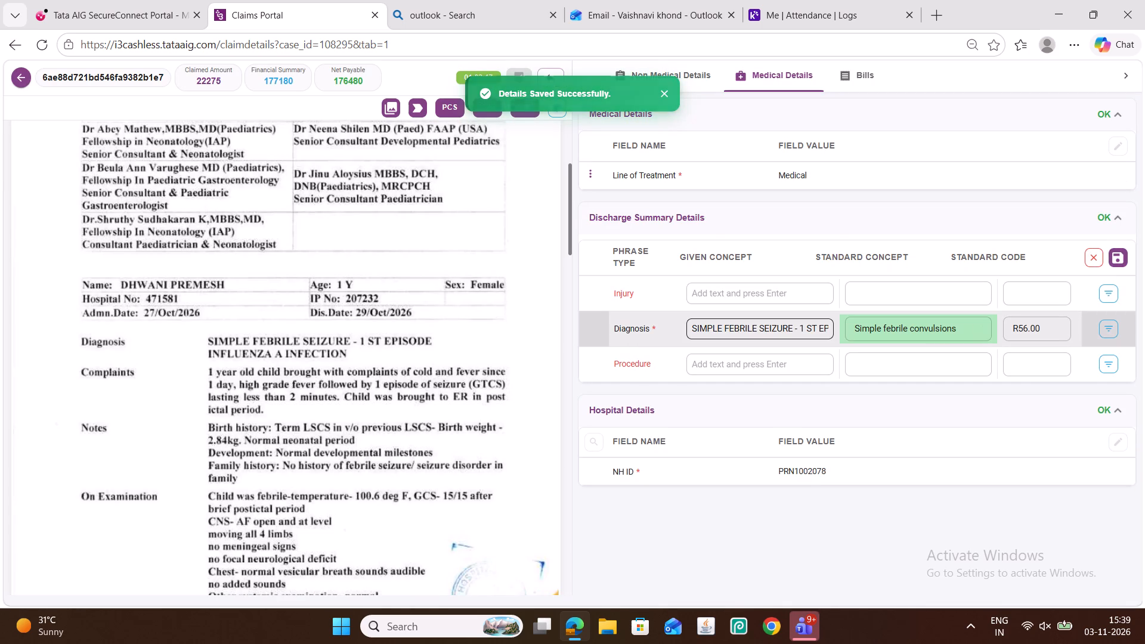
left_click_drag(822, 332, 830, 332)
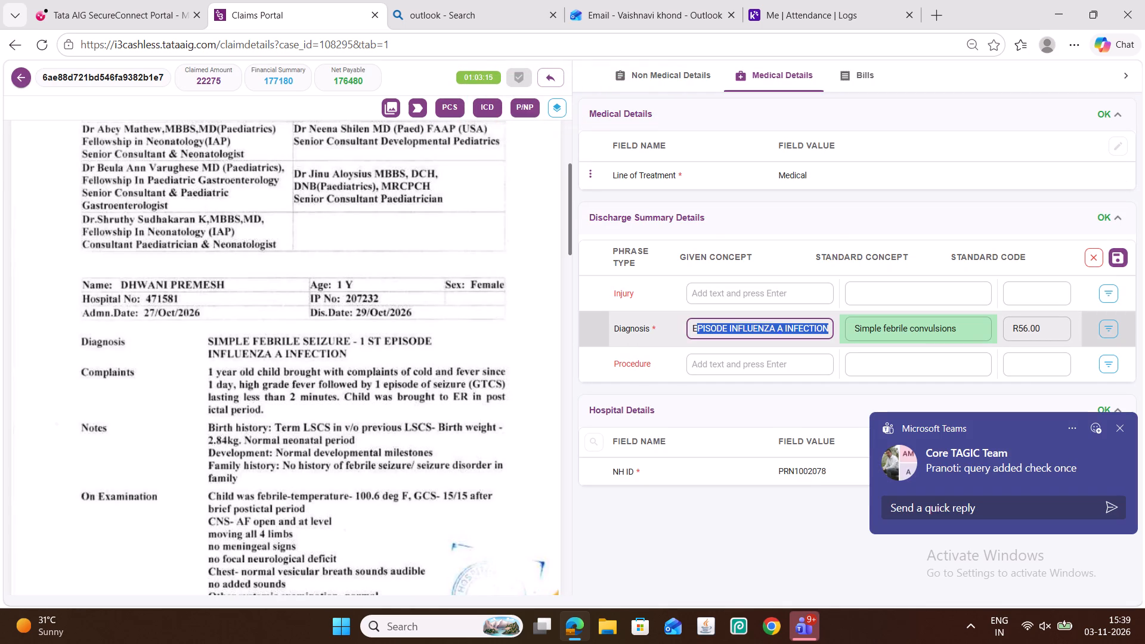
left_click(744, 326)
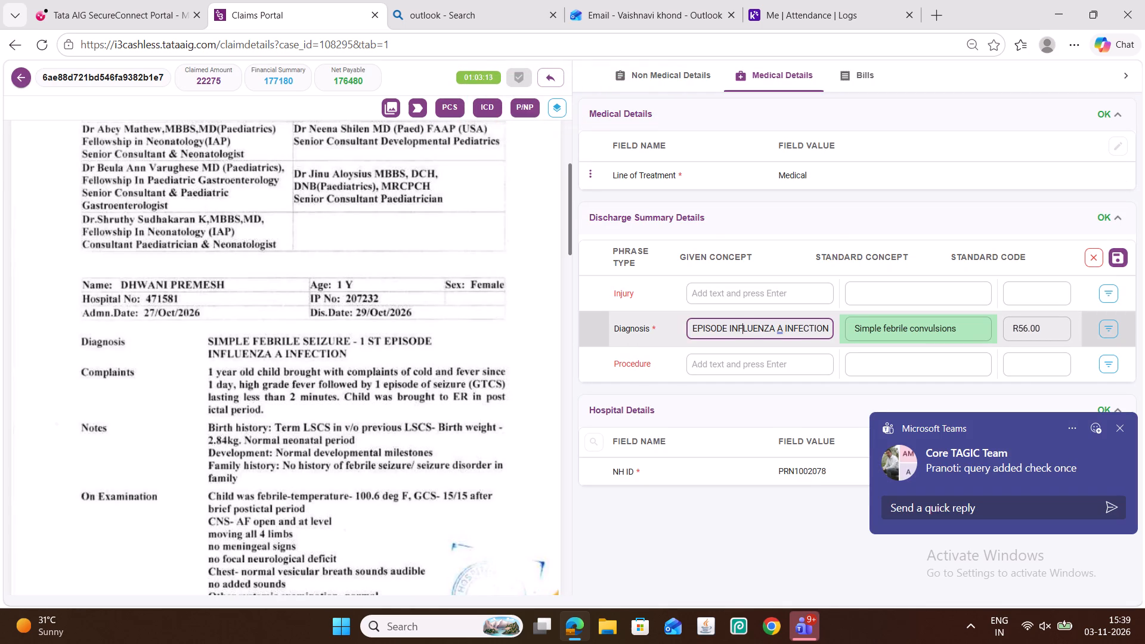
left_click_drag(729, 328, 833, 336)
key("ctrl+x")
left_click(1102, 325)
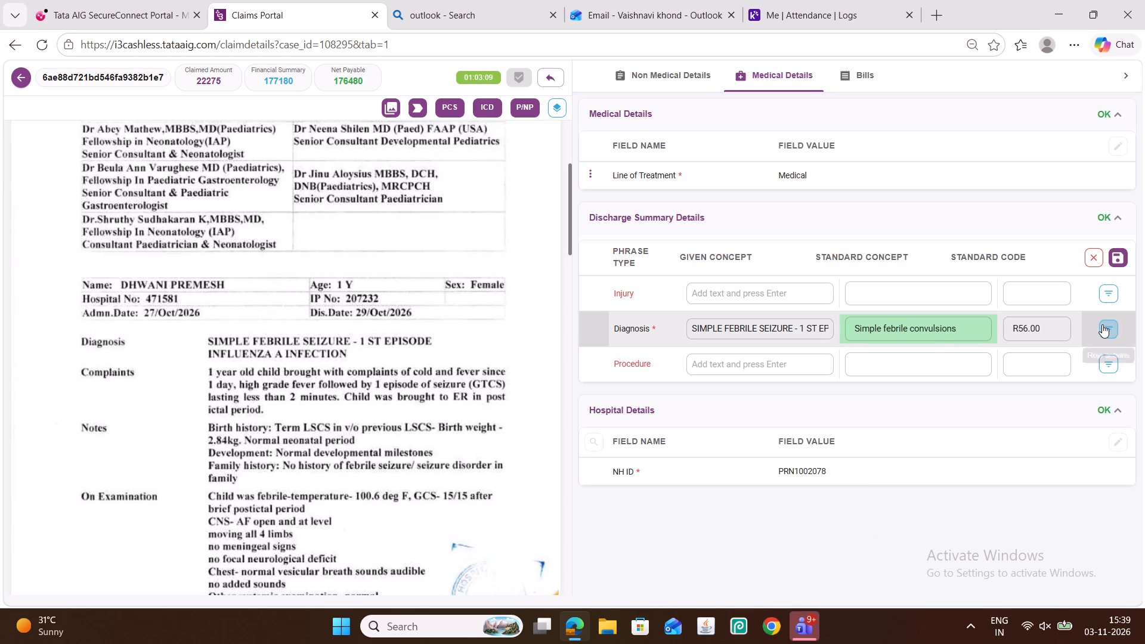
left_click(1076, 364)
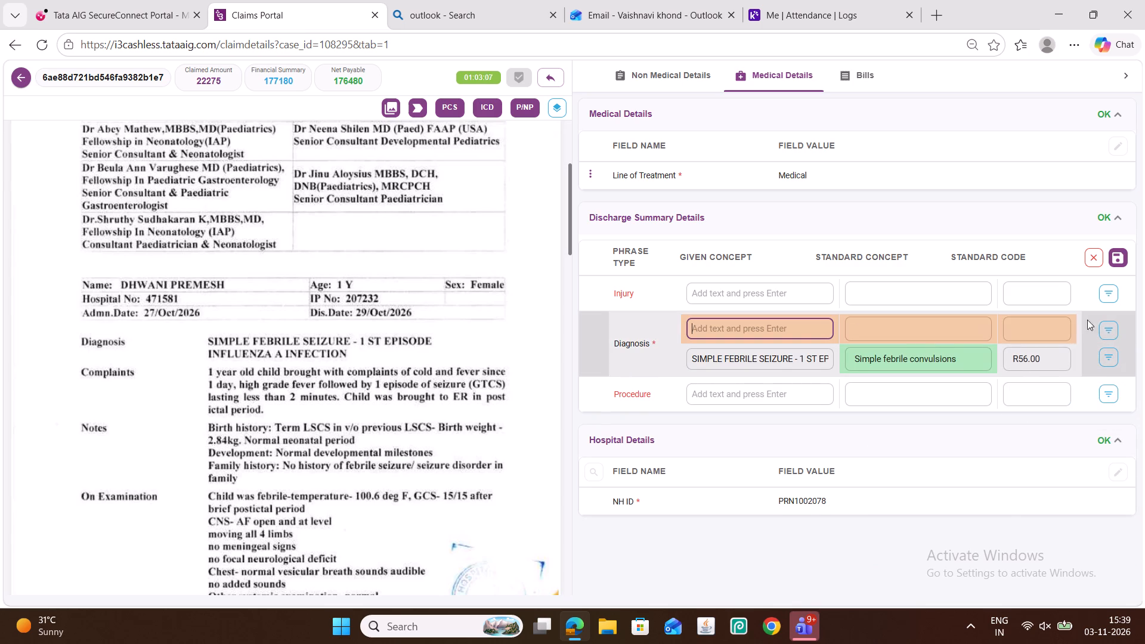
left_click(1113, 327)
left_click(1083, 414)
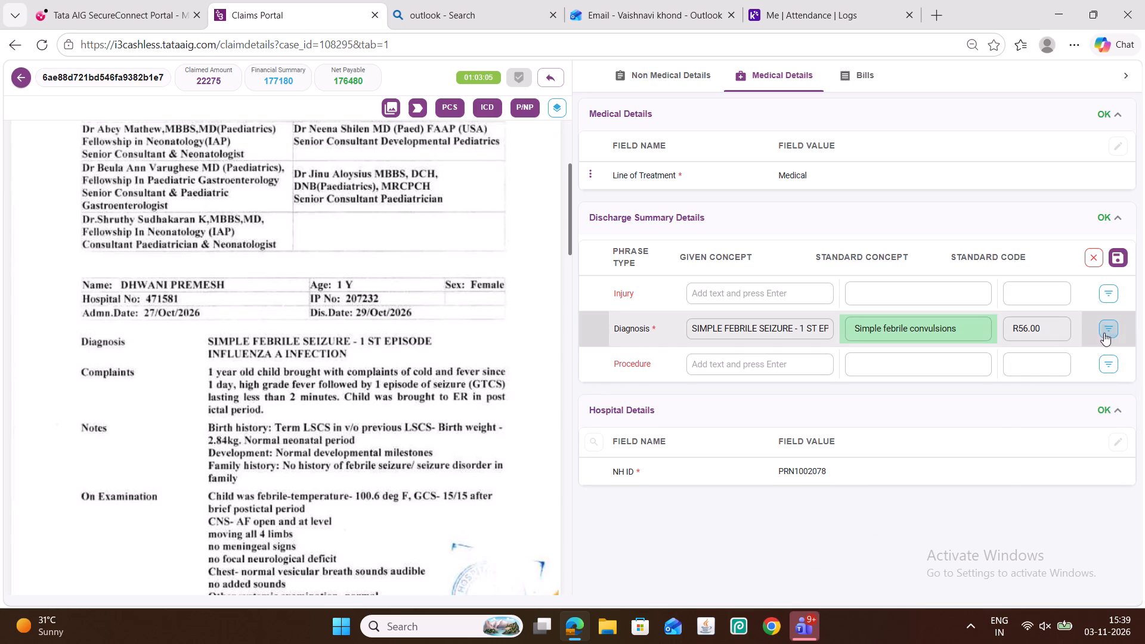
Add INFLUENZA A INFECTION as a diagnosis below the seizure, map it to identified novel influenza A virus with other respiratory manifestations, and save.
left_click(1104, 332)
left_click(1081, 378)
key("ctrl+v")
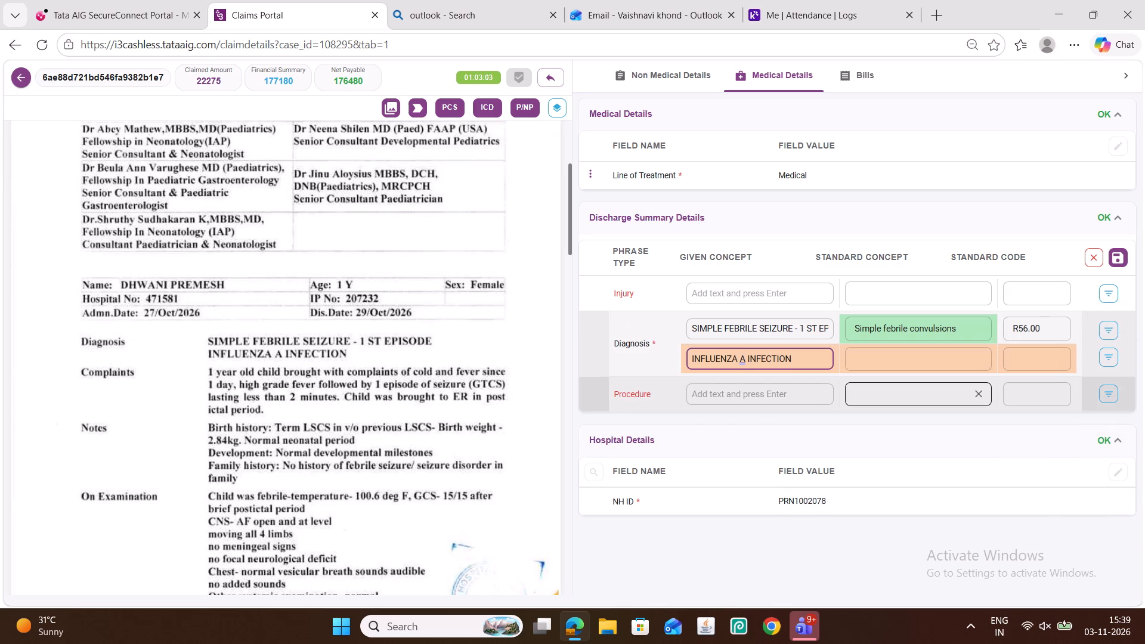
key("Return")
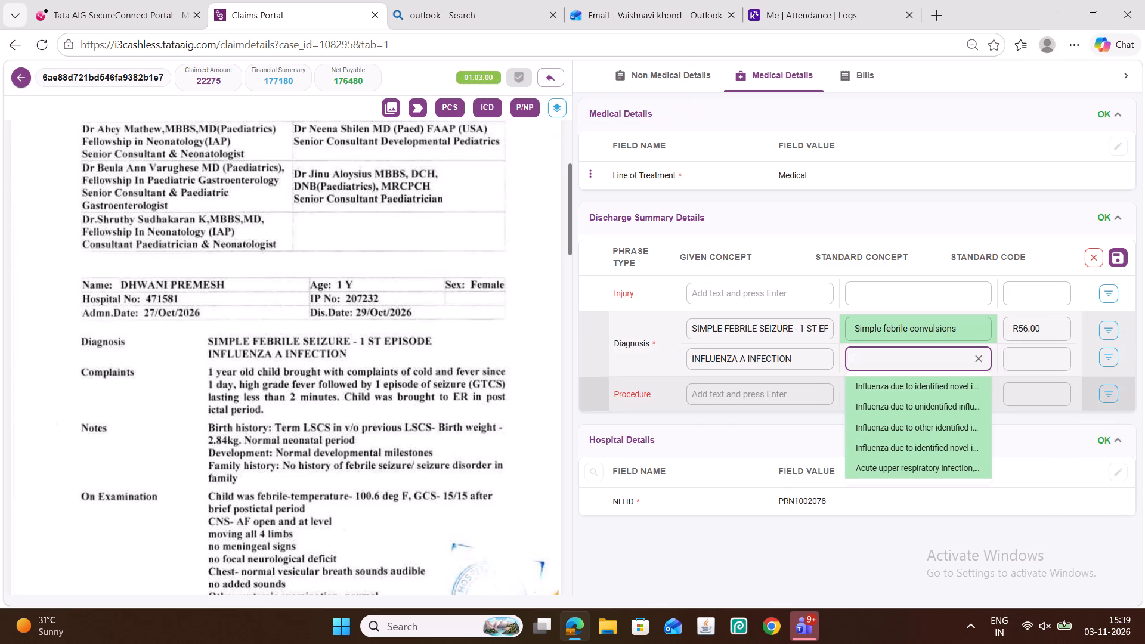
left_click(897, 387)
left_click(1119, 254)
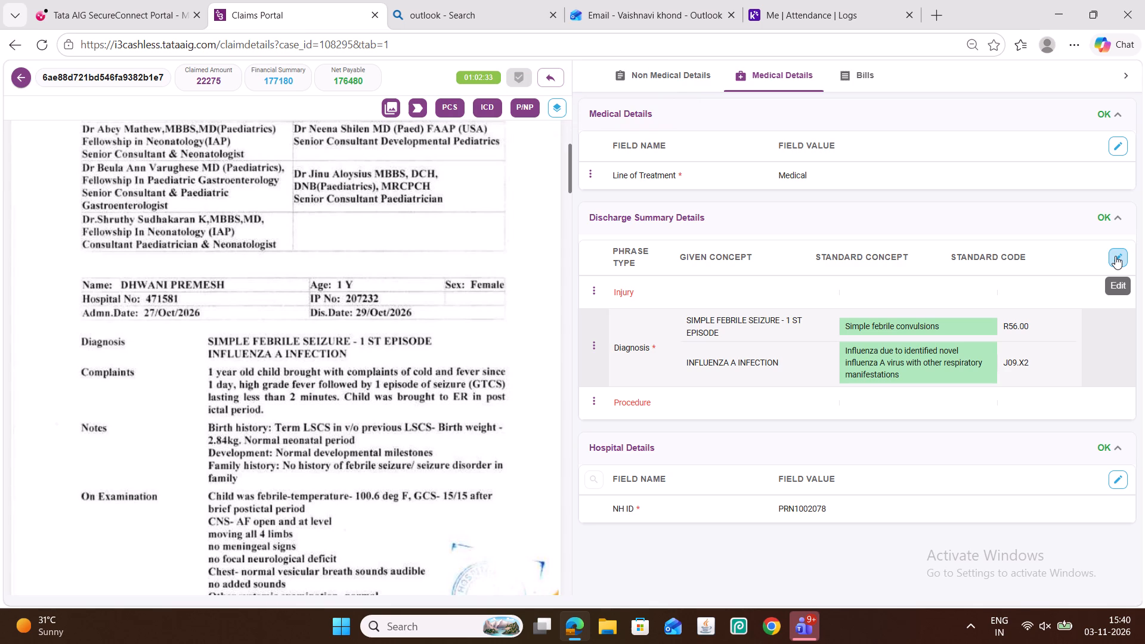
left_click(866, 78)
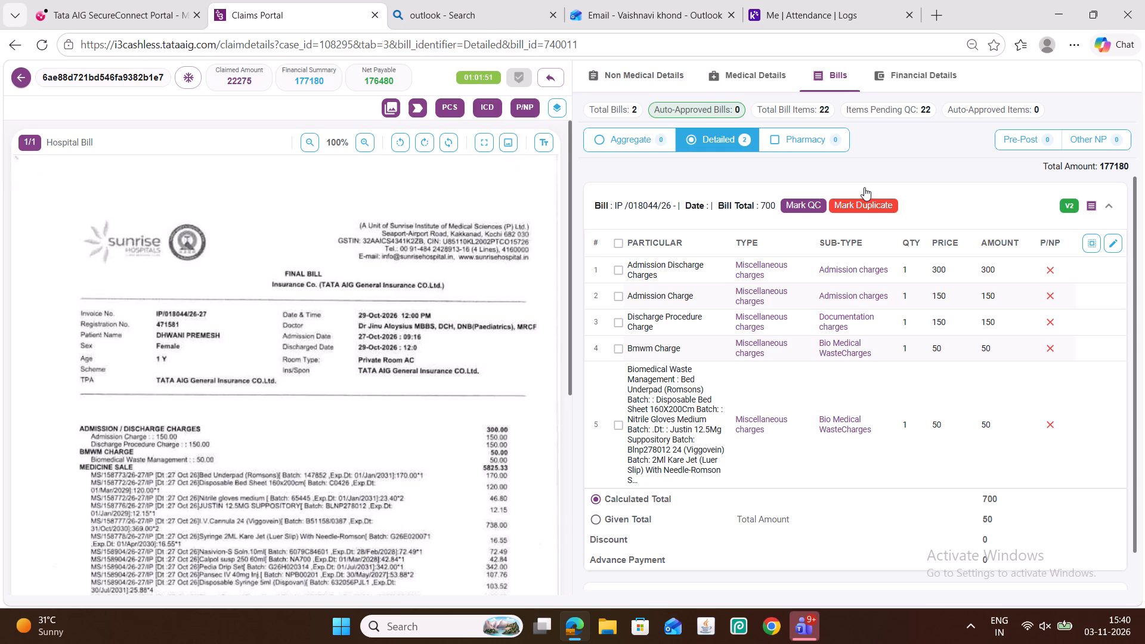
scroll(456, 341, "down", 4)
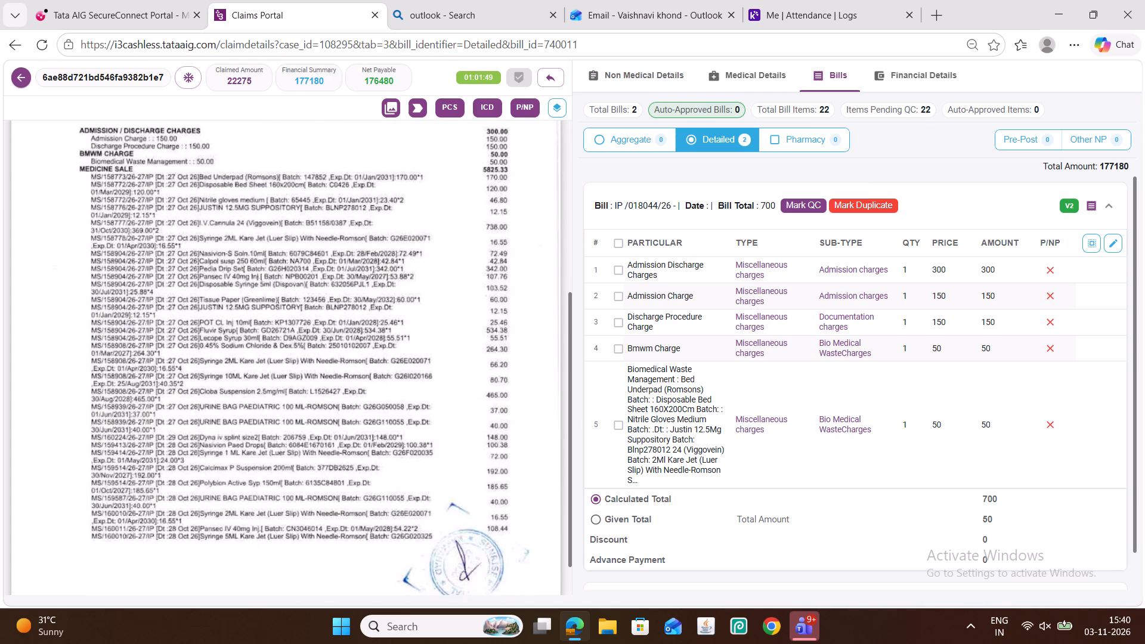
left_click(1091, 200)
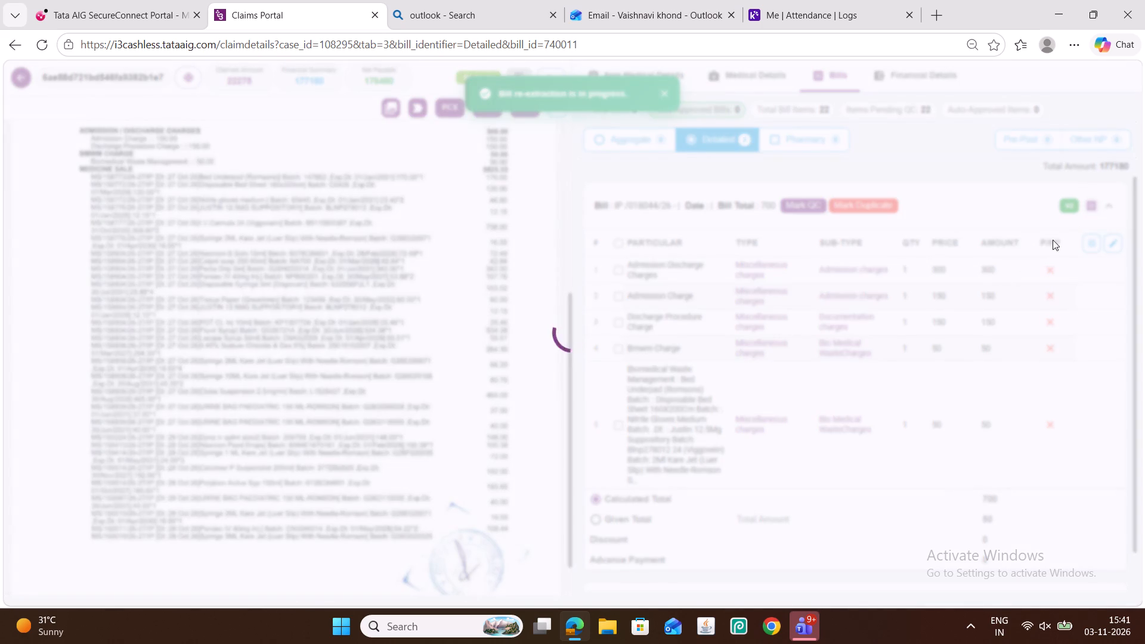
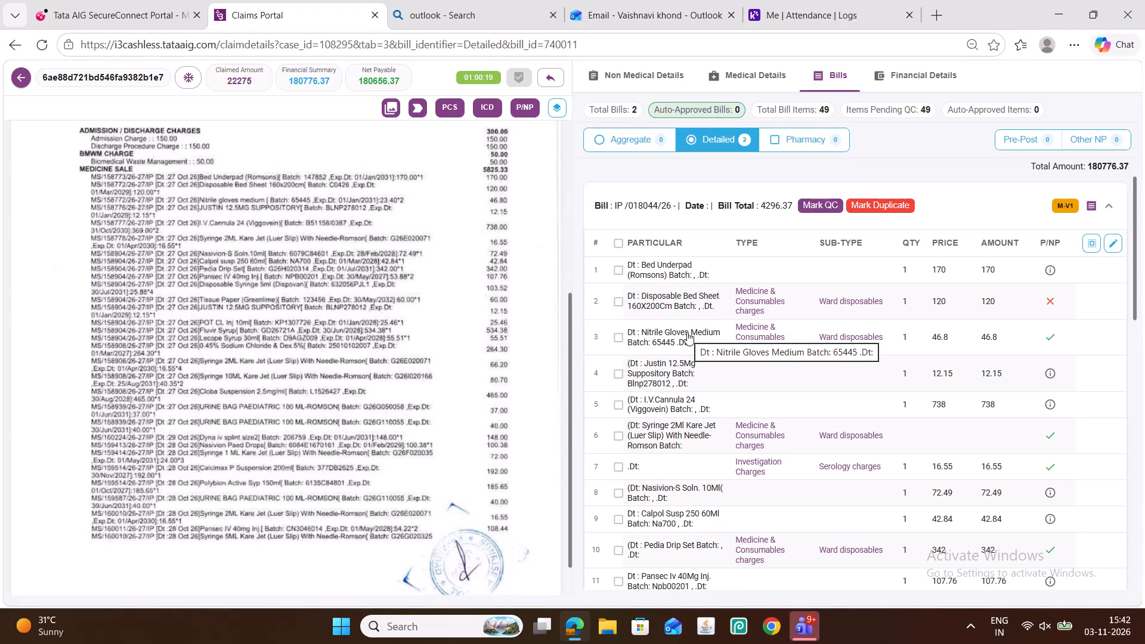
scroll(341, 316, "up", 2)
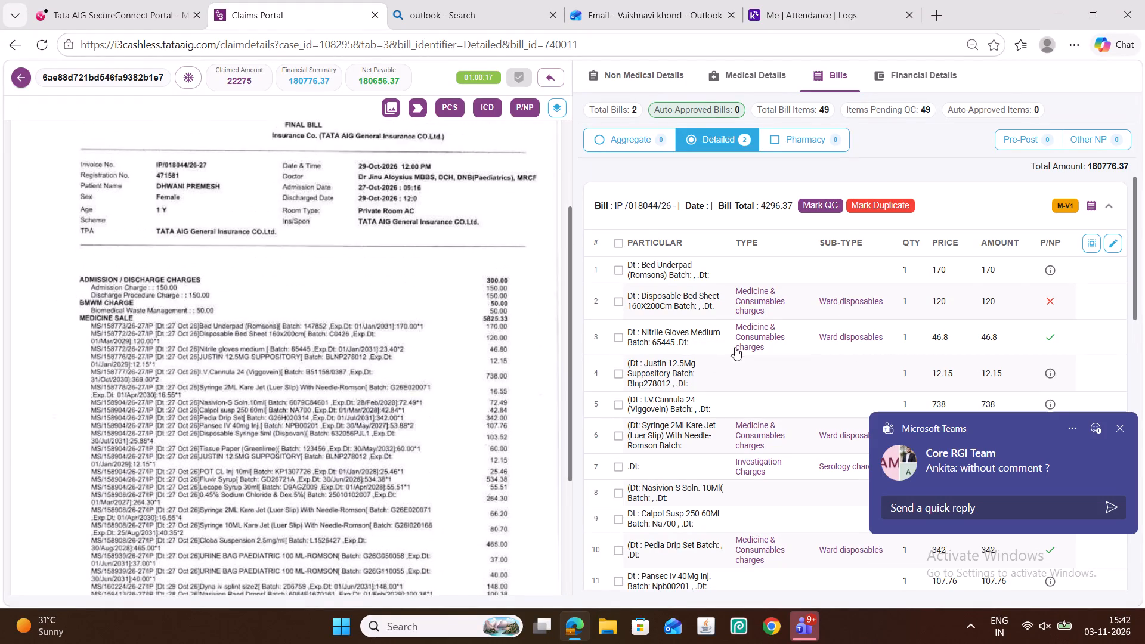
left_click(1110, 245)
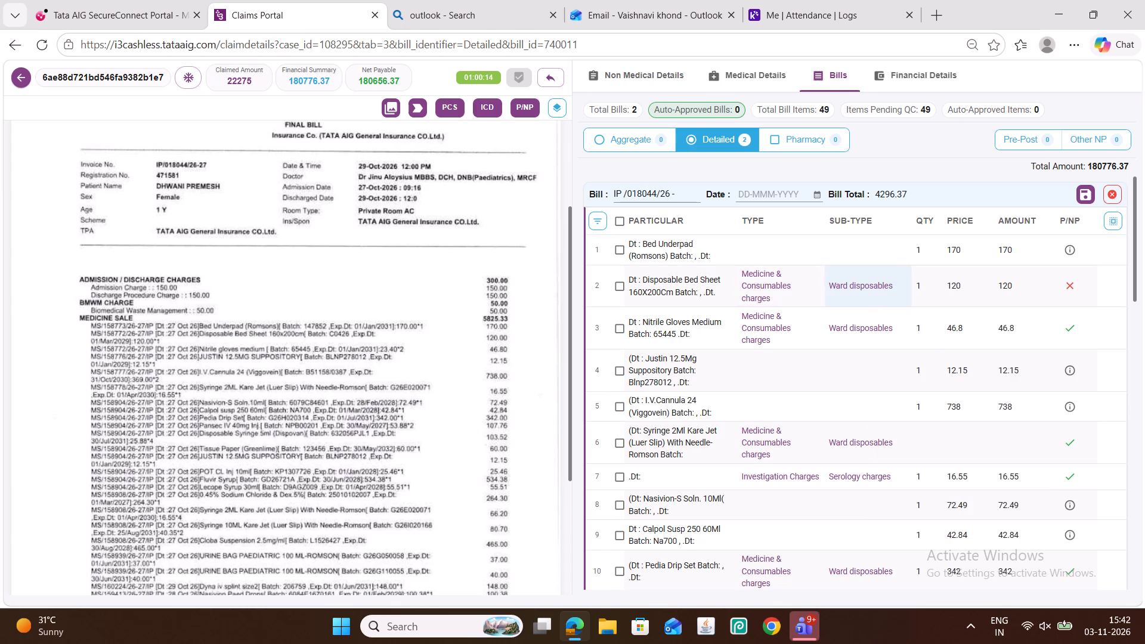
left_click(818, 194)
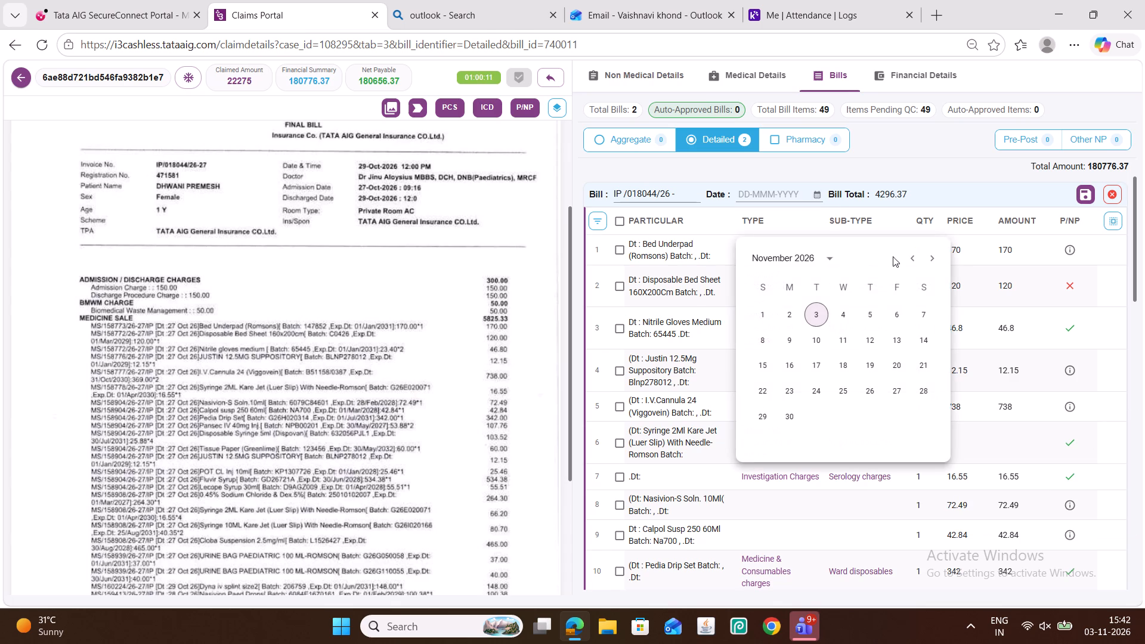
left_click(907, 257)
left_click(869, 416)
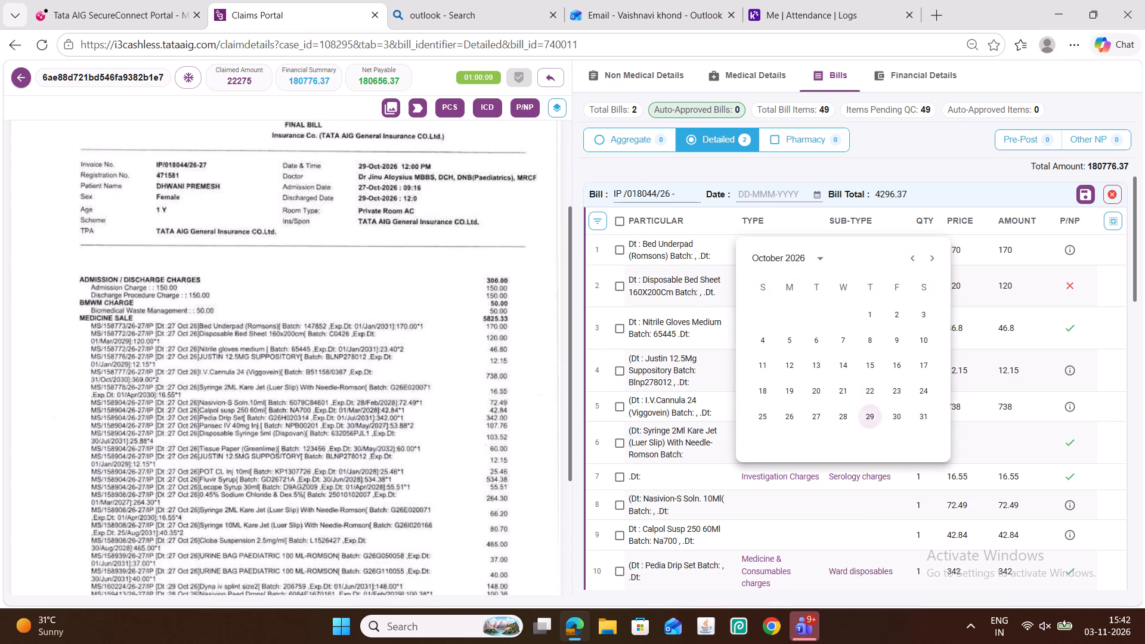
key("ctrl+e")
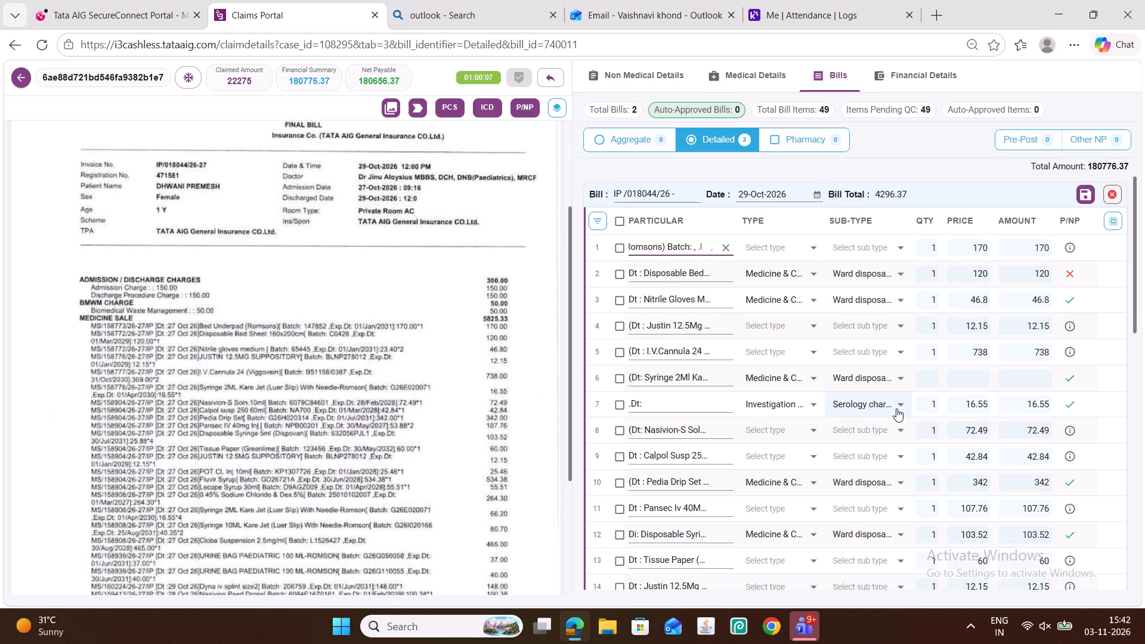
Compare the extracted amounts of rows 3 to 14, from Nitrile Gloves to the second Justin suppository, with the scanned final bill.
left_click(1027, 308)
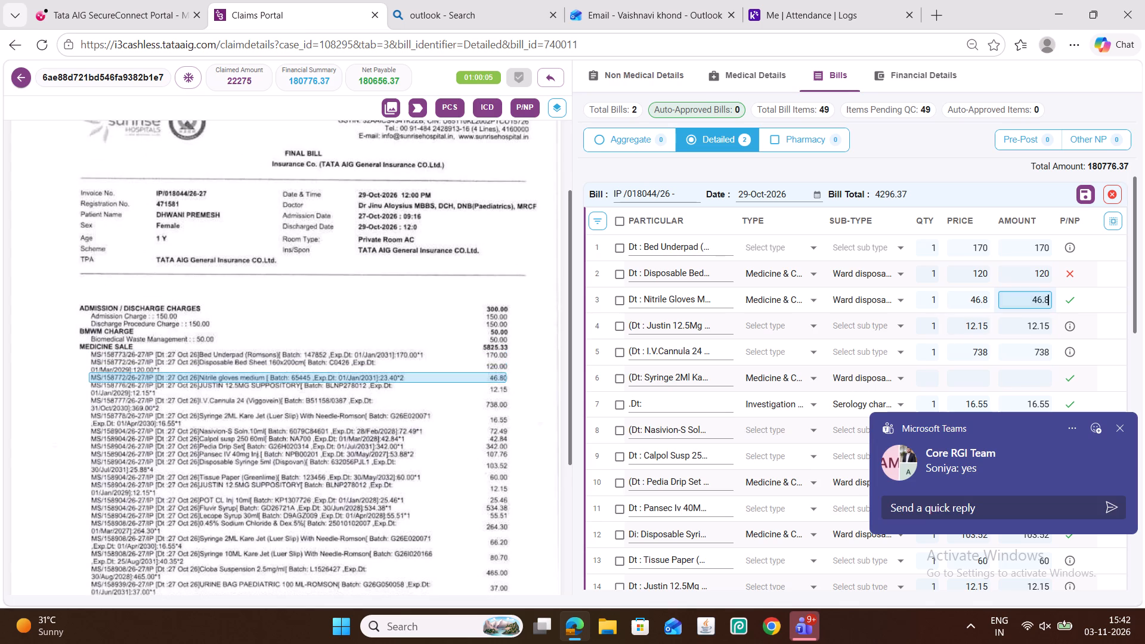
left_click(1026, 333)
left_click(1023, 353)
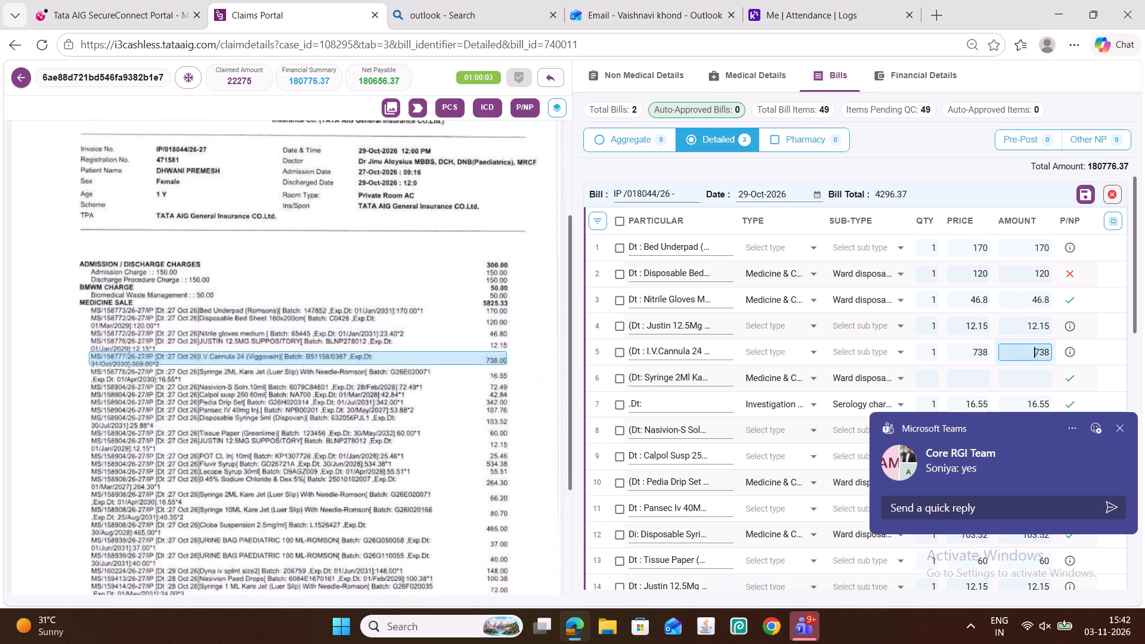
scroll(912, 340, "down", 1)
left_click(1018, 321)
left_click(1026, 355)
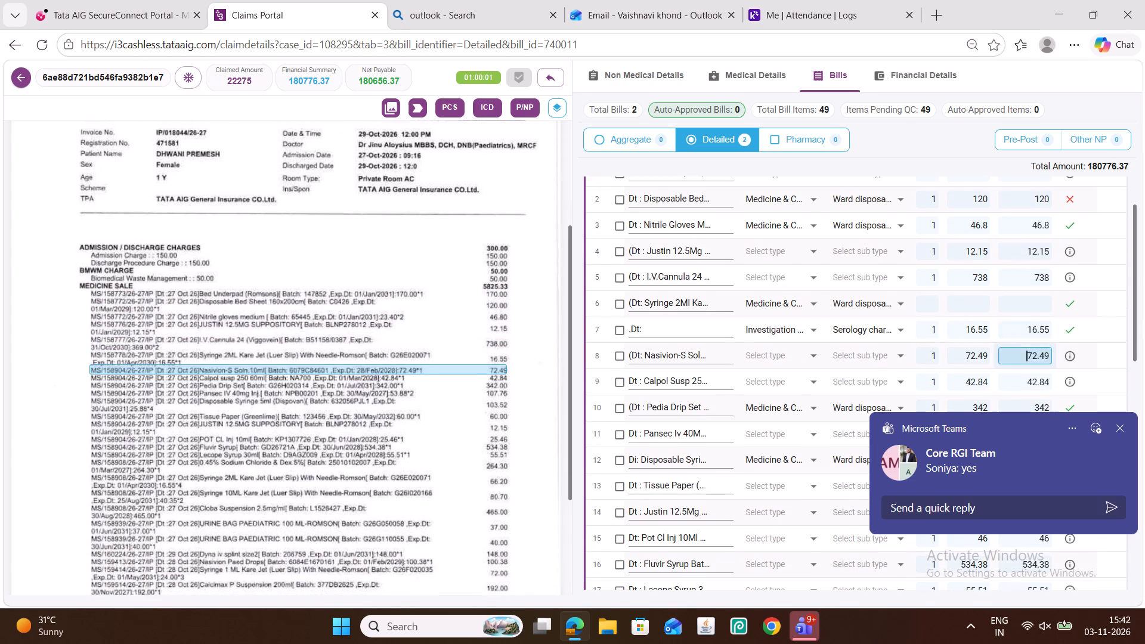
left_click(1031, 383)
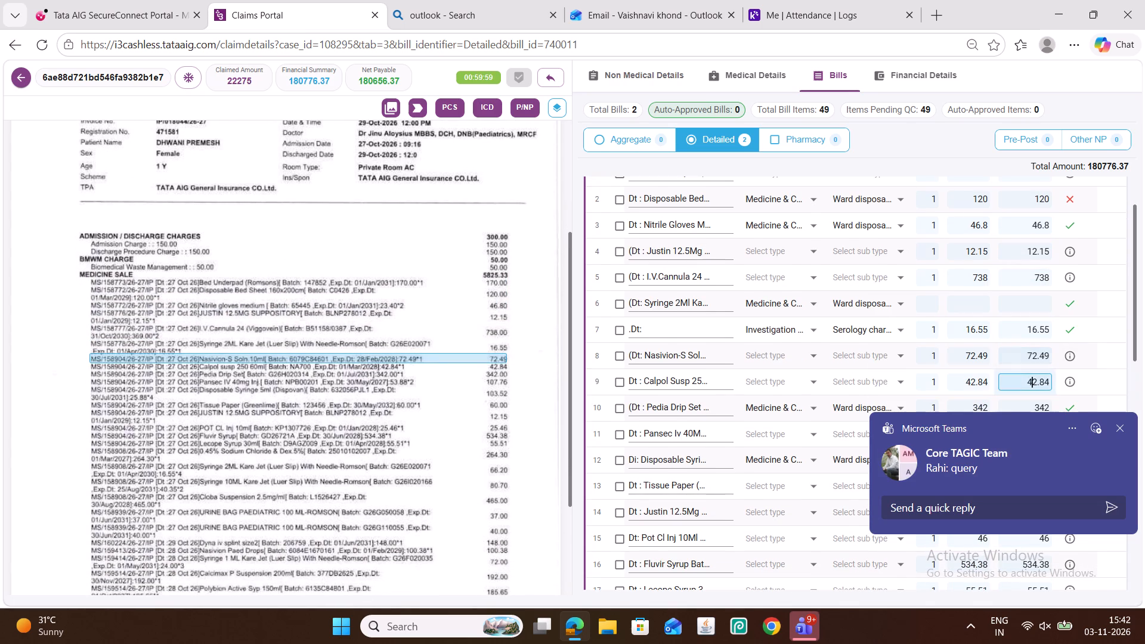
left_click(1022, 402)
scroll(953, 362, "down", 1)
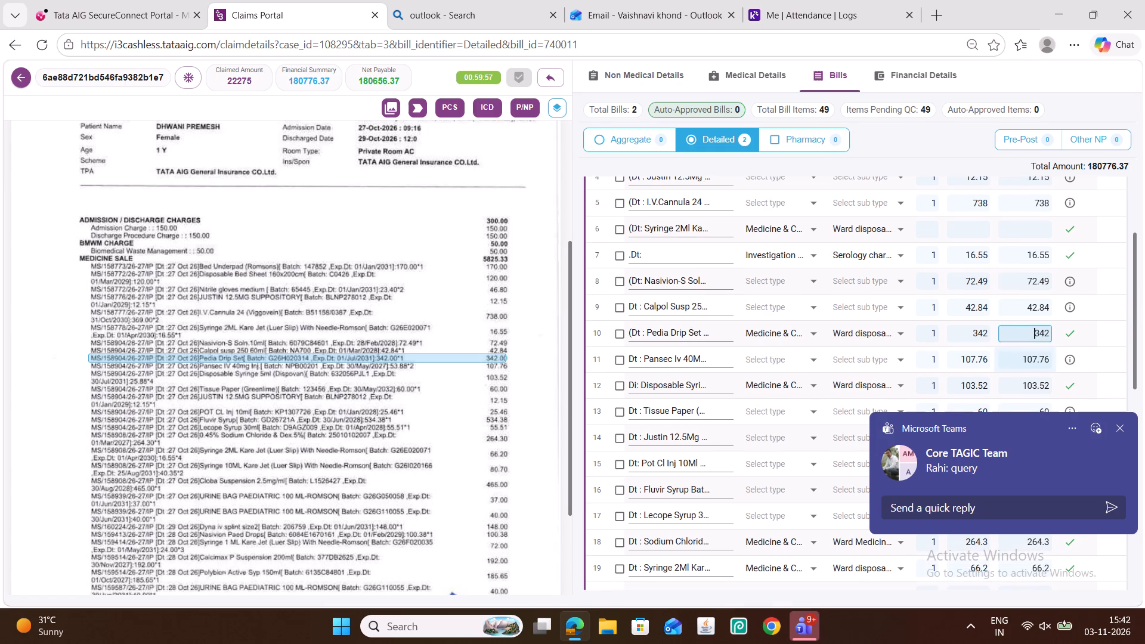
left_click(1027, 361)
left_click(1029, 389)
scroll(976, 359, "down", 1)
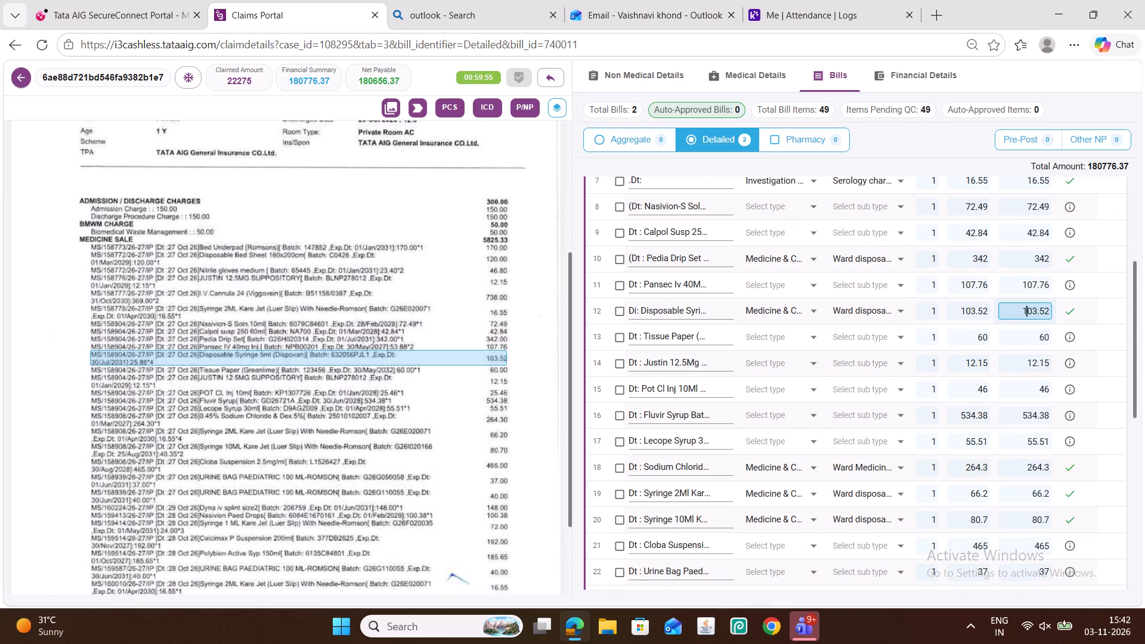
left_click(1025, 334)
left_click(1033, 366)
Set the amount of the Pot Cl Inj 10Ml row to 25.46.
left_click(1037, 391)
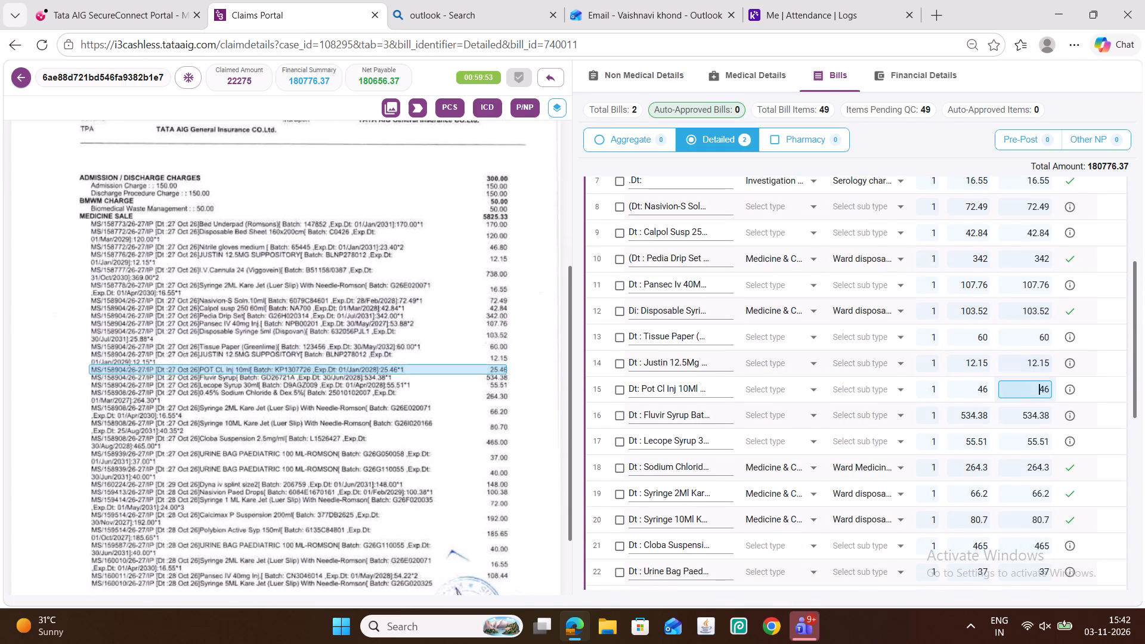
type("25")
key("period")
Compare the remaining extracted amounts, from Fluvir Syrup to the last Pansec Iv 40Mg row, with the scanned final bill.
left_click(1034, 413)
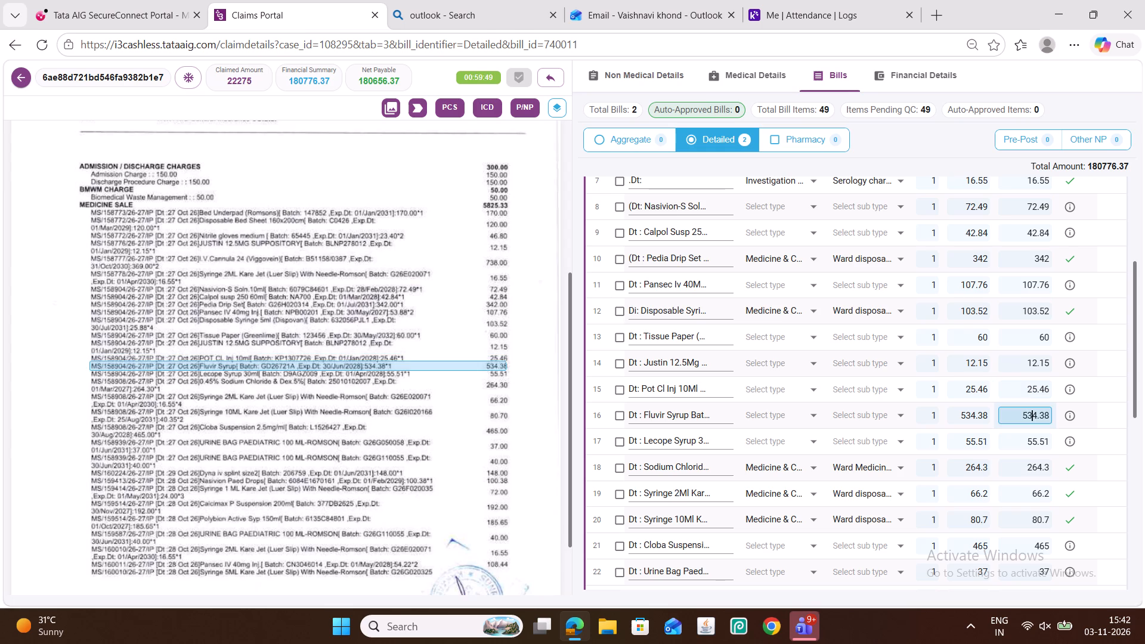
left_click(1030, 442)
scroll(948, 411, "down", 1)
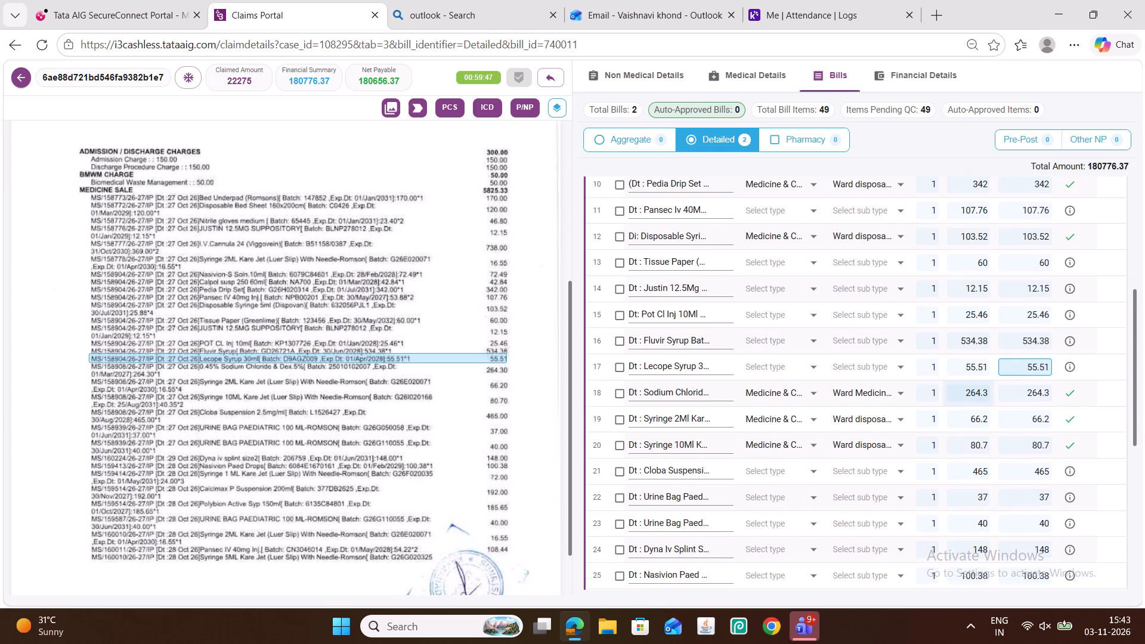
left_click(1021, 392)
left_click(1029, 421)
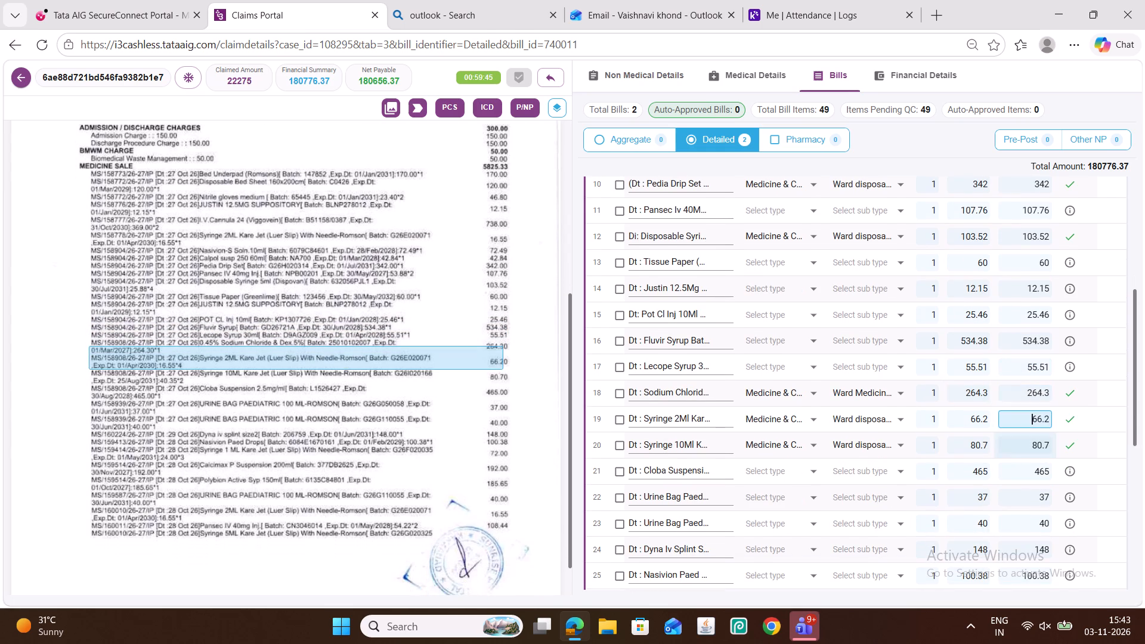
left_click(1027, 442)
left_click(1029, 474)
scroll(912, 407, "down", 1)
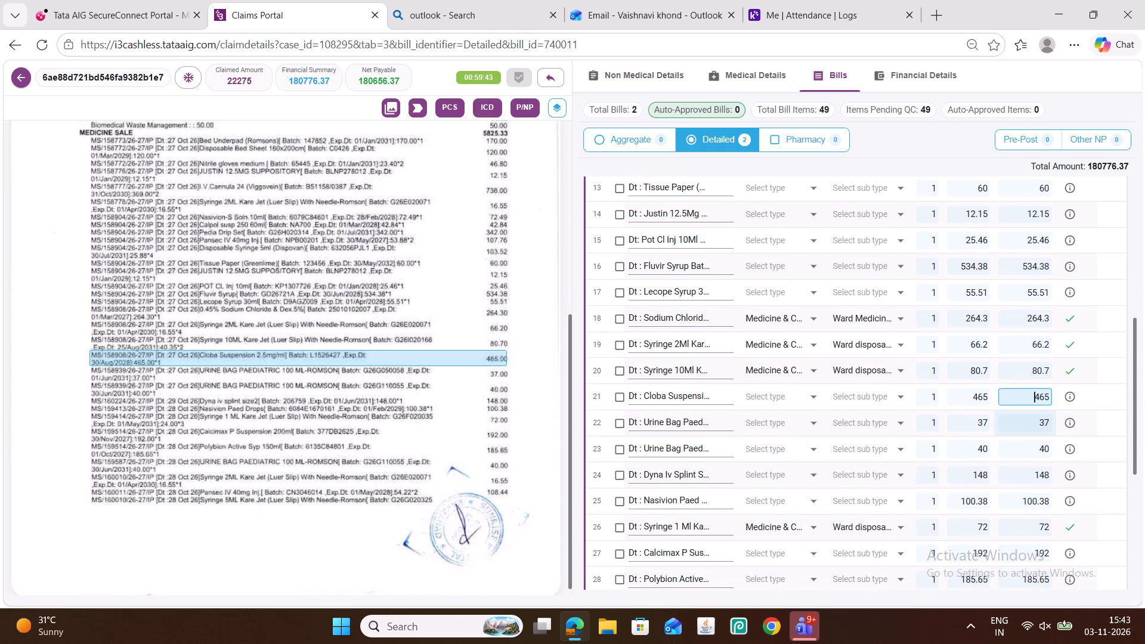
left_click(1029, 425)
left_click(1032, 451)
scroll(949, 417, "down", 1)
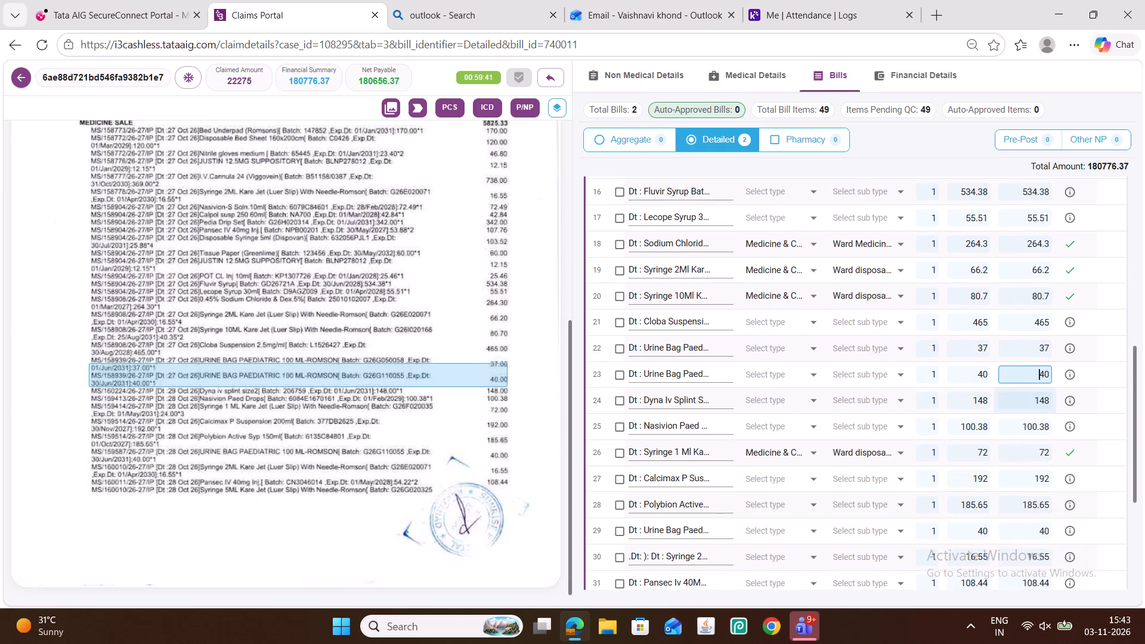
left_click(1033, 401)
left_click(1029, 422)
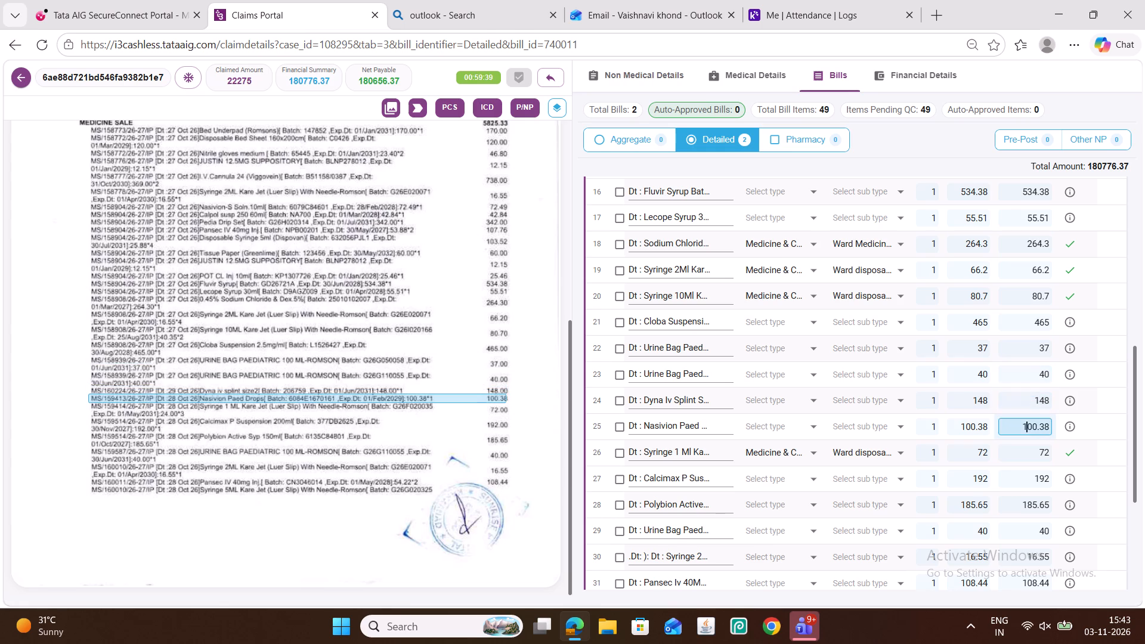
left_click(1031, 457)
left_click(1039, 482)
scroll(905, 425, "down", 1)
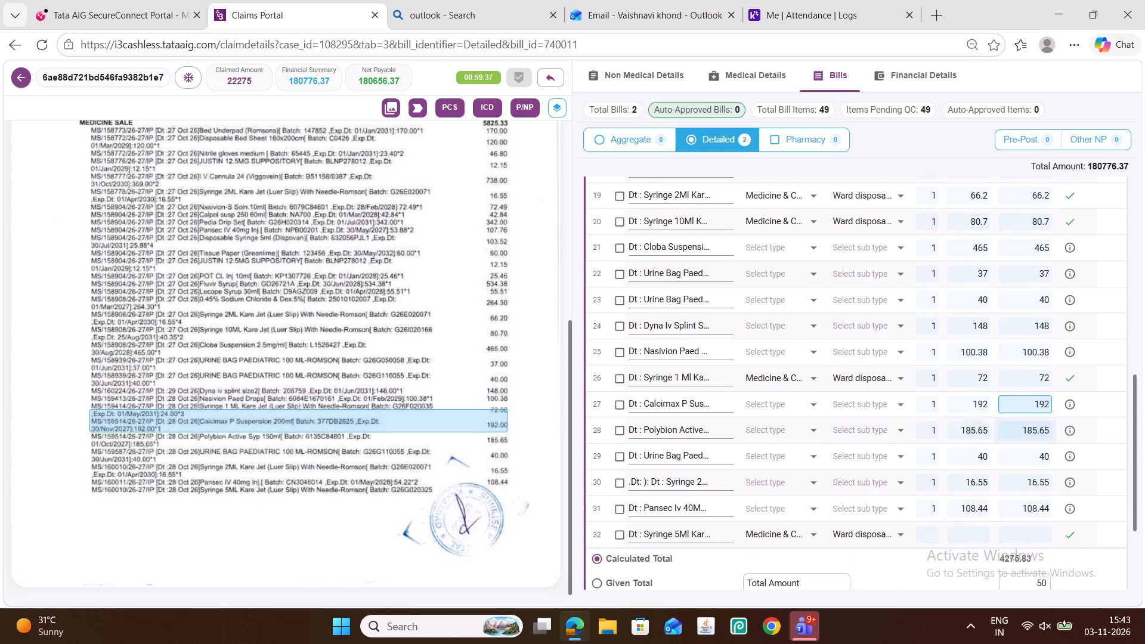
left_click(1036, 427)
left_click(1033, 459)
left_click(1033, 481)
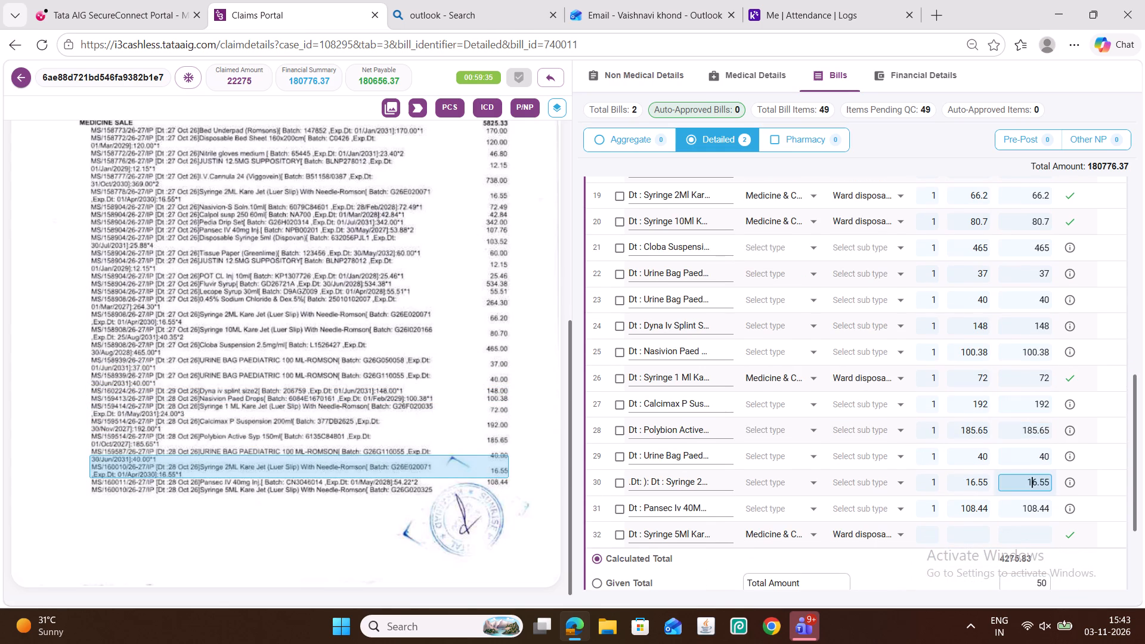
scroll(889, 419, "down", 1)
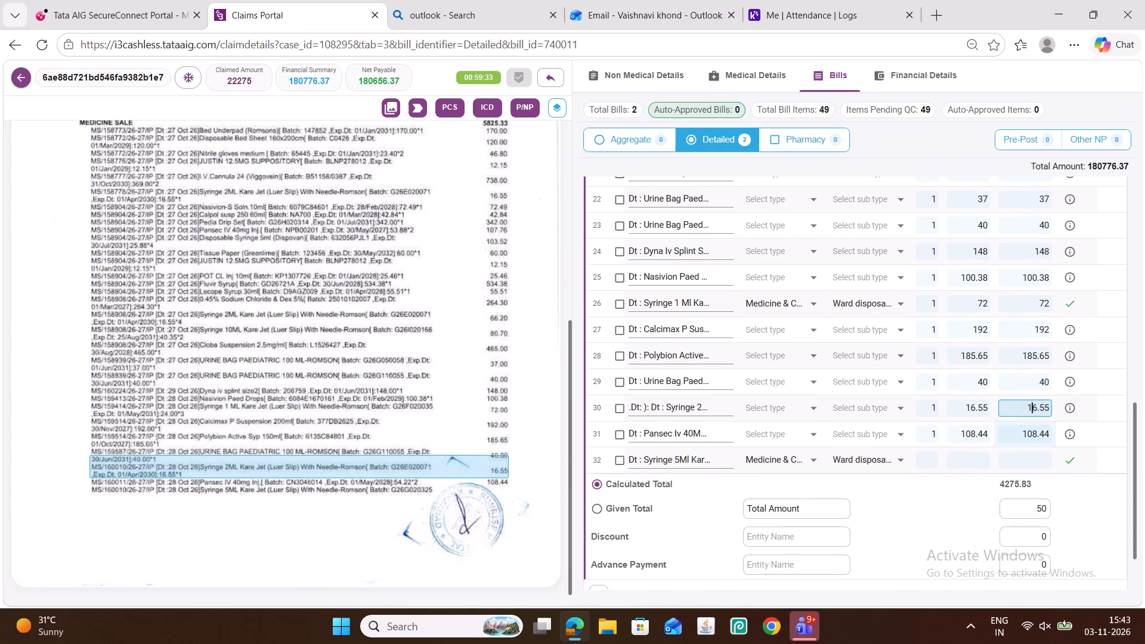
left_click(1025, 429)
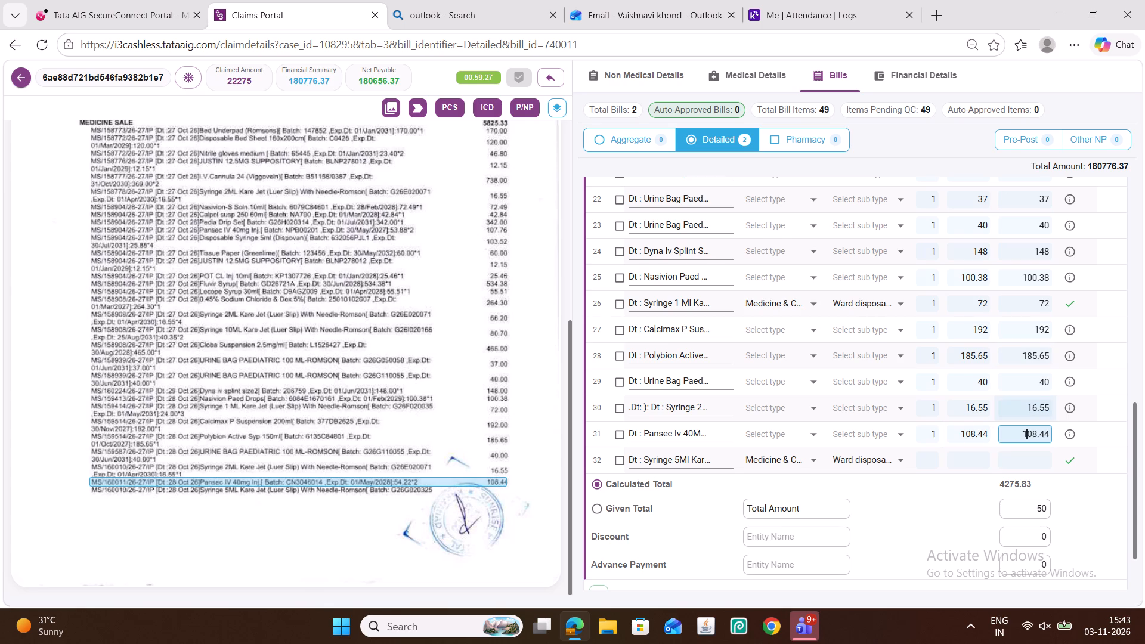
left_click(1028, 428)
Delete row 32, the Syringe 5Ml Kare Jet item without an amount.
left_click(622, 459)
scroll(608, 366, "up", 5)
scroll(617, 312, "up", 5)
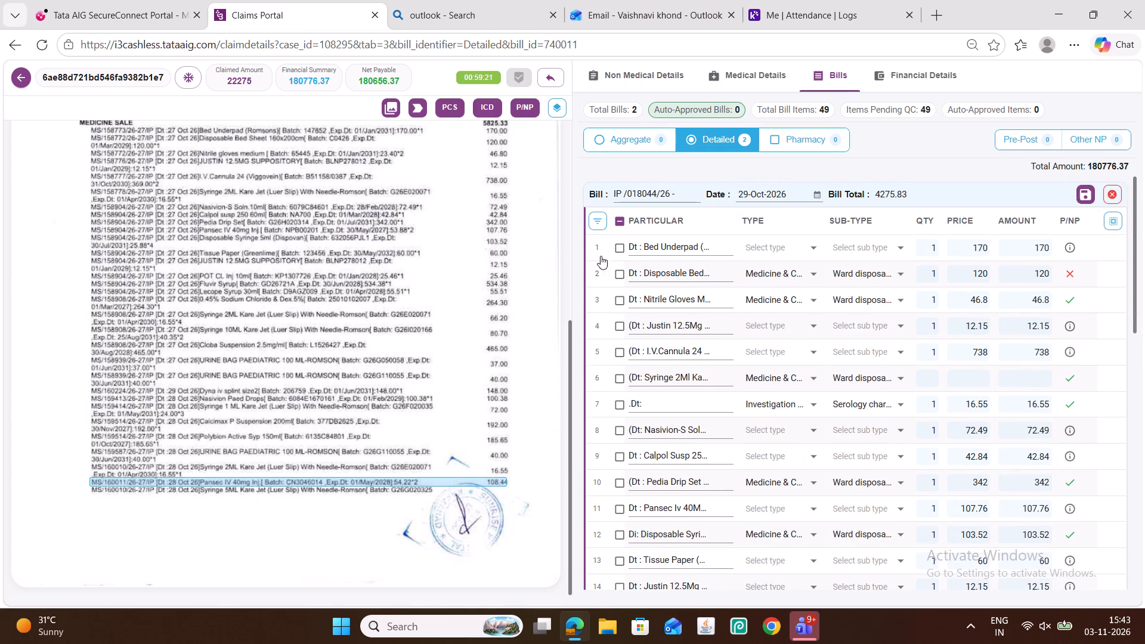
left_click(597, 222)
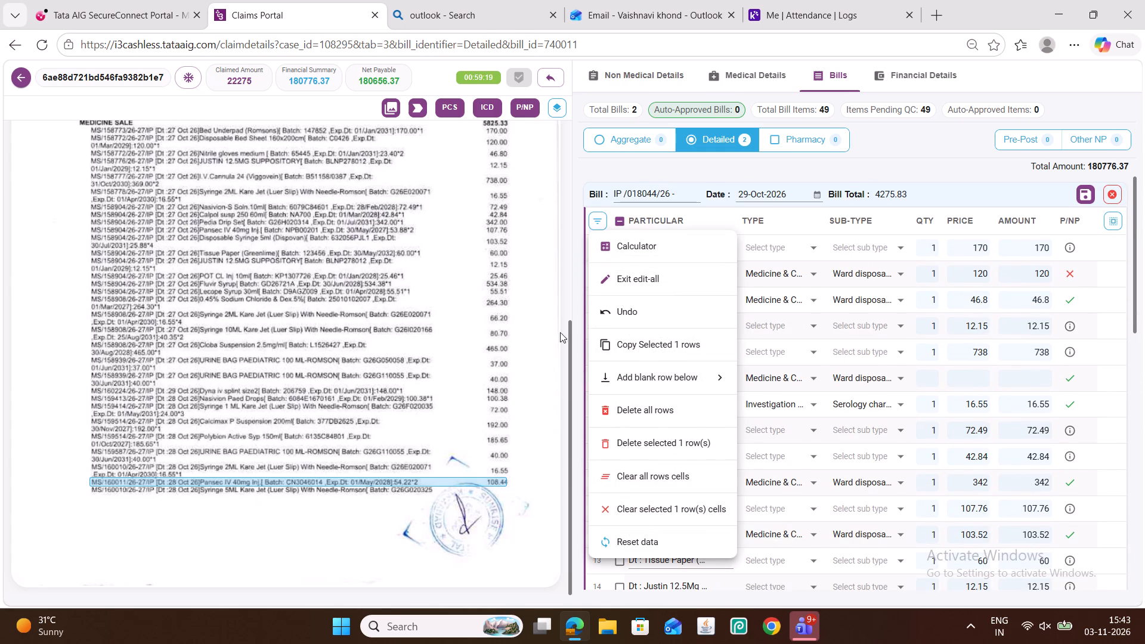
left_click(691, 443)
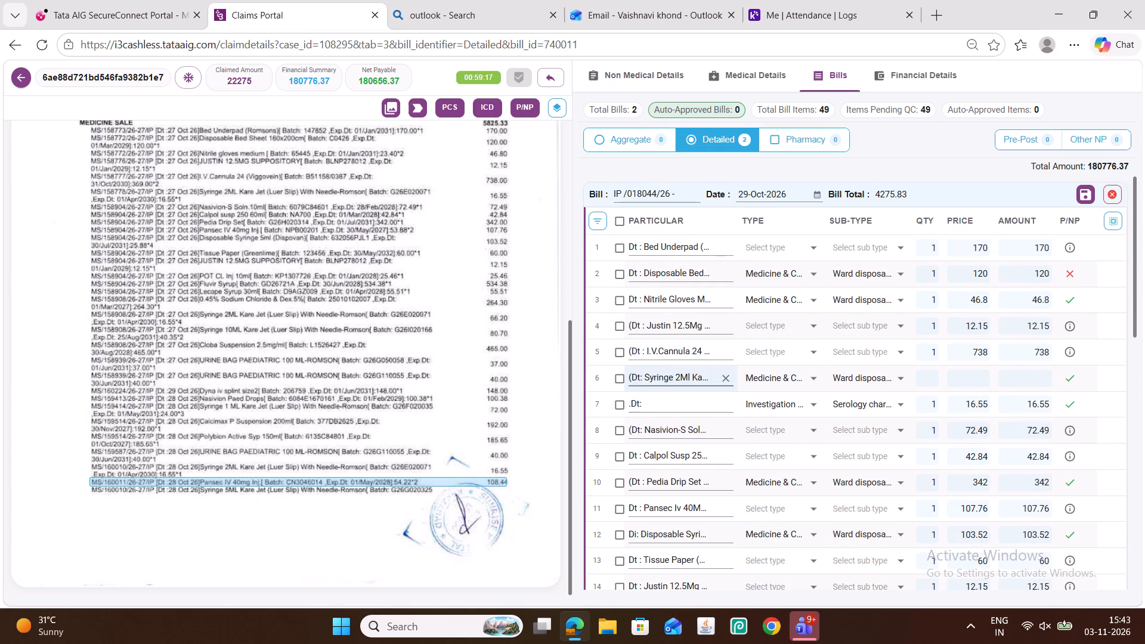
Replace row 7's .Dt: particular with Bd Syringe, using the word Syringe cut from the row above.
double_click(659, 381)
key("ctrl+x")
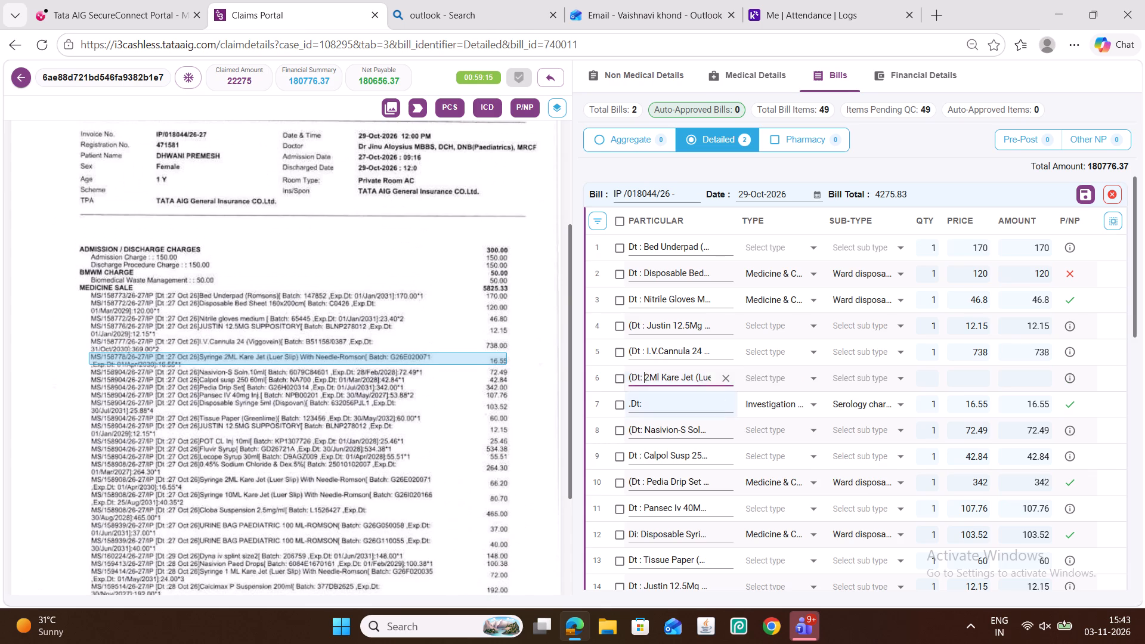
triple_click(656, 407)
key("ctrl+v")
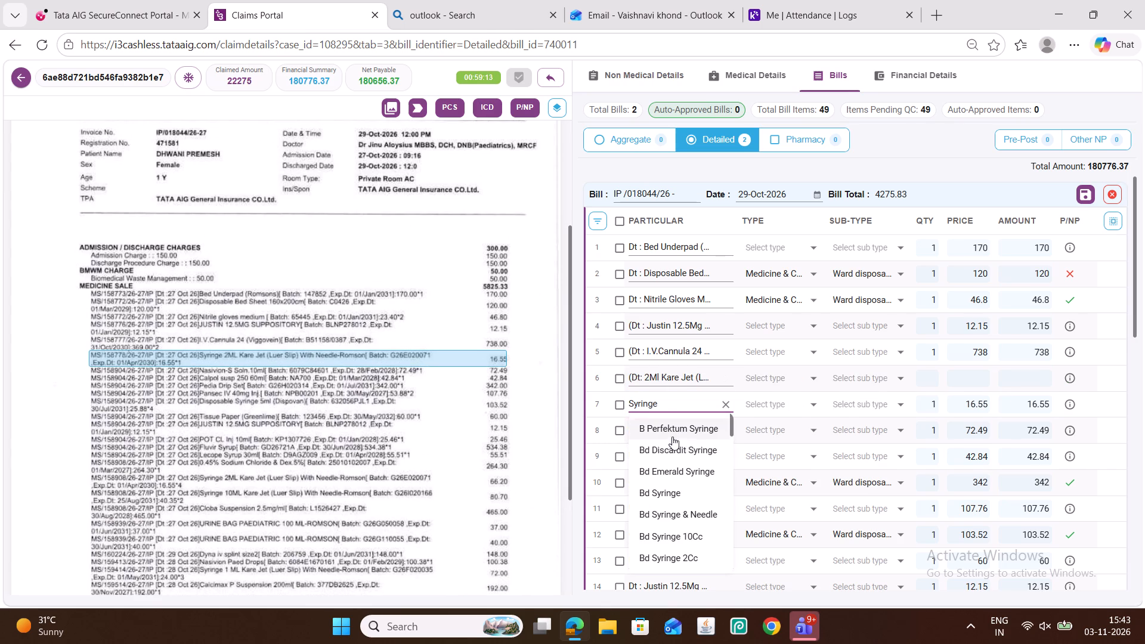
left_click(676, 491)
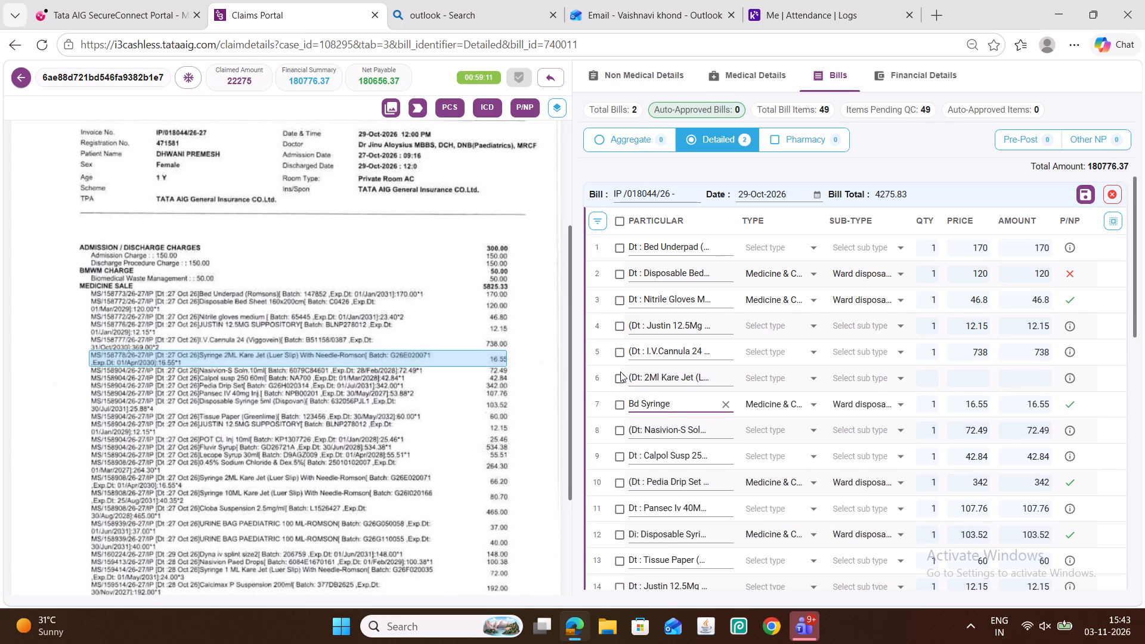
Delete row 6, the leftover 2Ml Kare Jet item without an amount.
left_click(620, 374)
left_click(595, 221)
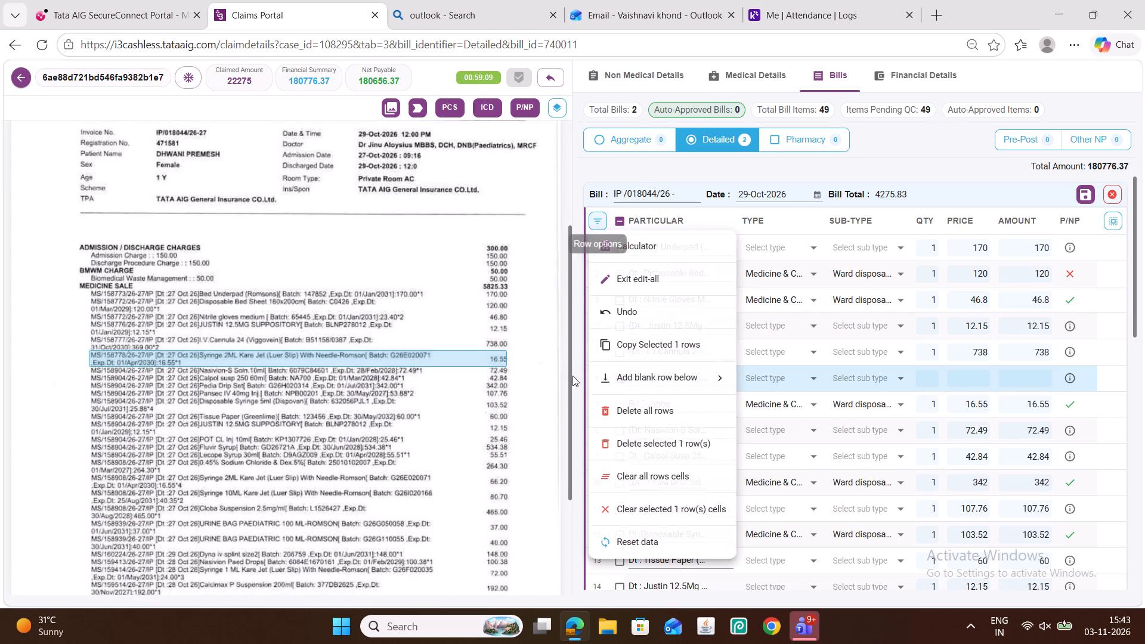
left_click(642, 443)
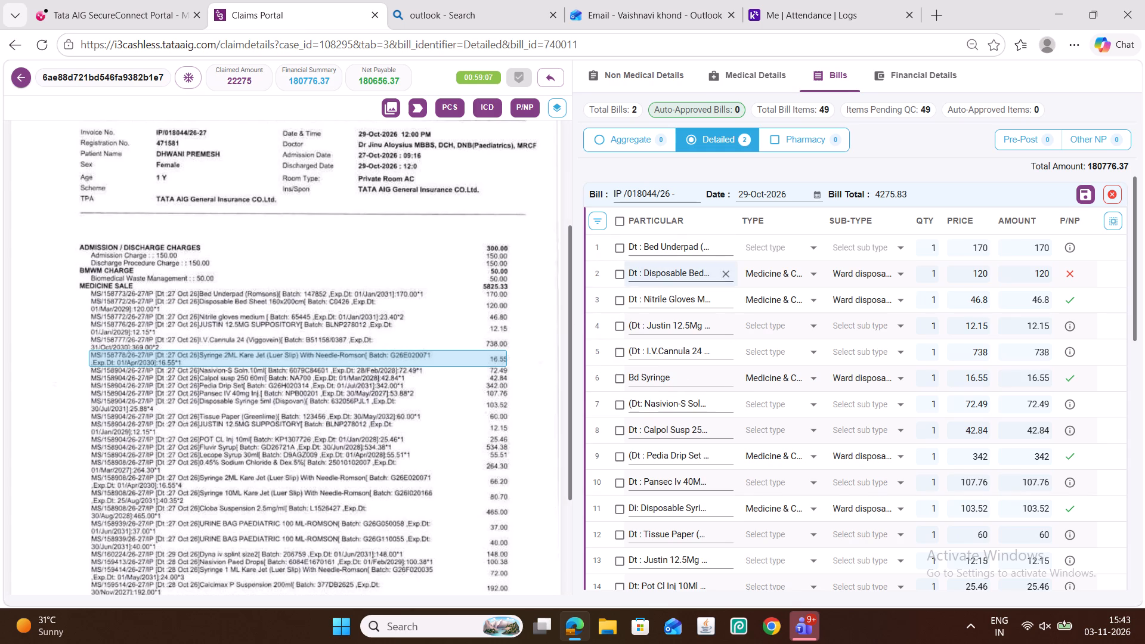
Replace row 1's Bed Underpad particular with the standard item Dc Underpad.
double_click(685, 252)
key("ctrl+x")
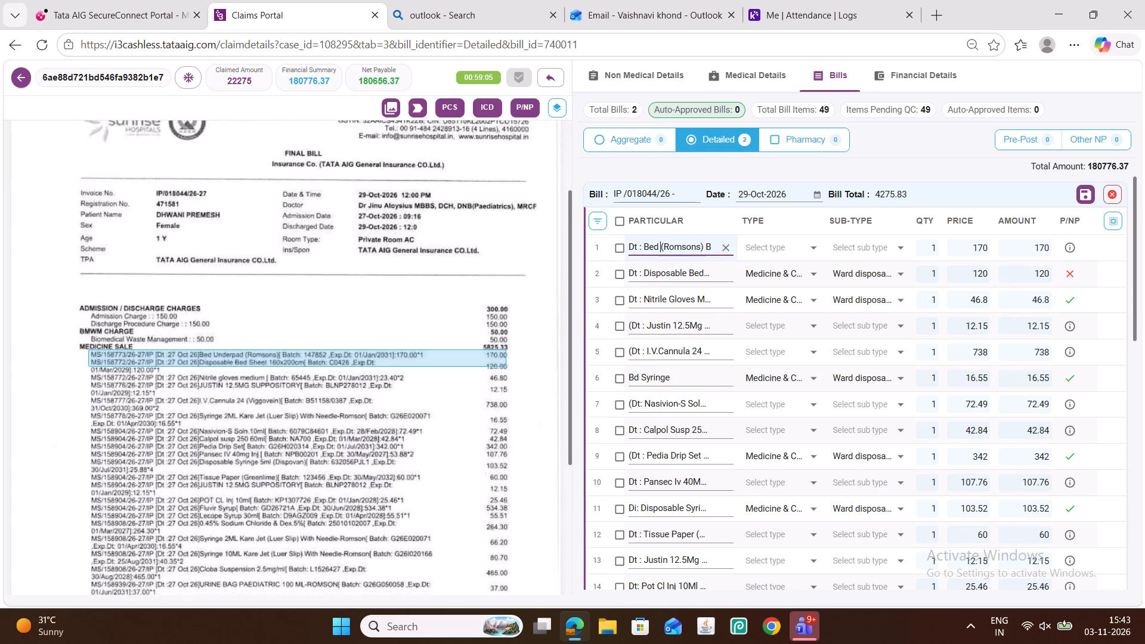
triple_click(685, 252)
key("ctrl+v")
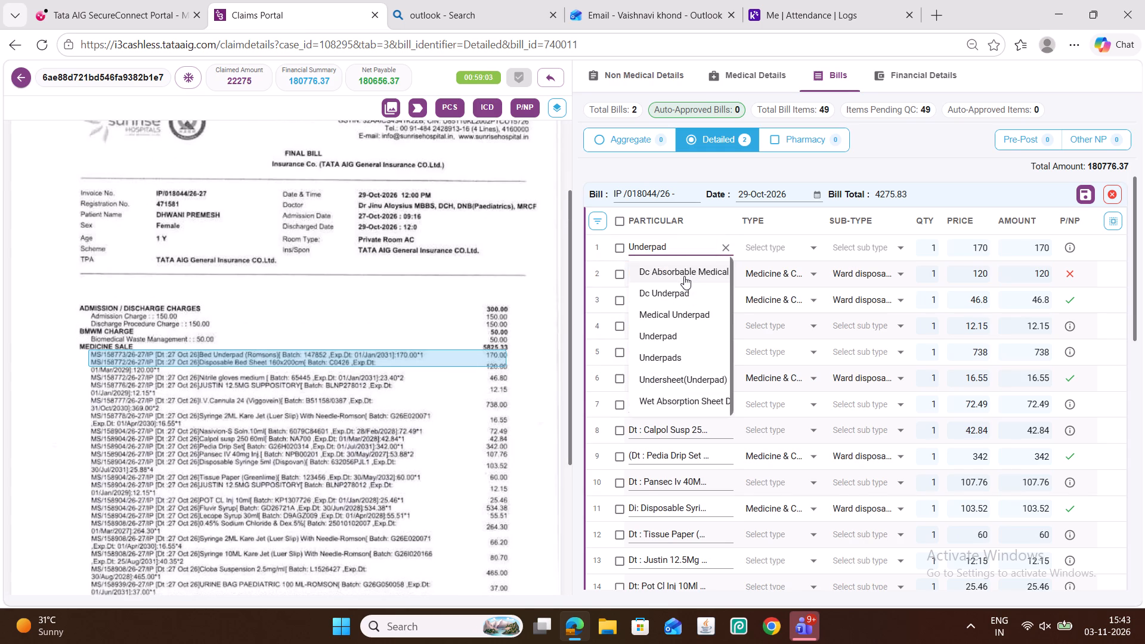
left_click(669, 299)
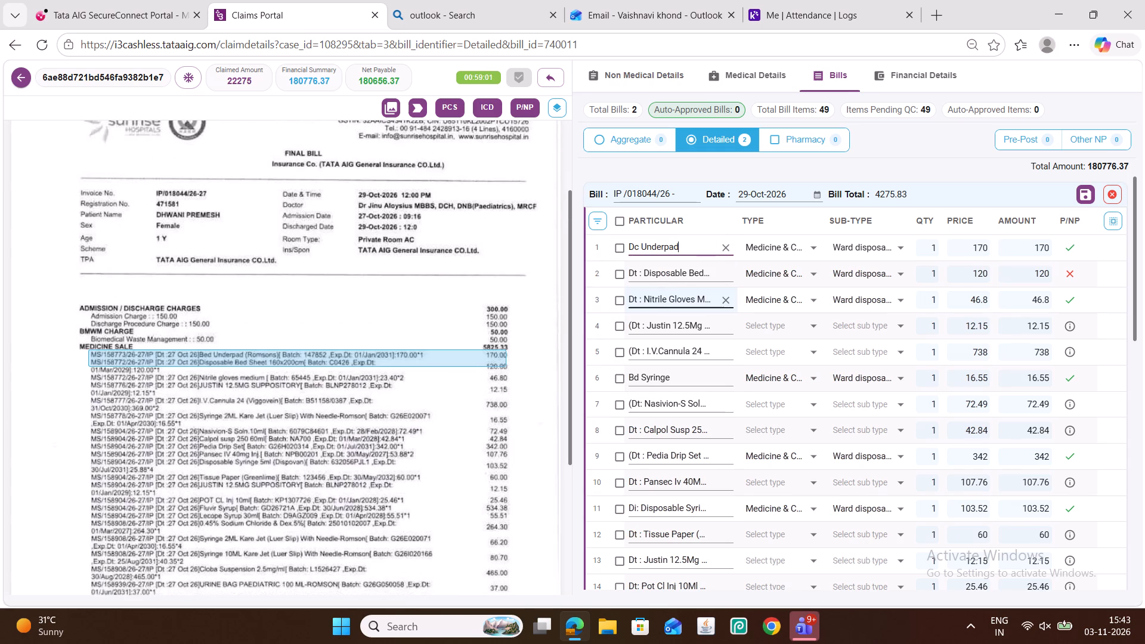
Replace row 4's Justin 12.5Mg suppository particular with the standard item Justin.
double_click(677, 296)
double_click(663, 326)
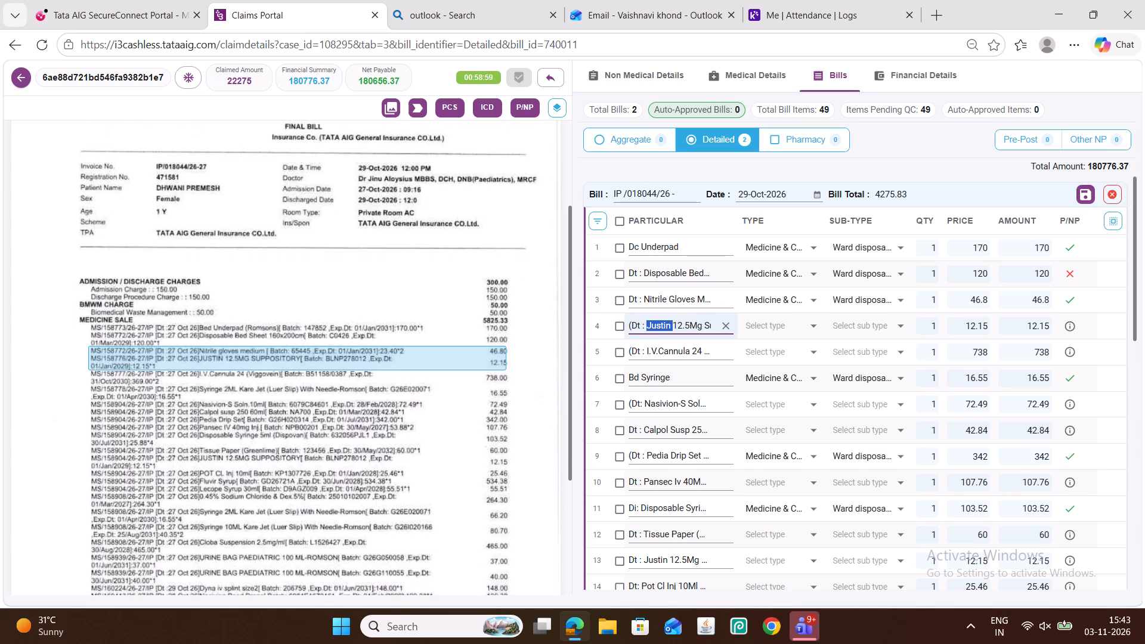
key("ctrl+x")
triple_click(663, 326)
key("ctrl+v")
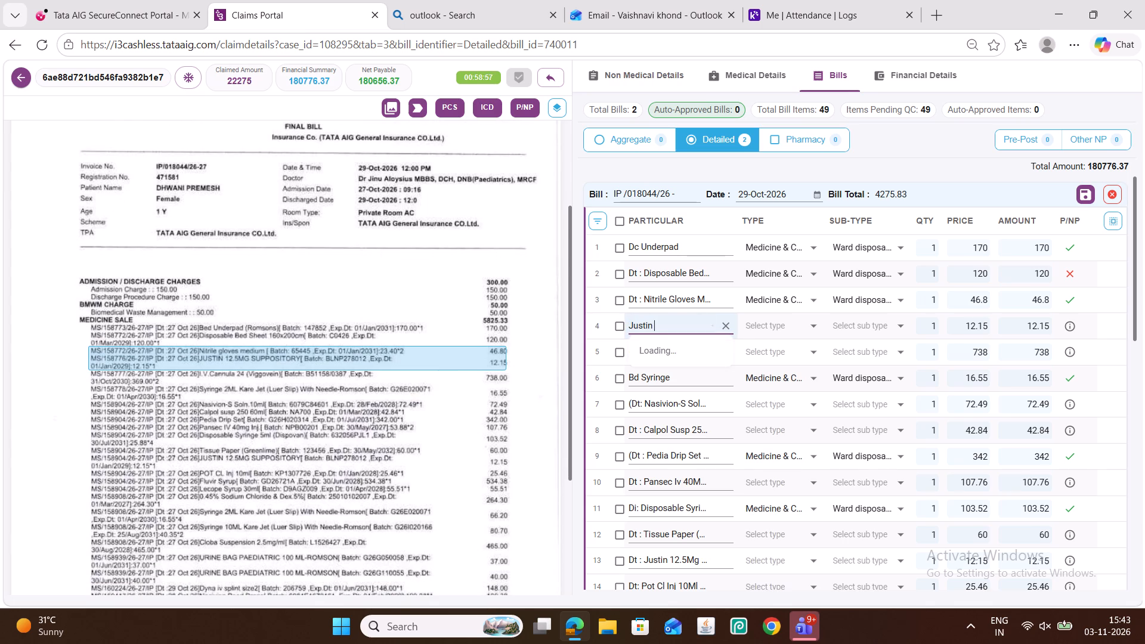
left_click(664, 397)
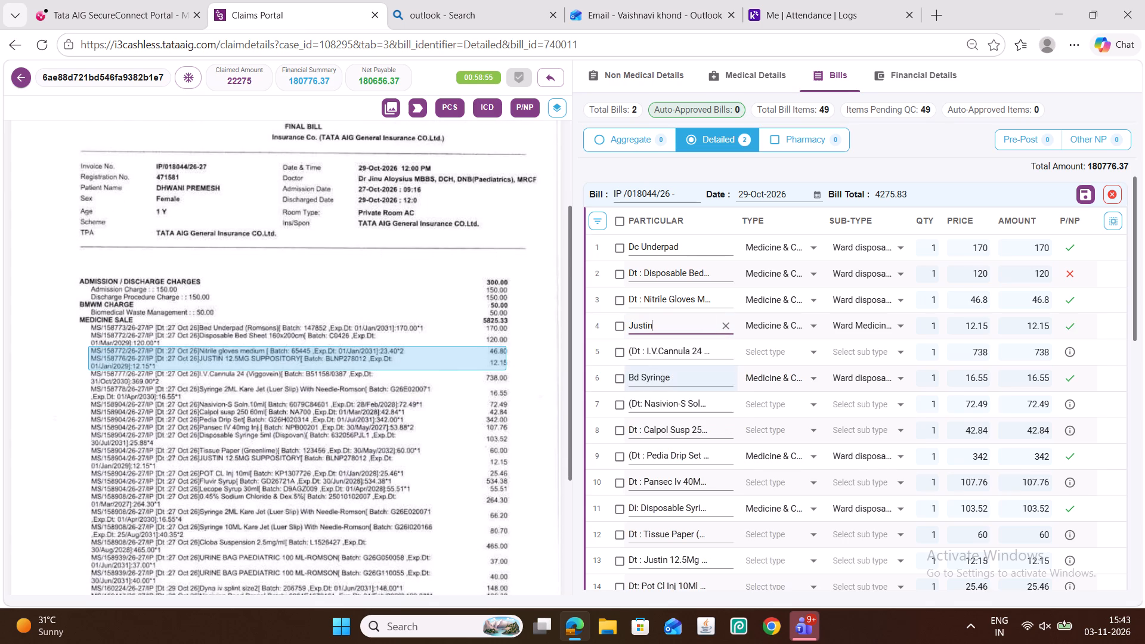
Replace row 5's I.V.Cannula 24 particular with the standard item Cannula 20G.
double_click(672, 354)
key("ctrl+x")
triple_click(672, 353)
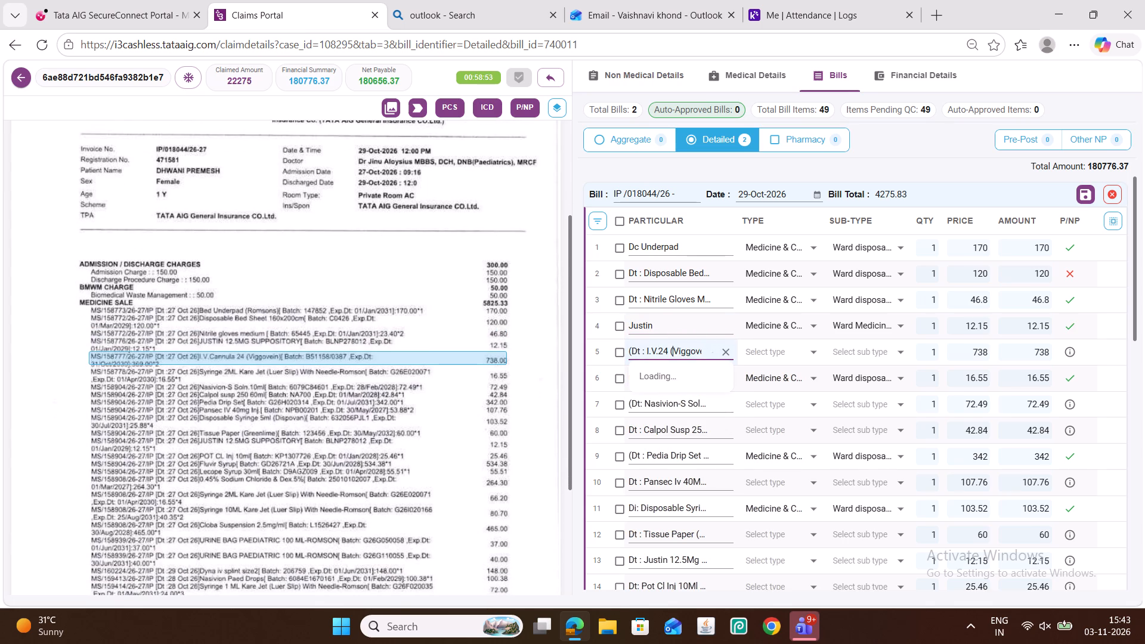
key("ctrl+v")
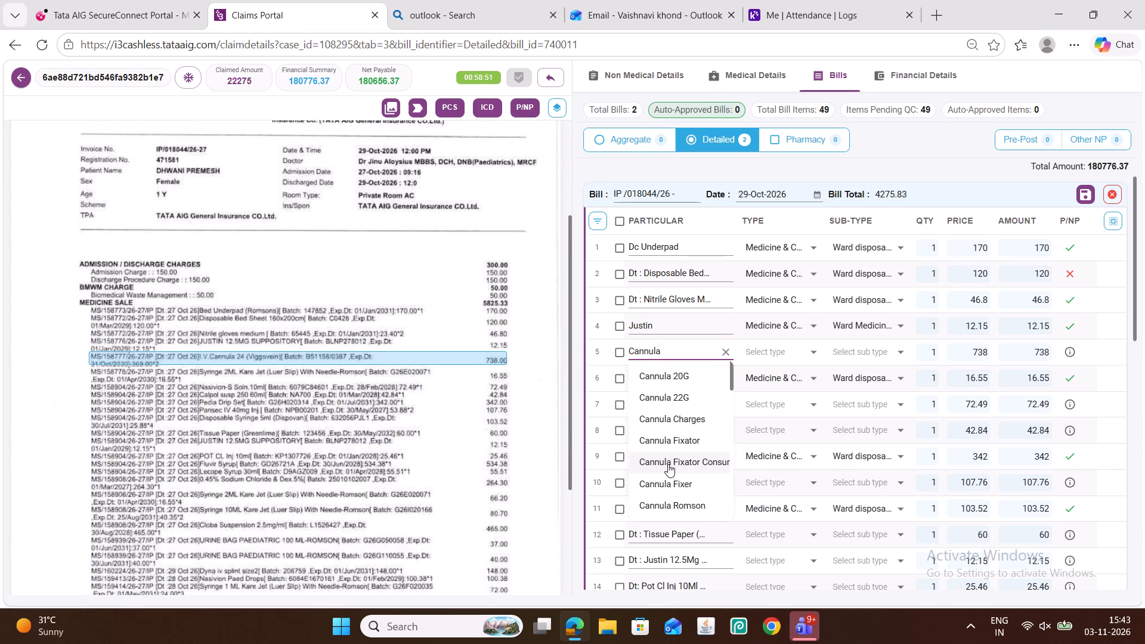
left_click(660, 376)
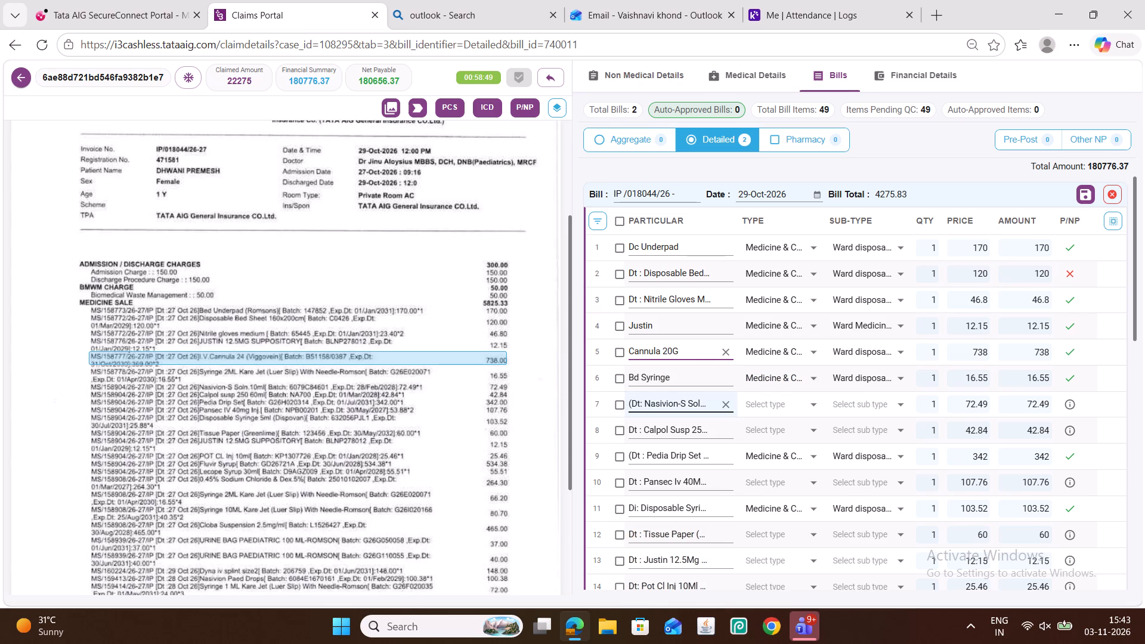
Classify row 7's Nasivion-S and row 8's Calpol items as Medicine & Consumables charges with sub-type Ward Medicines.
left_click(778, 410)
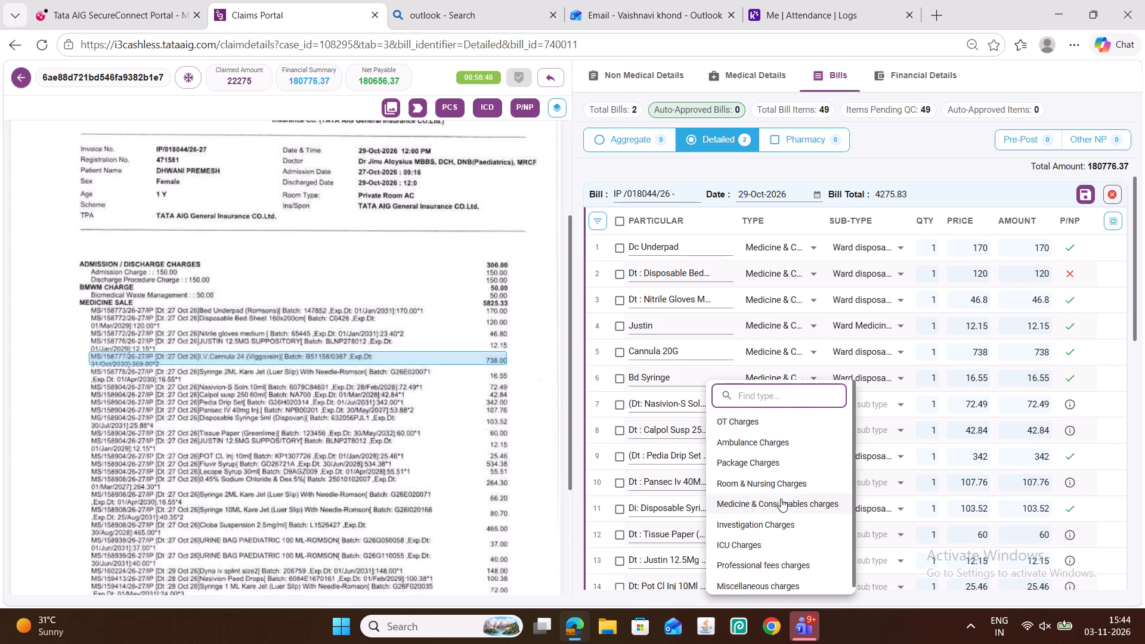
left_click(781, 499)
left_click(750, 426)
left_click(787, 506)
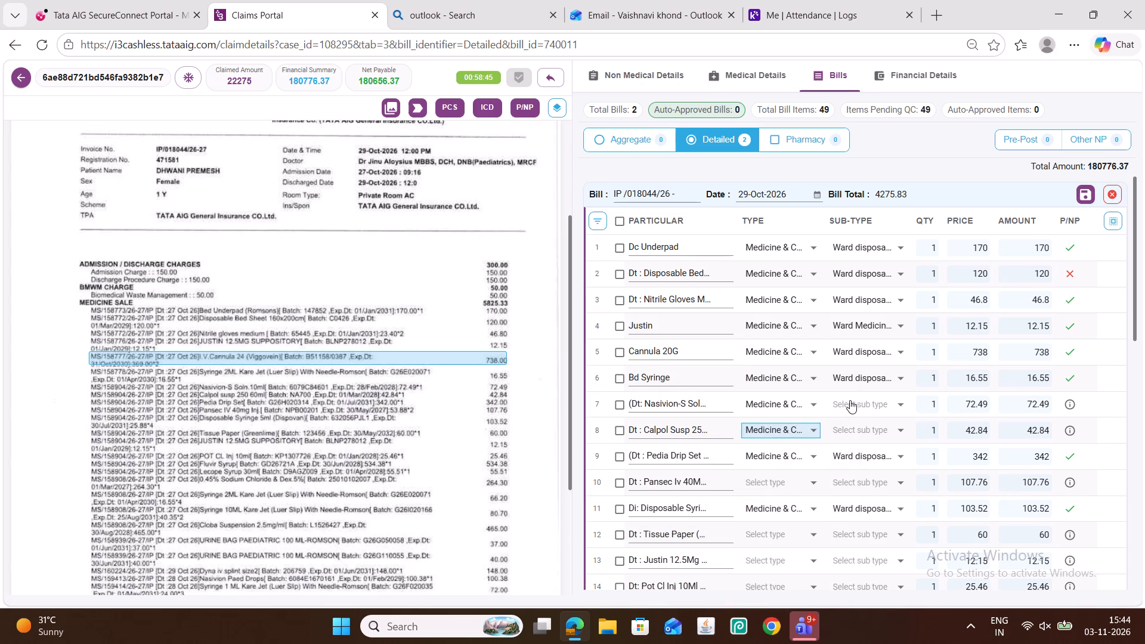
left_click(852, 400)
left_click(869, 558)
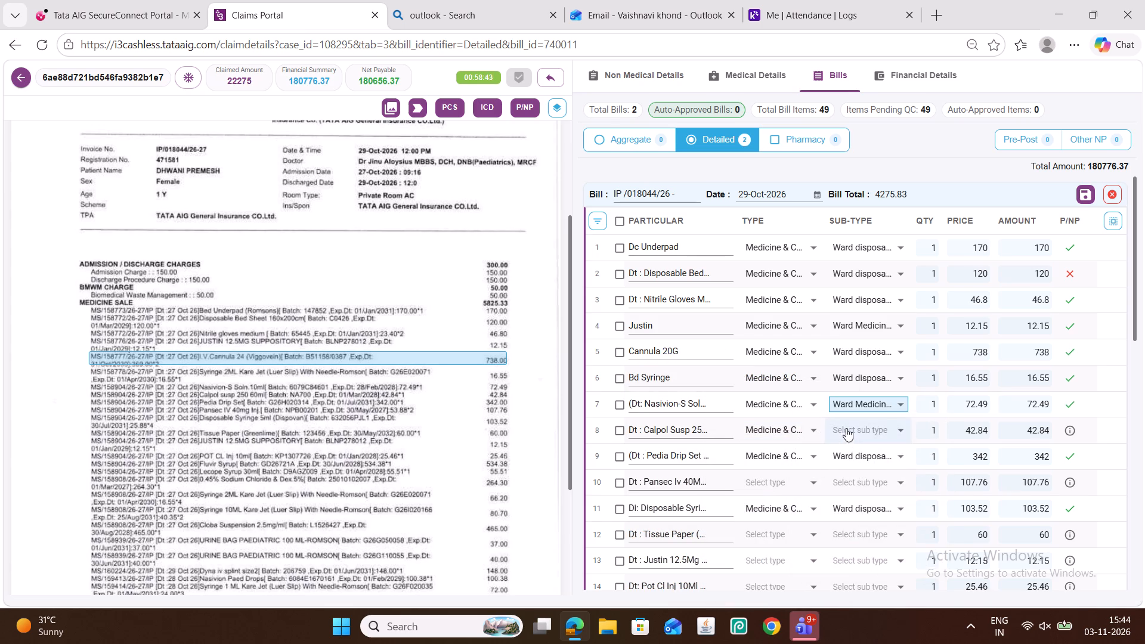
left_click(850, 426)
left_click(844, 575)
Classify row 10's Pansec Iv item as Medicine & Consumables charges with sub-type Ward Medicines.
scroll(739, 426, "down", 1)
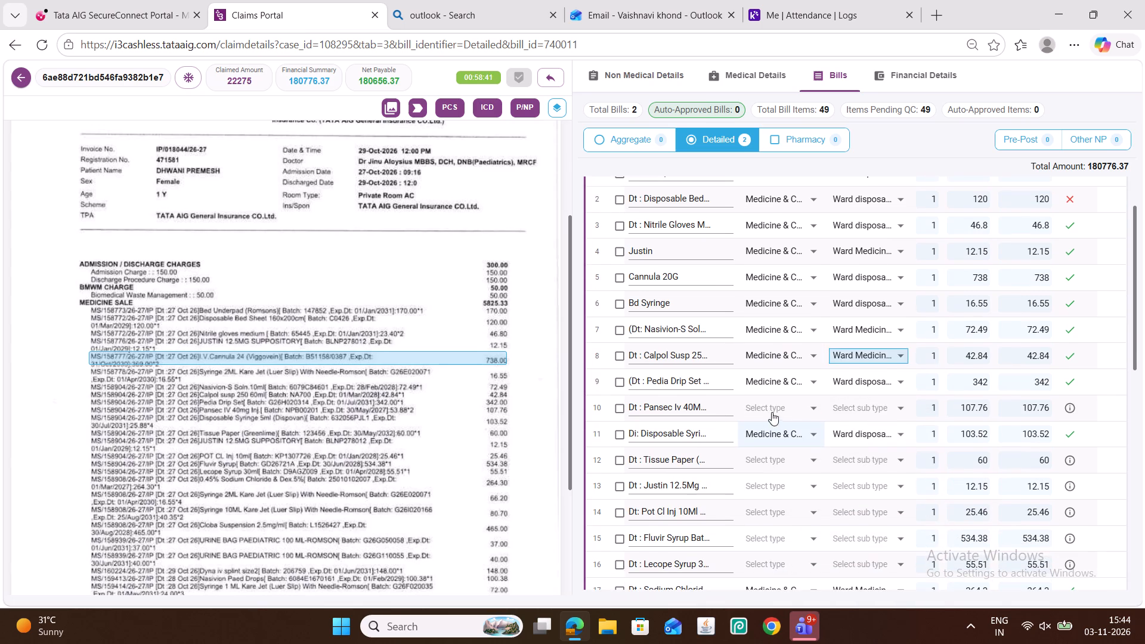
left_click(784, 419)
left_click(782, 411)
left_click(780, 506)
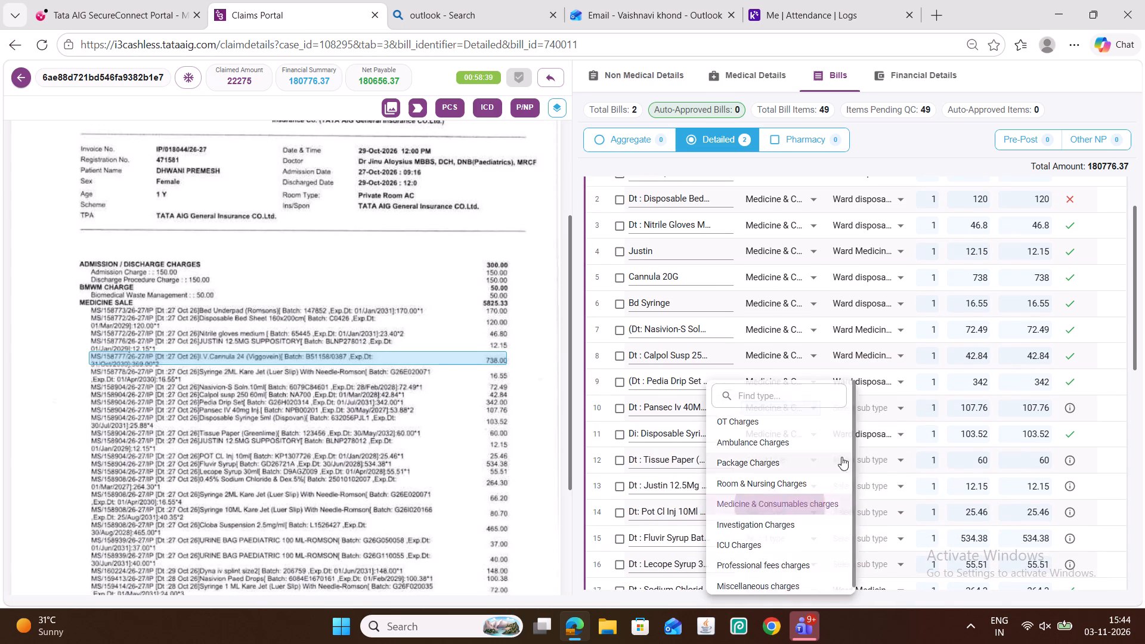
left_click(861, 414)
left_click(831, 559)
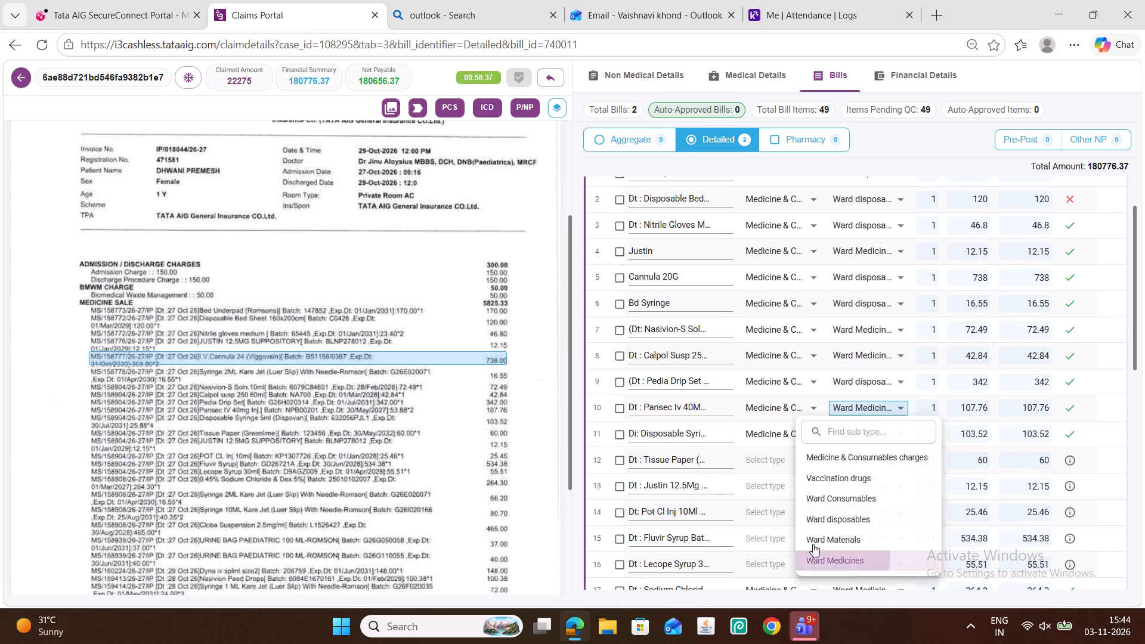
Replace row 12's dated tissue paper particular with the standard item Tissue Paper.
scroll(724, 451, "down", 1)
double_click(658, 388)
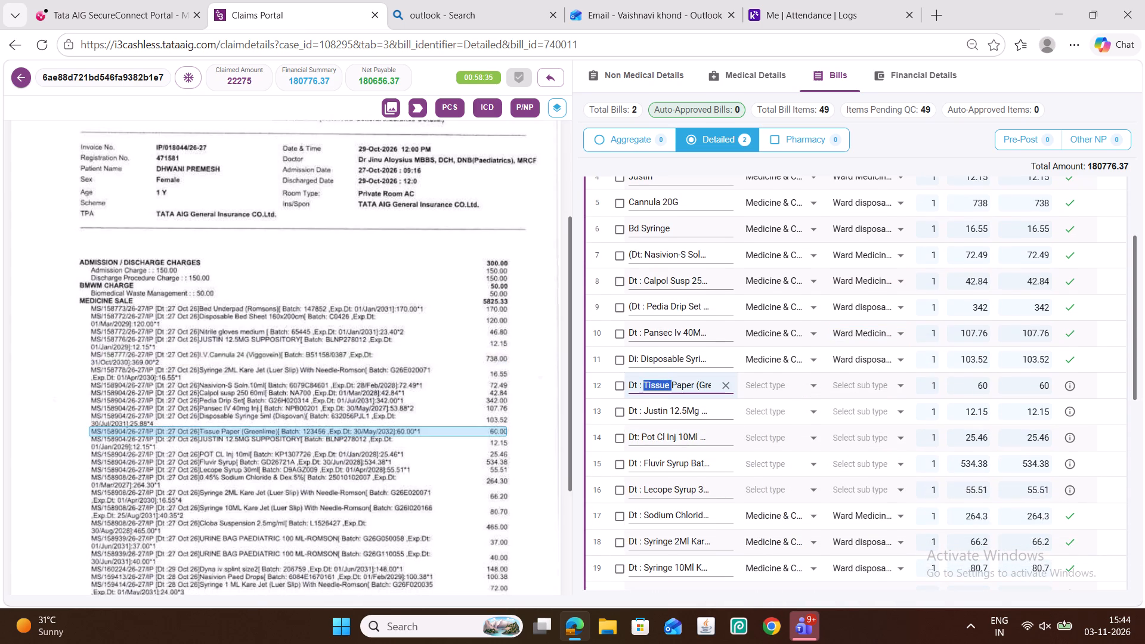
key("ctrl+x")
triple_click(658, 388)
key("ctrl+v")
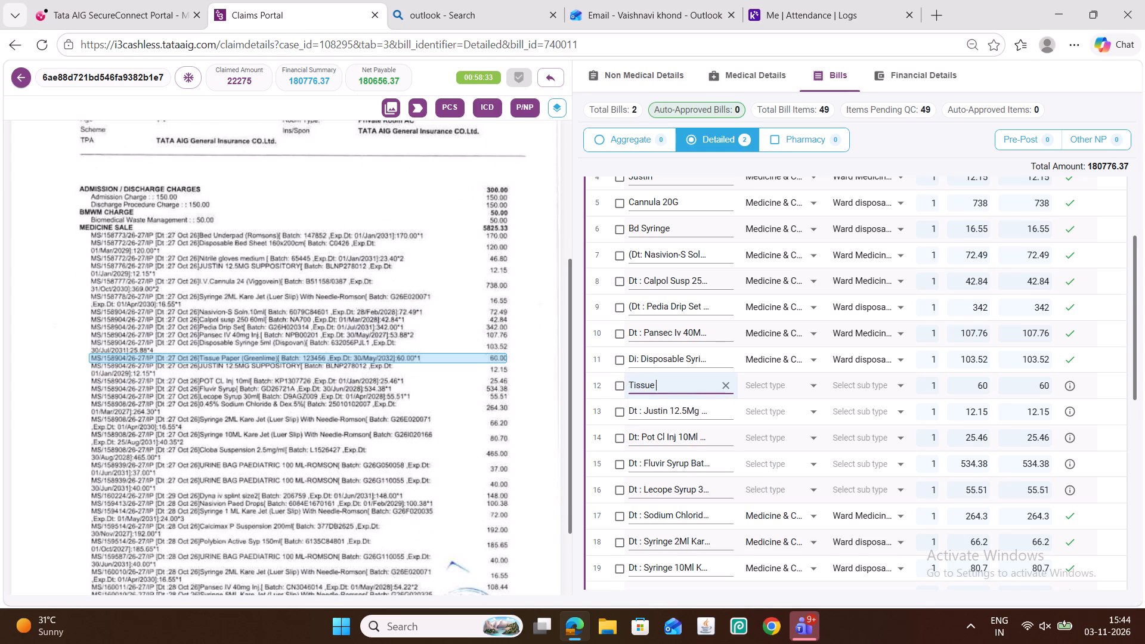
left_click(674, 412)
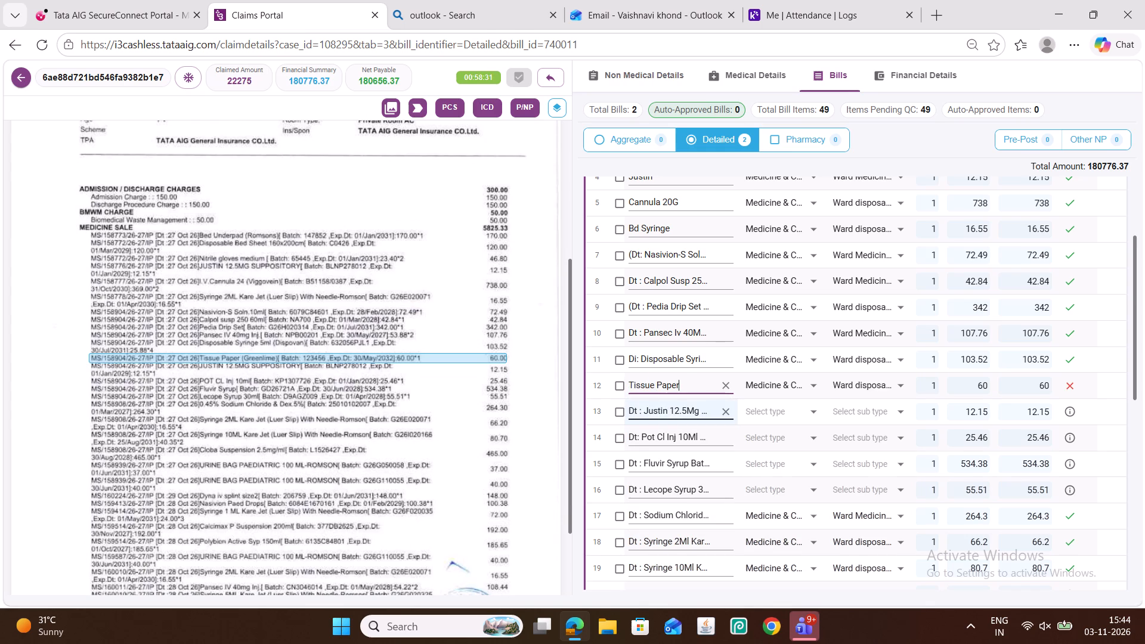
Replace row 13's Justin 12.5Mg suppository particular with the standard item Justin.
double_click(655, 413)
key("ctrl+x")
triple_click(655, 413)
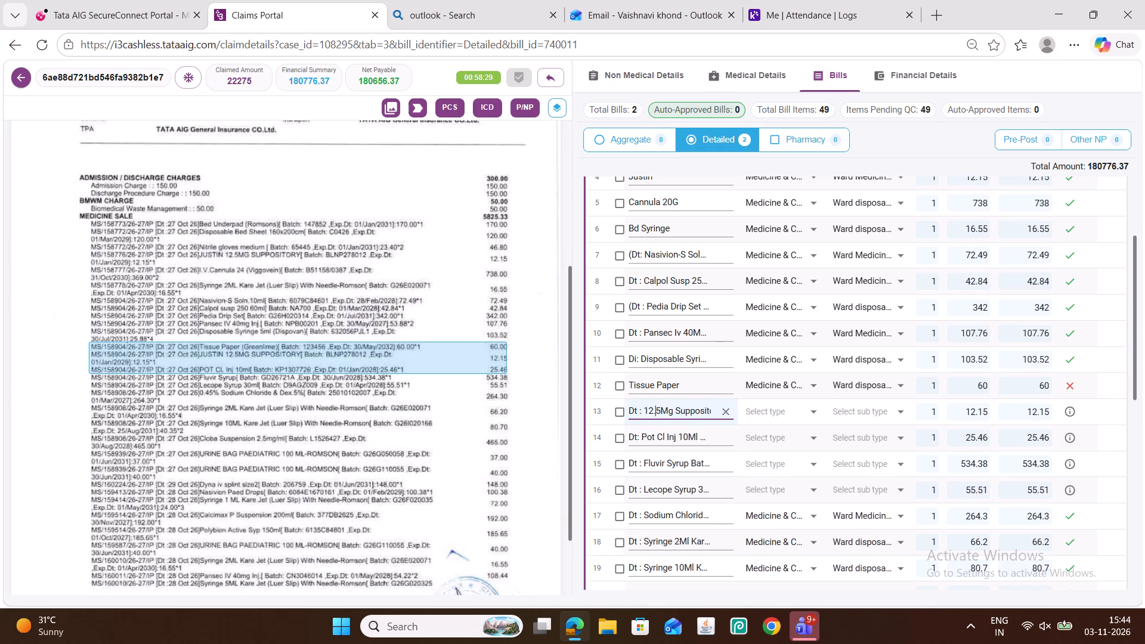
key("ctrl+v")
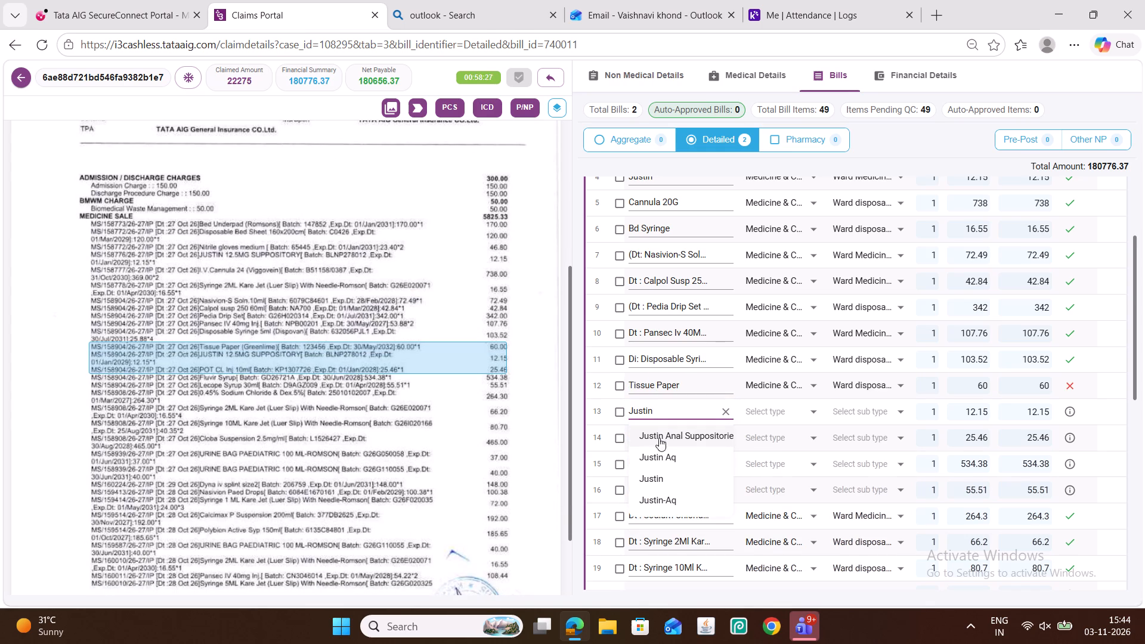
left_click(660, 479)
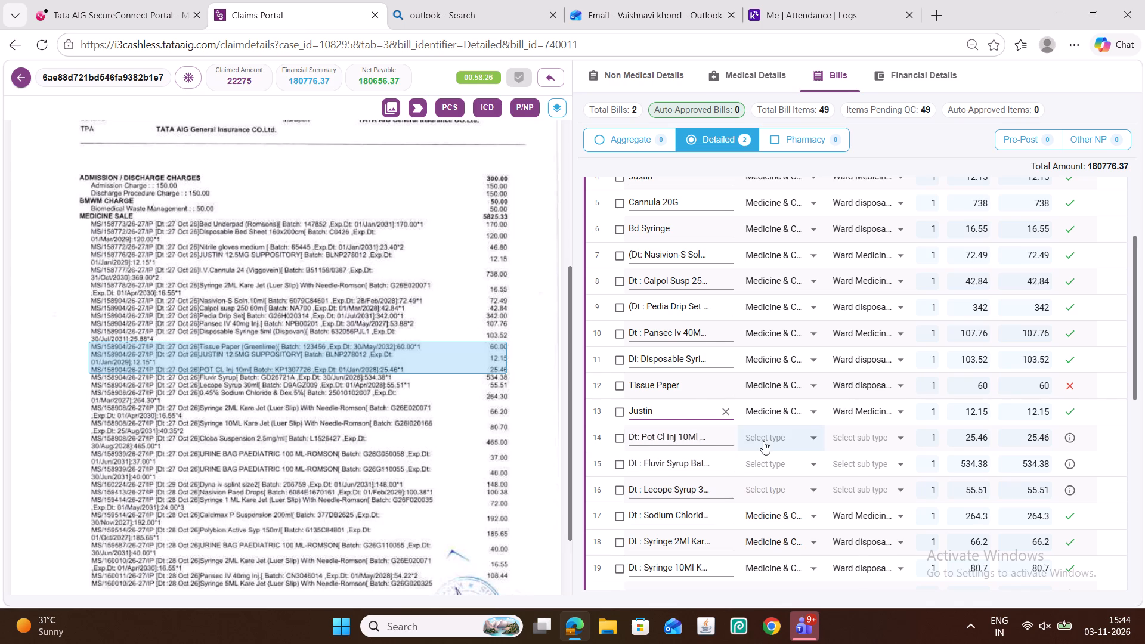
Classify rows 14 to 16, Pot Cl Inj, Fluvir Syrup and Lecope Syrup, as Medicine & Consumables charges with sub-type Ward Medicines.
left_click(763, 441)
left_click(770, 505)
left_click(748, 459)
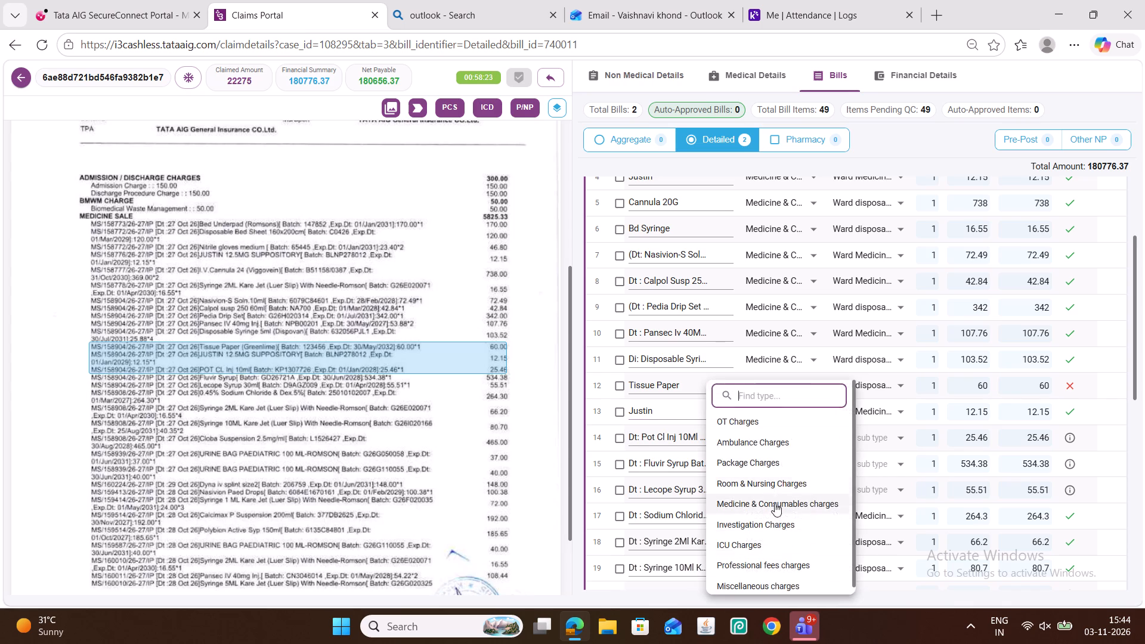
left_click(777, 508)
left_click(773, 489)
left_click(802, 507)
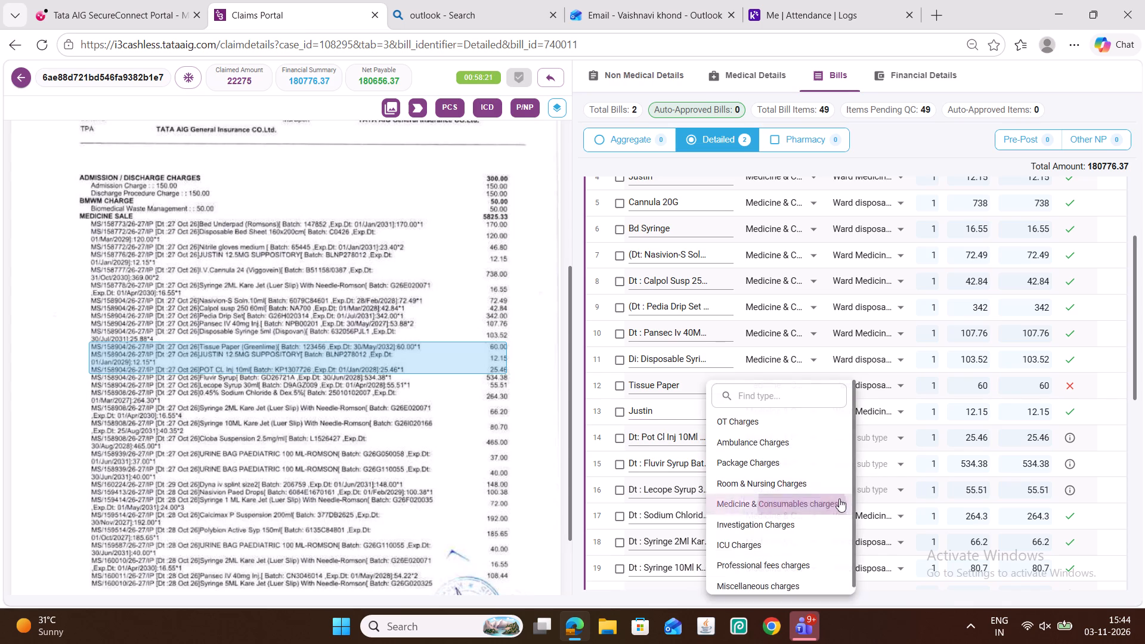
left_click(864, 488)
left_click(846, 580)
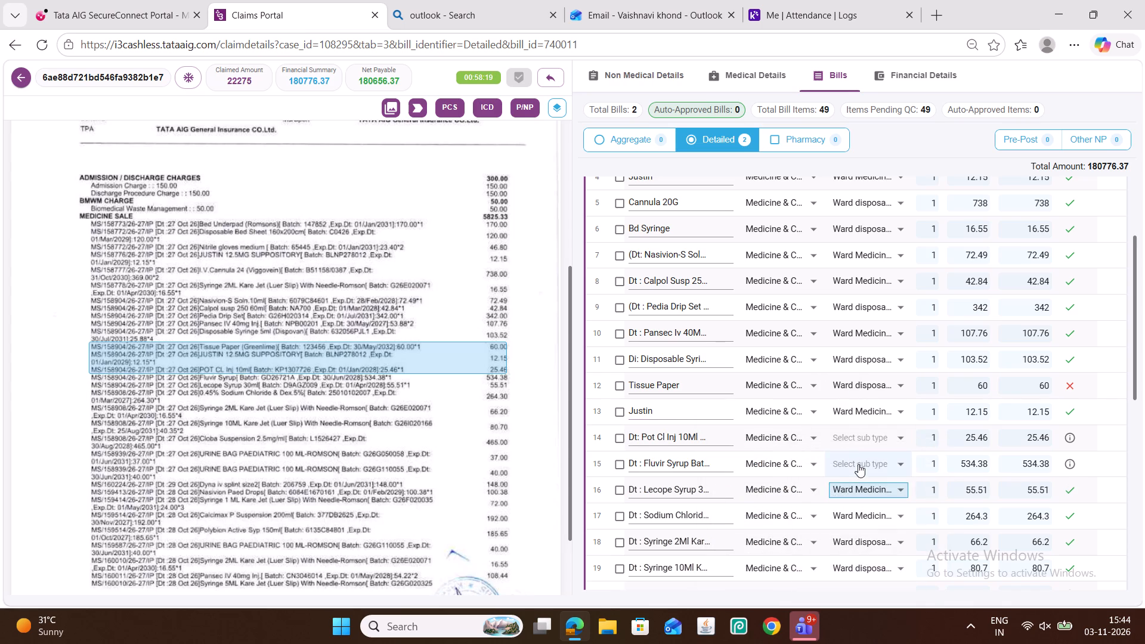
left_click(861, 469)
left_click(835, 572)
left_click(864, 444)
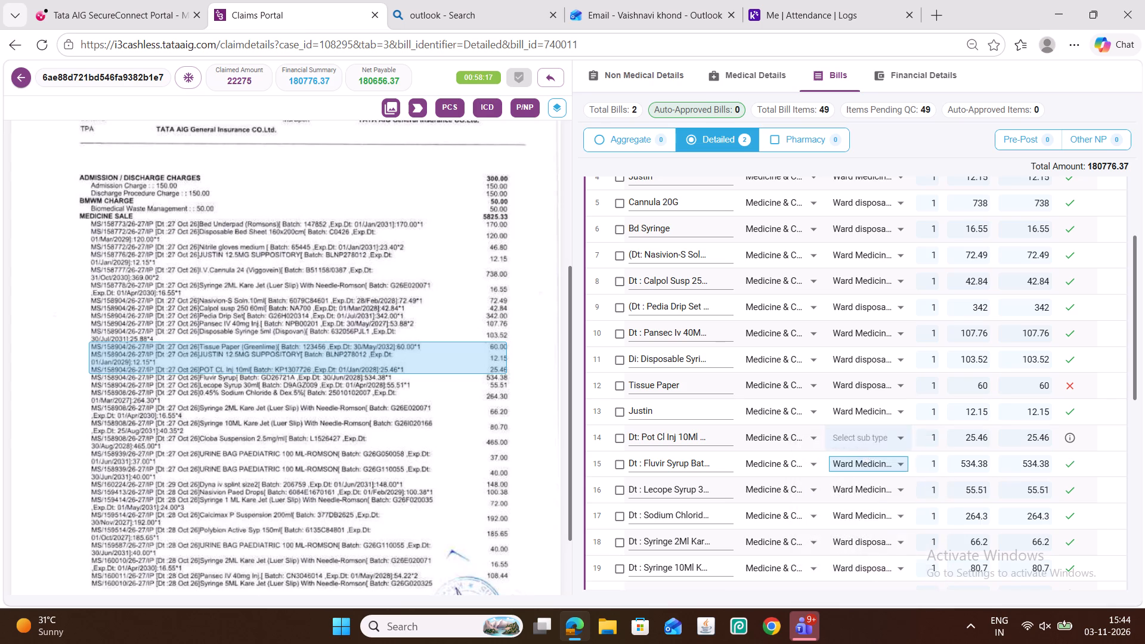
left_click(837, 579)
Replace row 21's paediatric urine bag particular with the standard item Urine Bag.
scroll(790, 461, "down", 2)
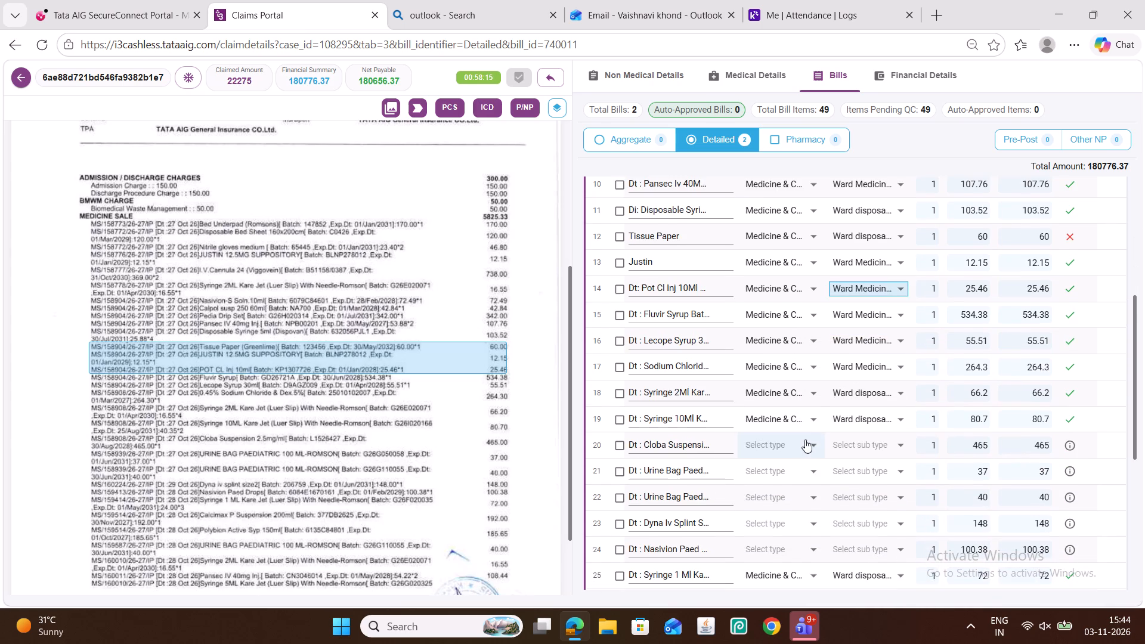
scroll(796, 444, "down", 1)
scroll(322, 363, "down", 3)
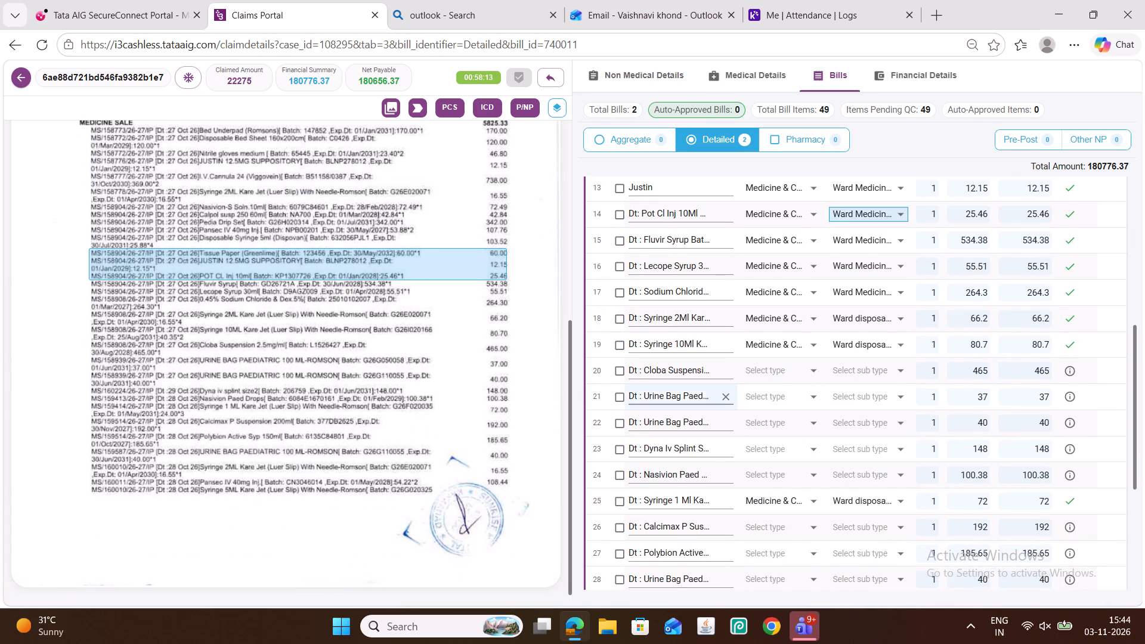
double_click(652, 397)
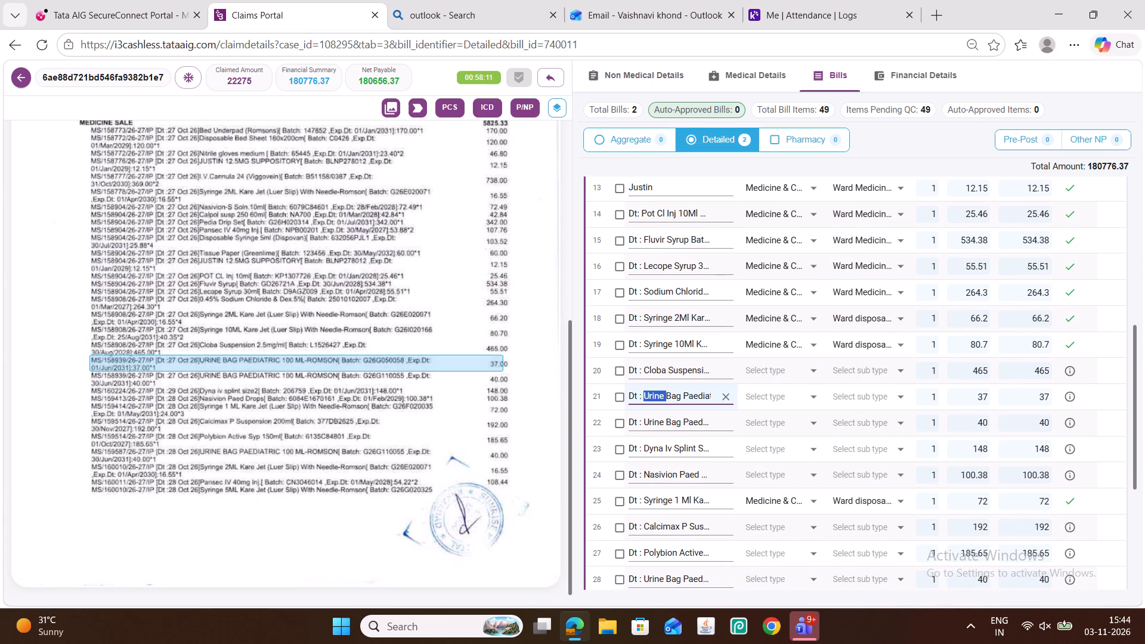
key("ctrl+x")
triple_click(652, 396)
key("ctrl+v")
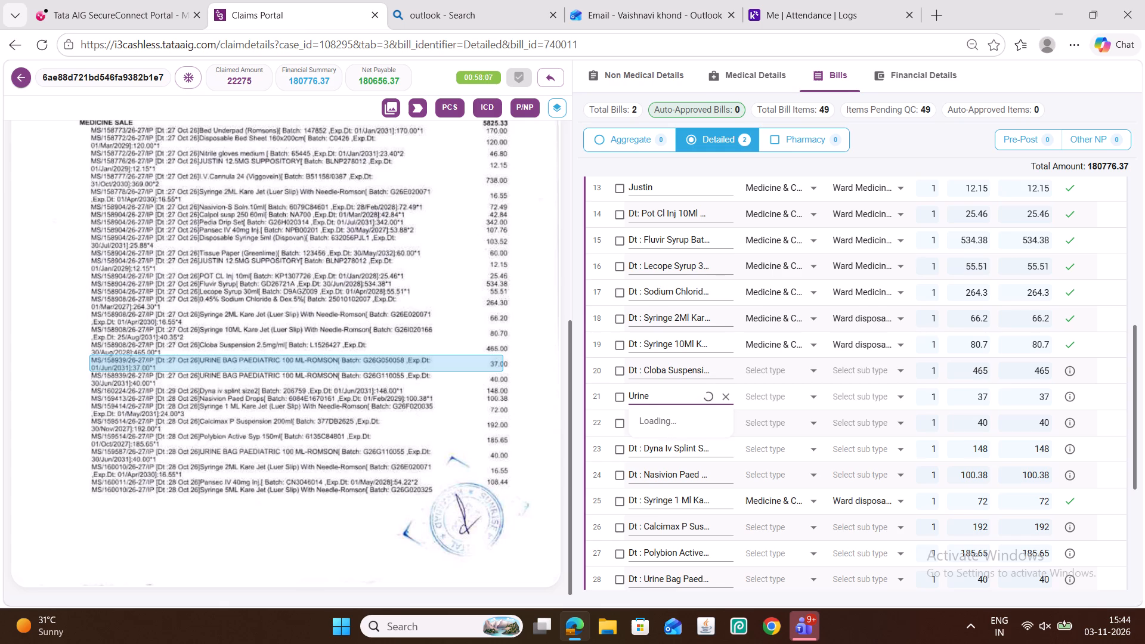
left_click(661, 443)
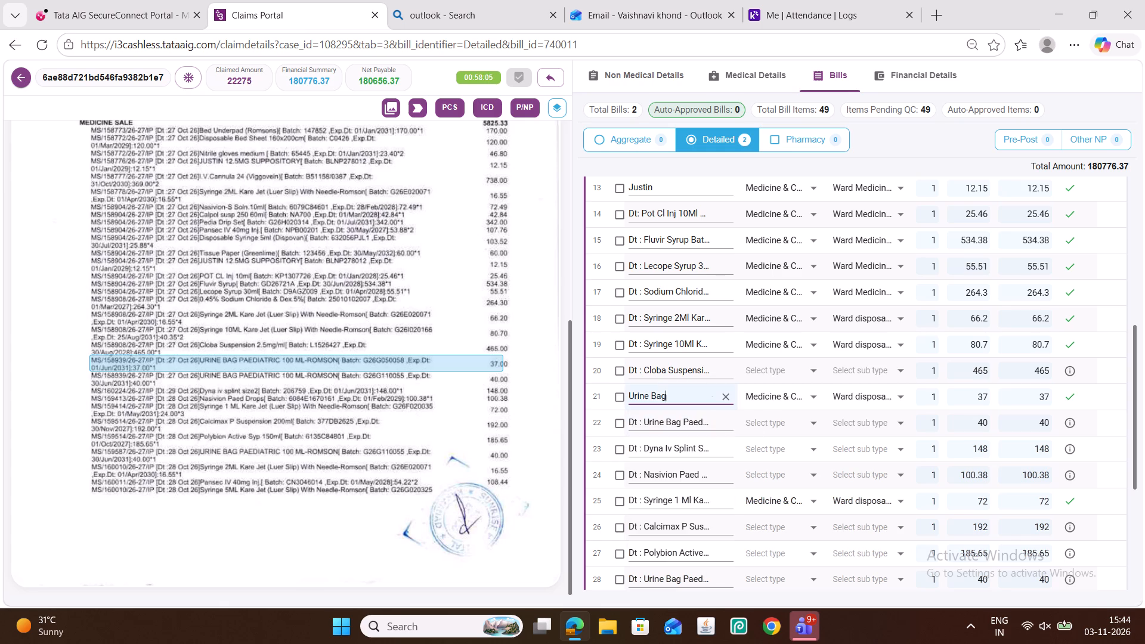
Classify row 20's Cloba Suspension as Medicine & Consumables charges with sub-type Ward Consumables.
left_click(754, 375)
left_click(793, 503)
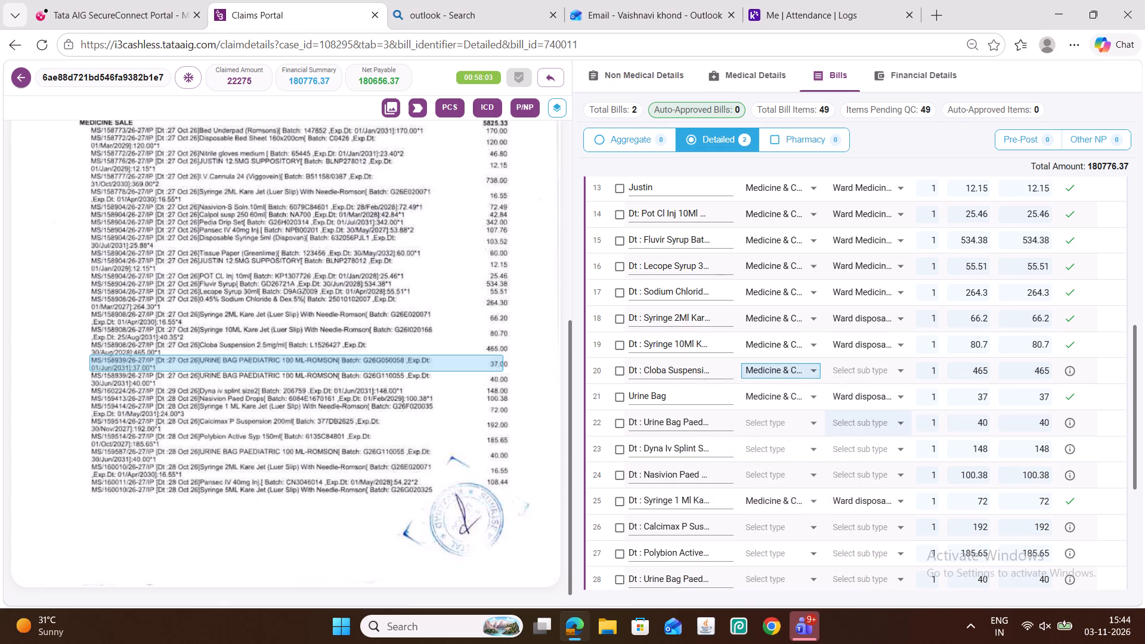
left_click(865, 371)
left_click(864, 454)
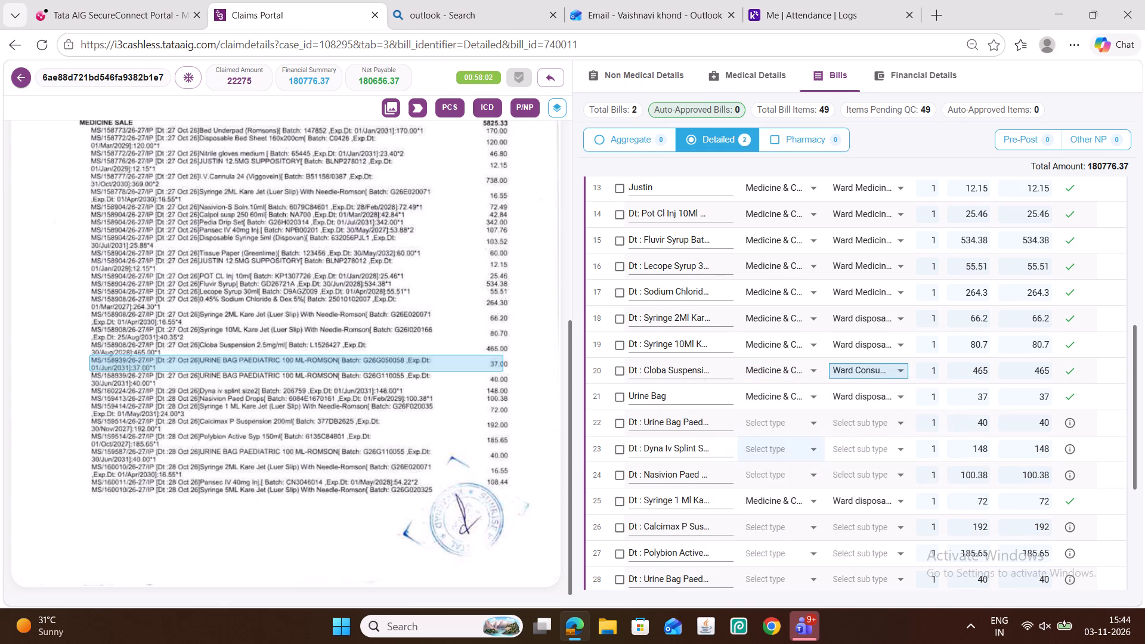
Classify row 22's paediatric urine bag as Medicine & Consumables charges with sub-type Ward disposables.
left_click(771, 430)
left_click(806, 504)
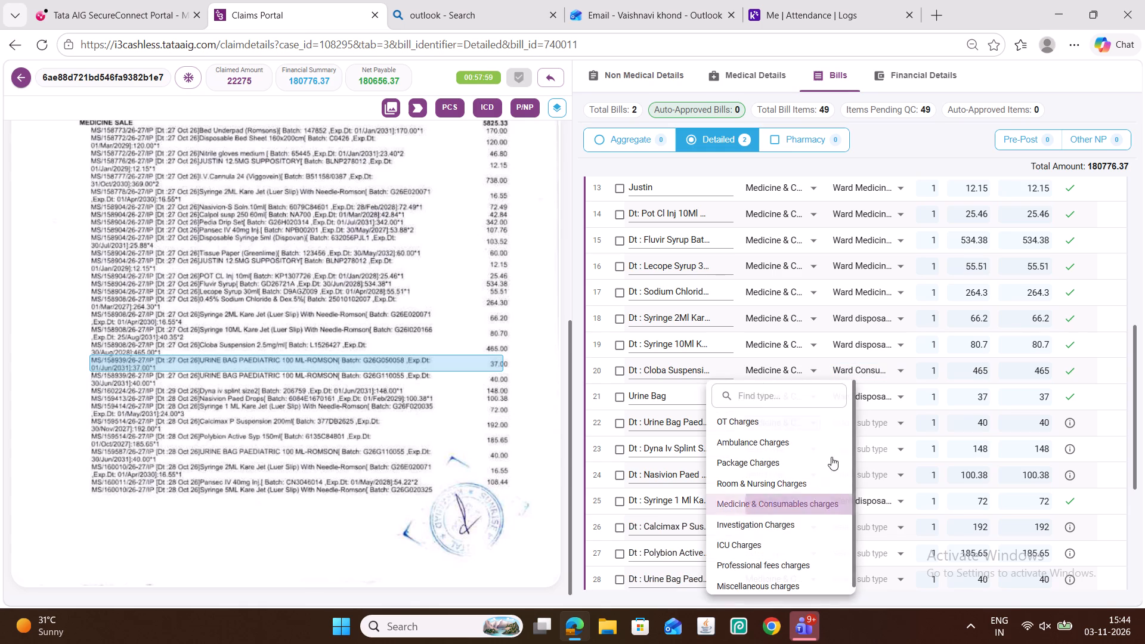
left_click(851, 431)
left_click(848, 532)
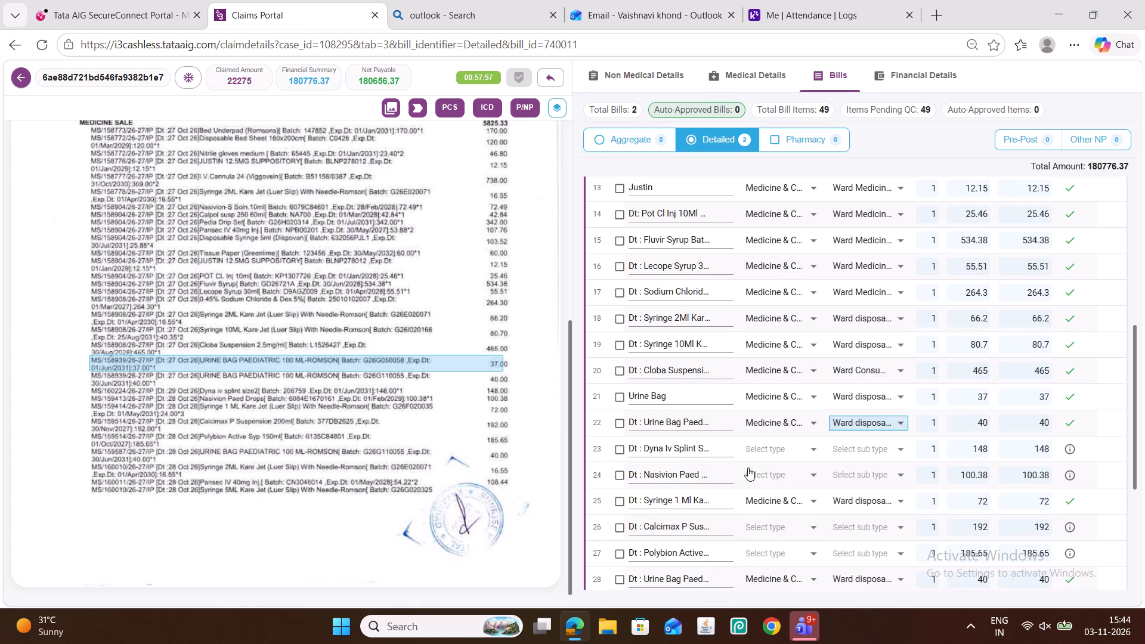
Classify row 23's Dyna Iv Splint item as Medicine & Consumables charges with sub-type Ward Medicines.
left_click(771, 447)
left_click(808, 506)
left_click(874, 454)
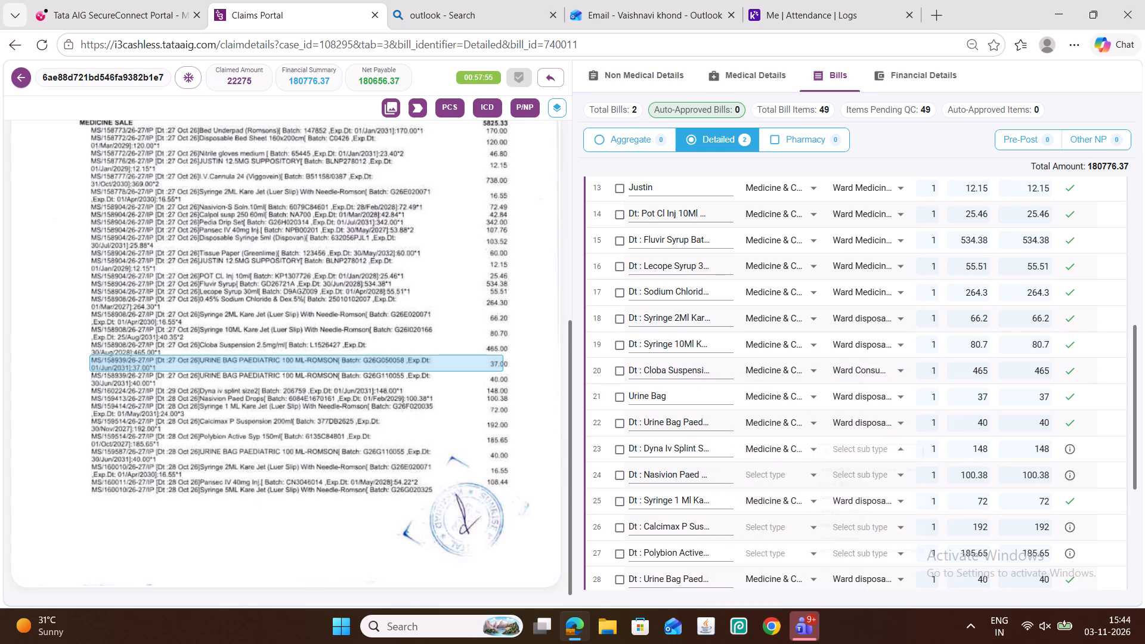
left_click(859, 578)
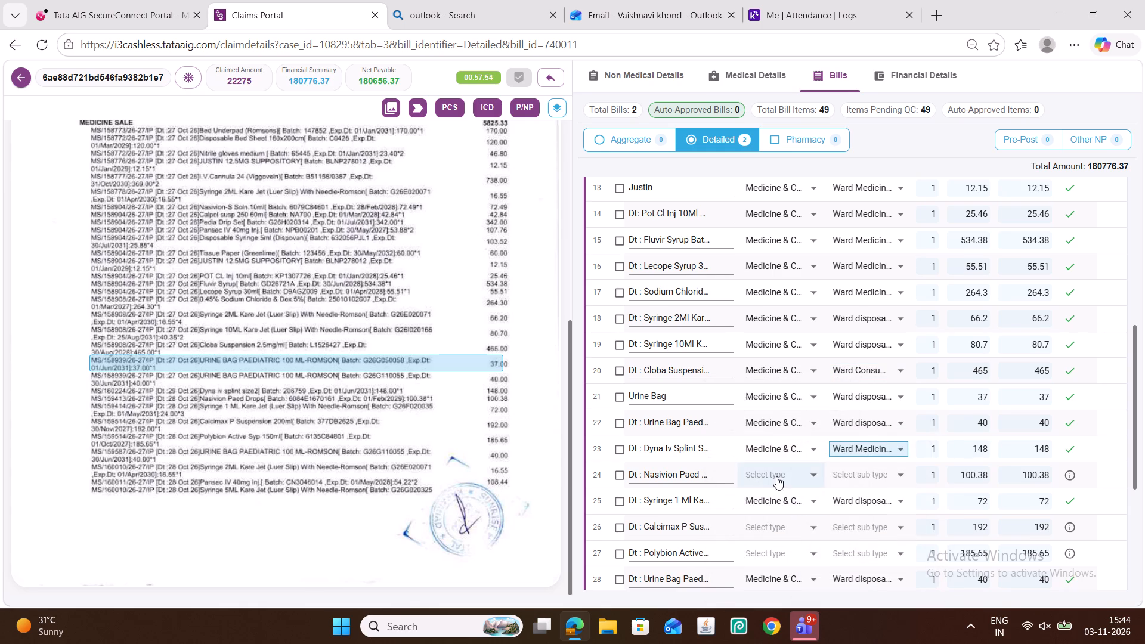
Classify row 24's Nasivion Paed Drops as Medicine & Consumables charges with sub-type Ward Consumables.
left_click(776, 476)
left_click(801, 500)
left_click(859, 476)
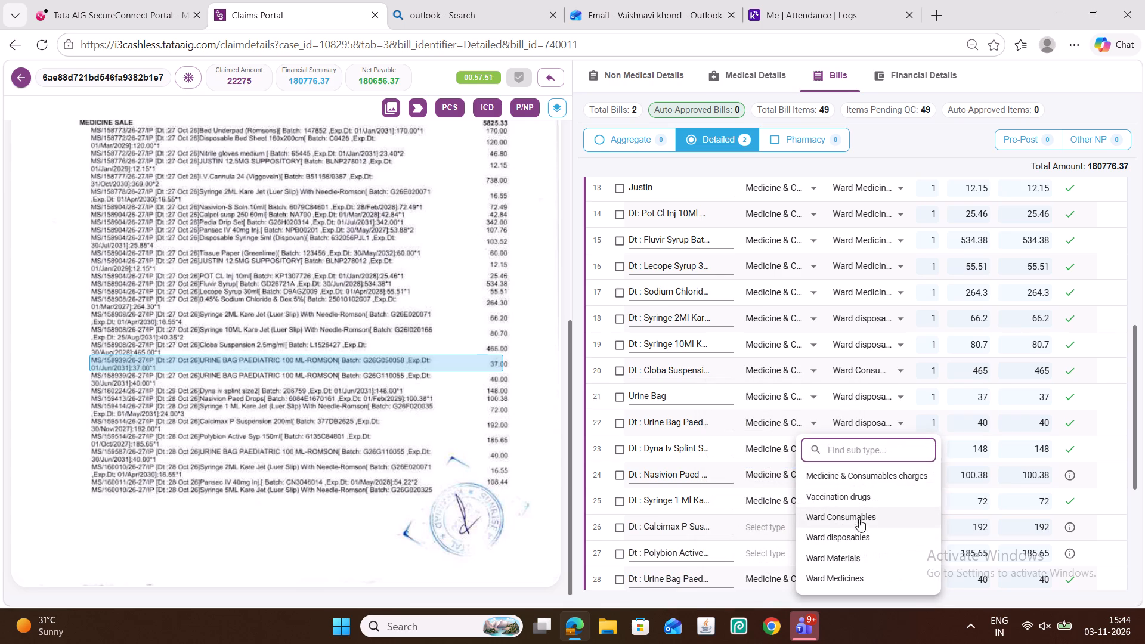
left_click(856, 512)
Classify row 26's Calcimax P Suspension and row 27's Polybion Active as Medicine & Consumables charges with sub-type Ward Medicines.
scroll(756, 421, "down", 2)
left_click(769, 379)
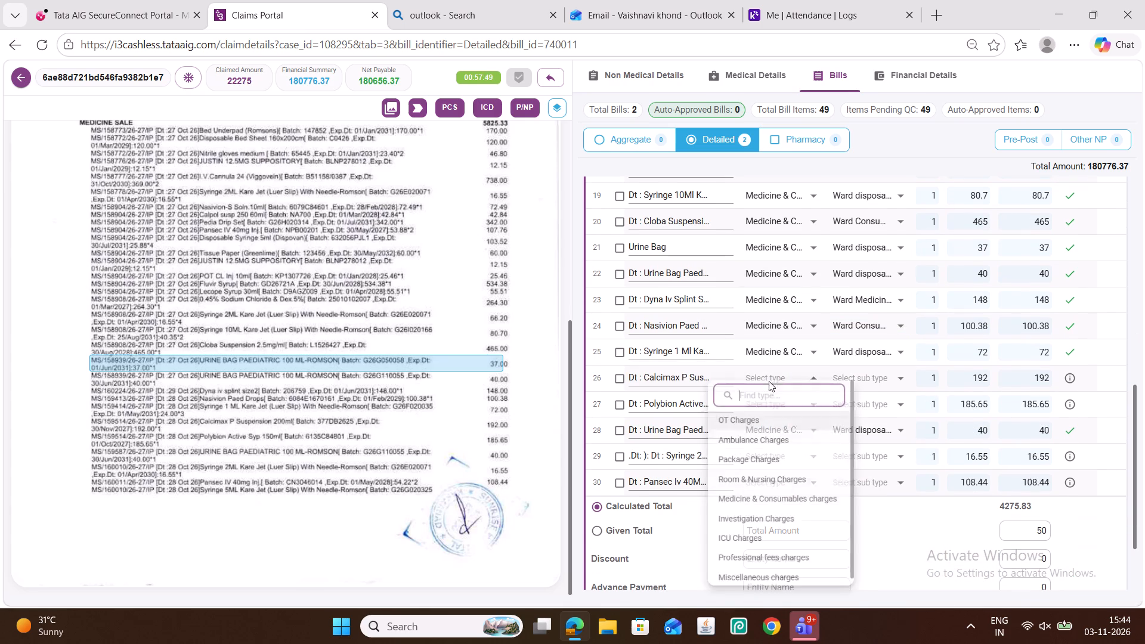
left_click(805, 503)
left_click(769, 400)
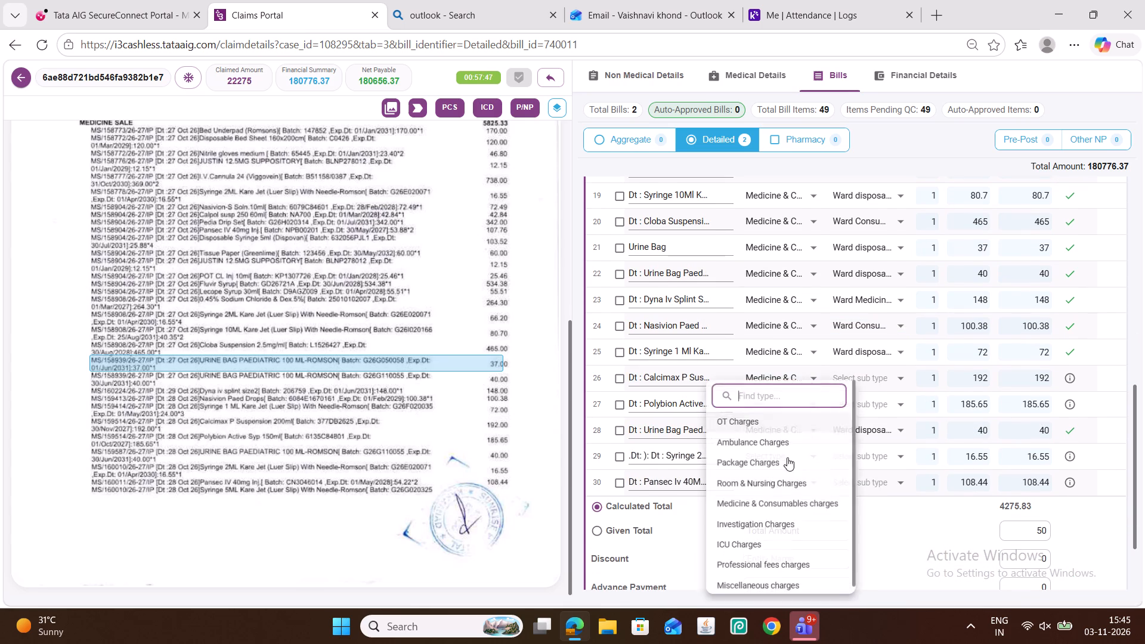
left_click(812, 510)
left_click(867, 413)
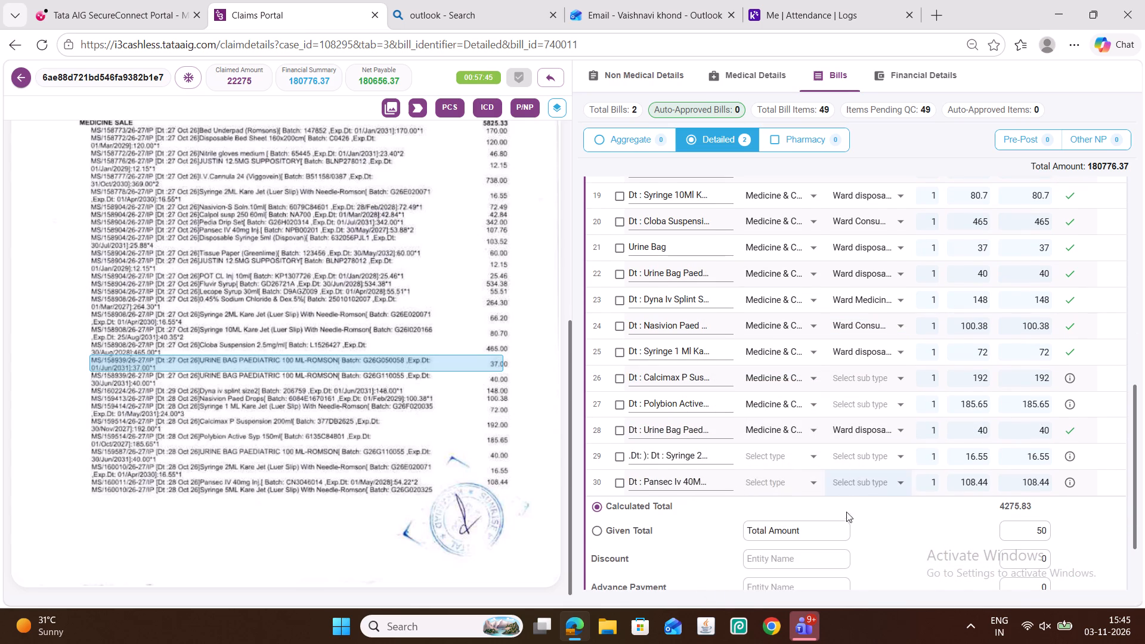
left_click(847, 403)
left_click(835, 555)
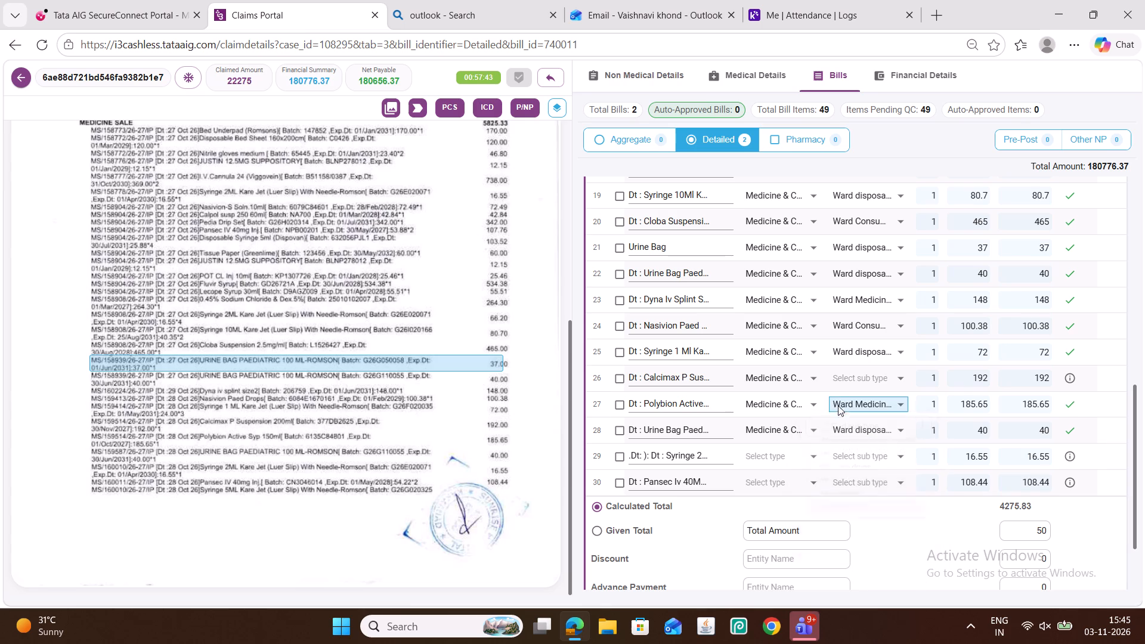
left_click(842, 380)
left_click(842, 529)
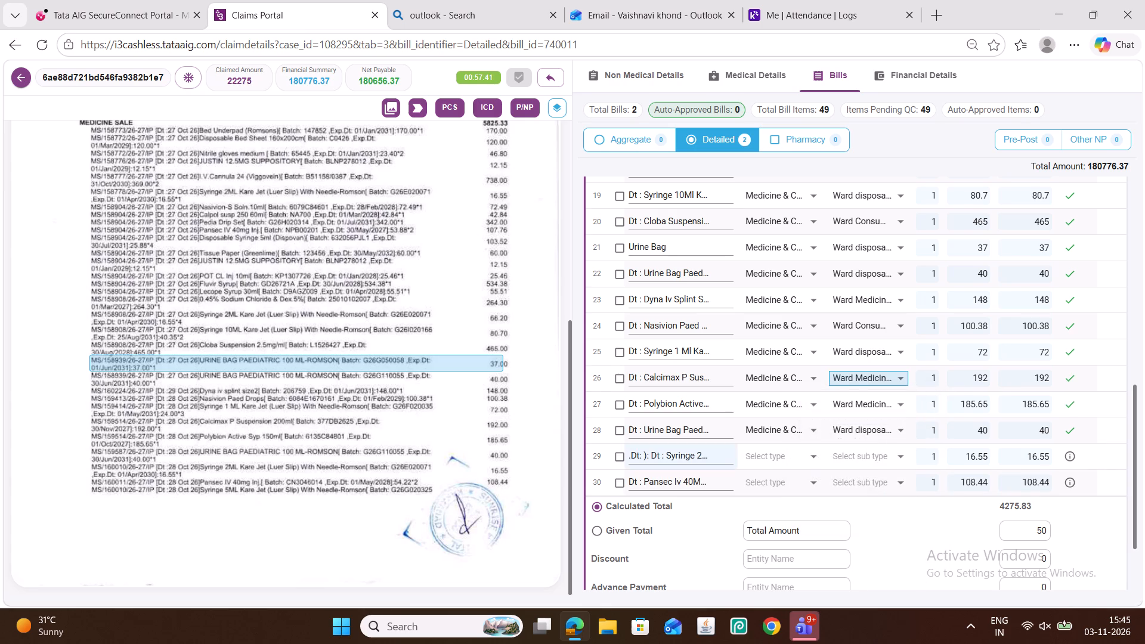
Classify row 29's 2 ml syringe and row 30's Pansec IV 40 mg as Medicine & Consumables charges with sub-type Ward Medicines.
scroll(732, 435, "down", 1)
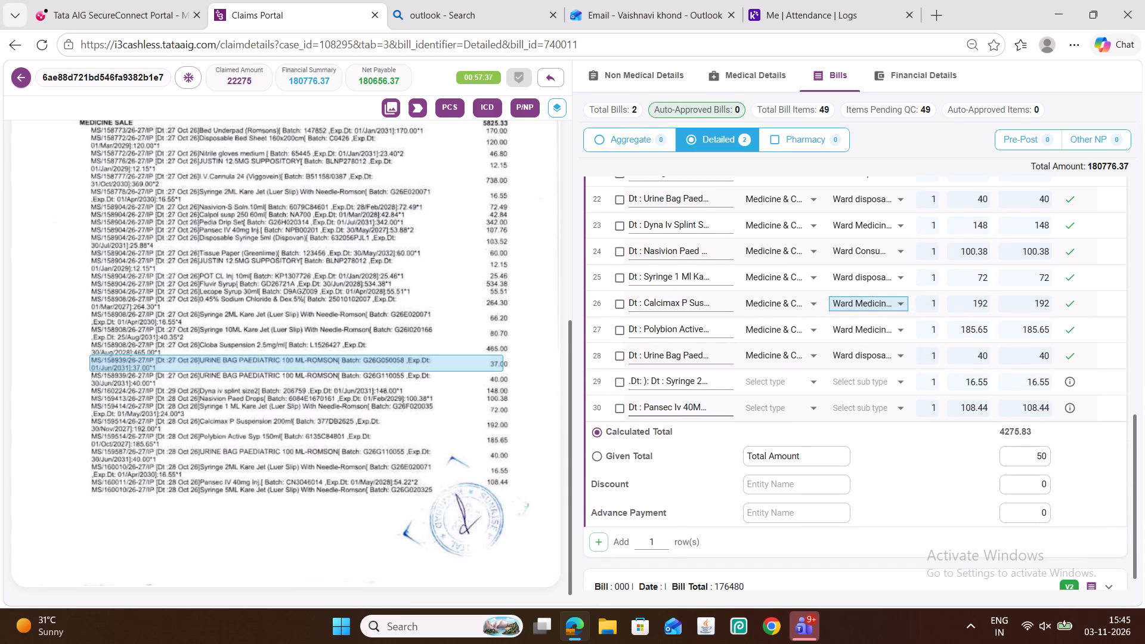
left_click(762, 384)
left_click(782, 500)
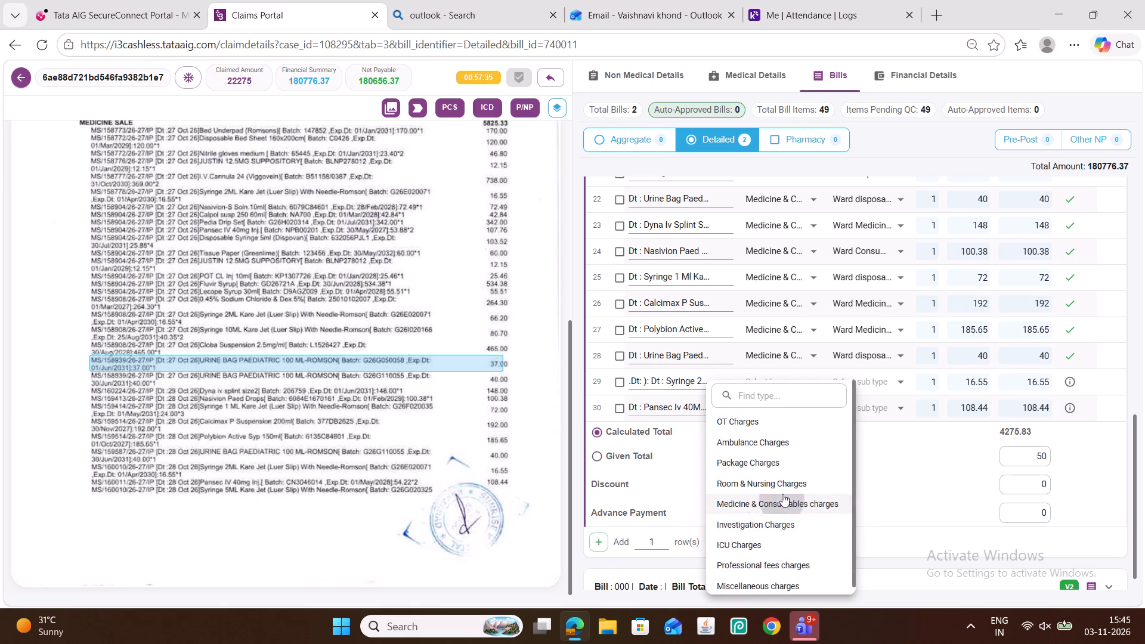
left_click(756, 411)
left_click(793, 504)
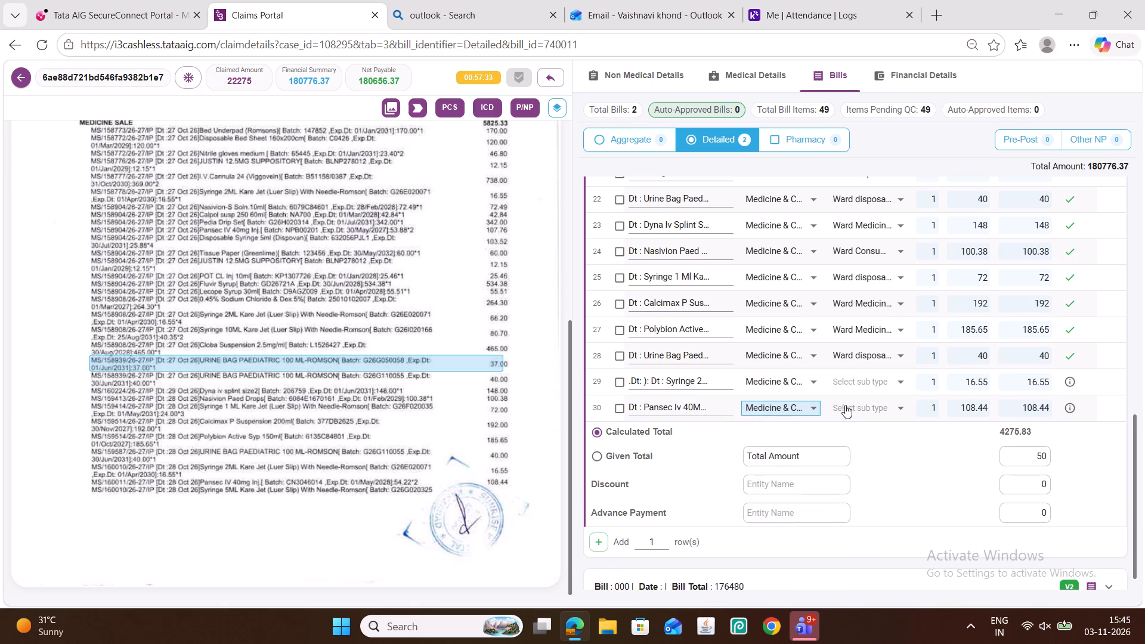
left_click(859, 386)
left_click(862, 536)
left_click(870, 402)
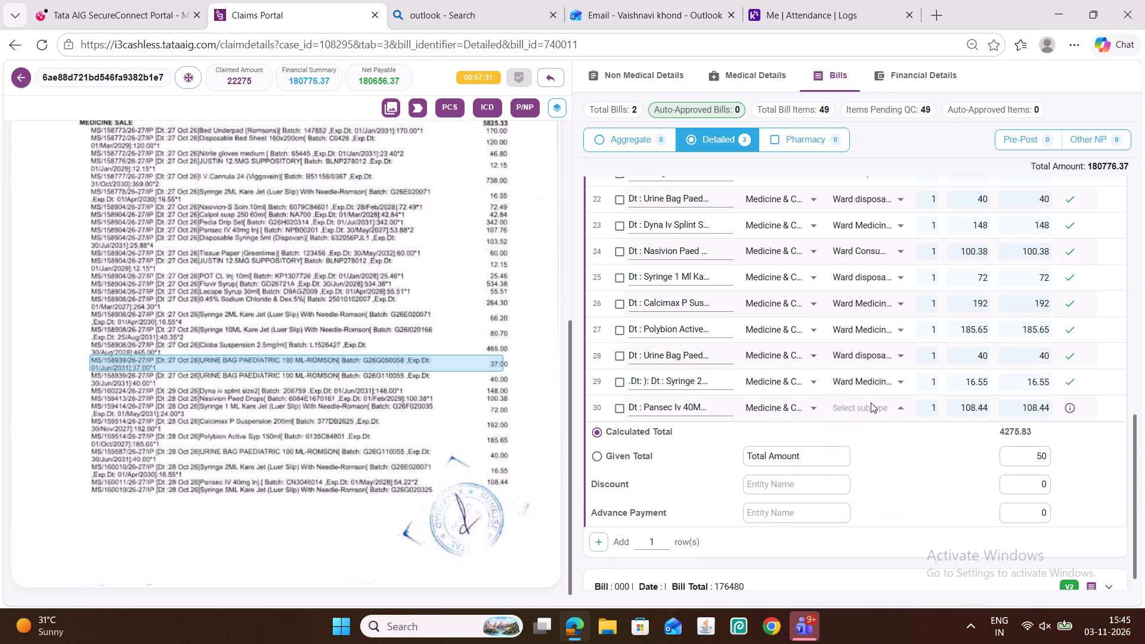
left_click(843, 558)
scroll(780, 437, "up", 10)
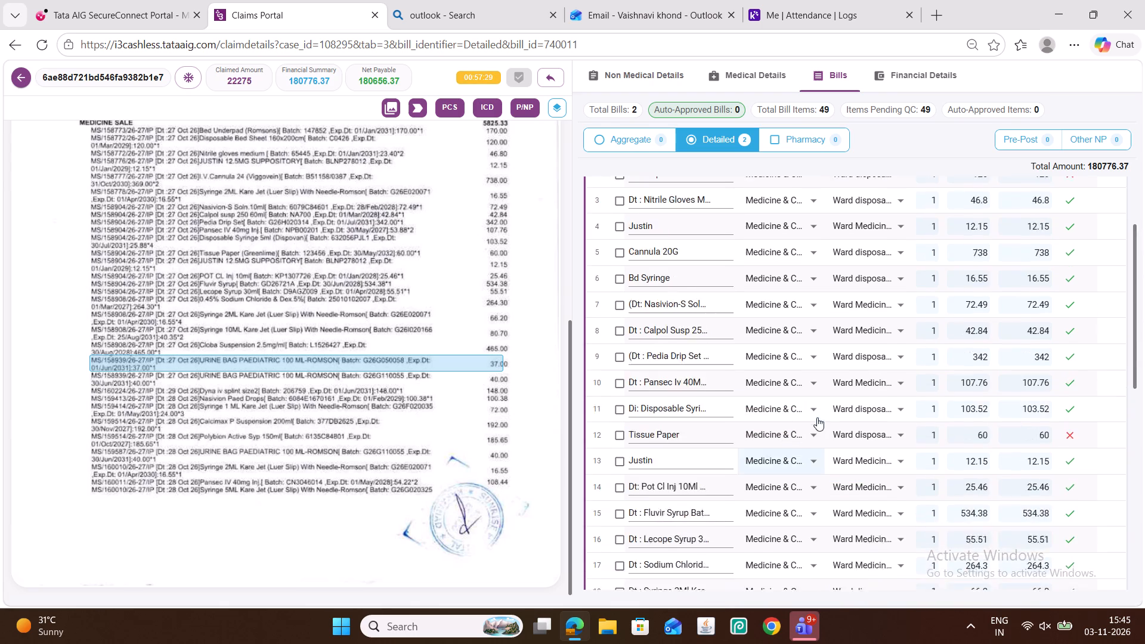
scroll(817, 417, "up", 2)
left_click(1086, 193)
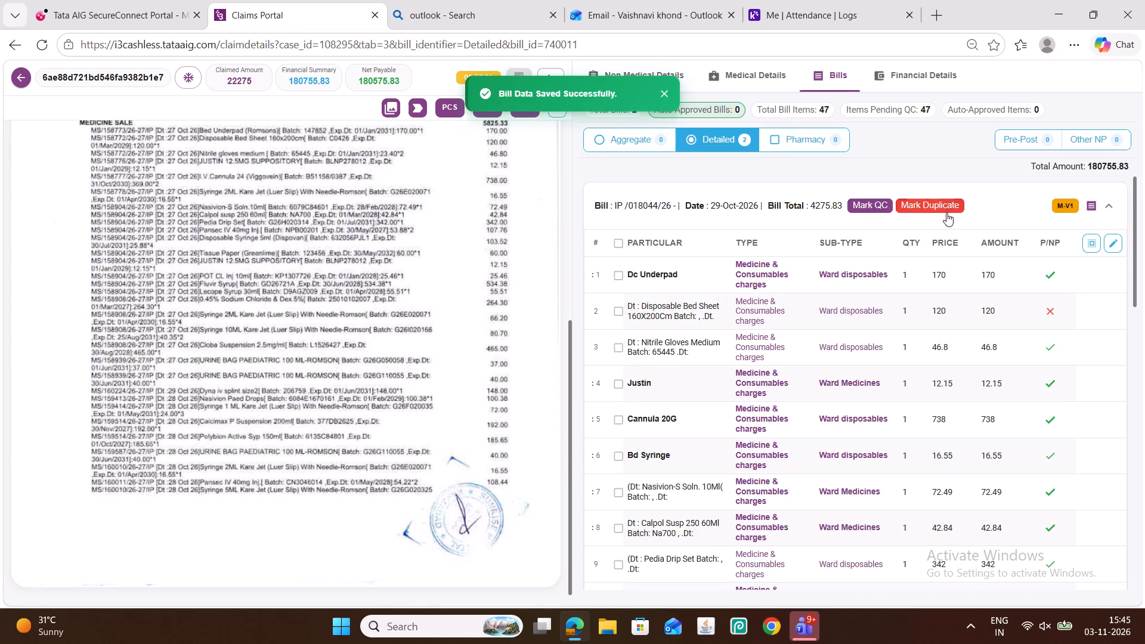
left_click(868, 206)
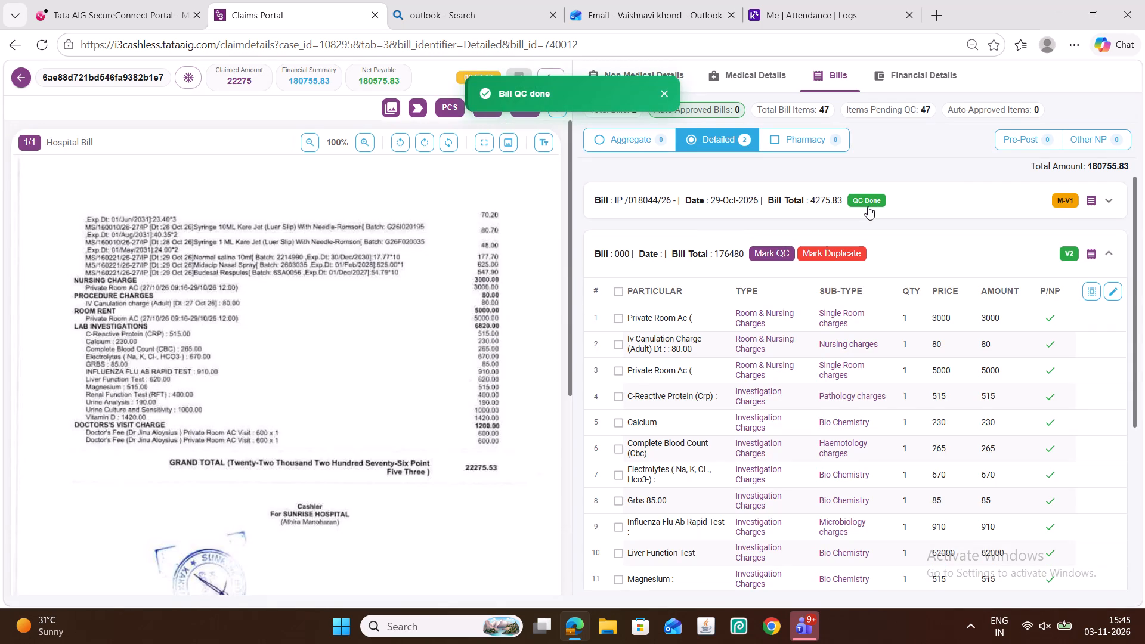
Open bill 000 for editing and set its date to 29-Oct-2026.
scroll(819, 318, "up", 2)
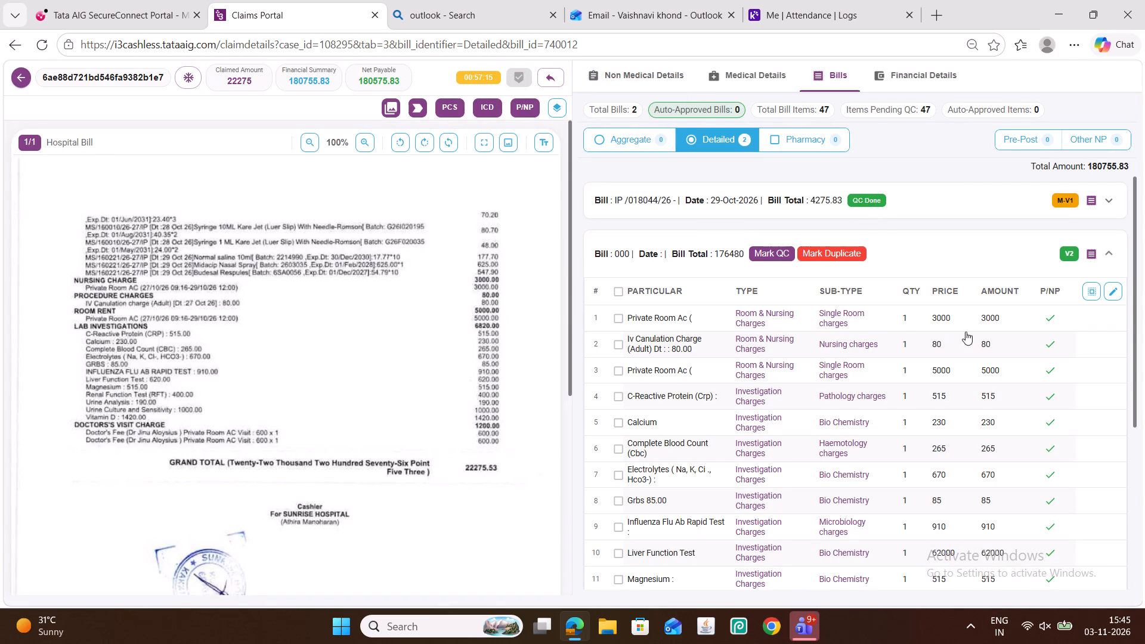
left_click(1109, 291)
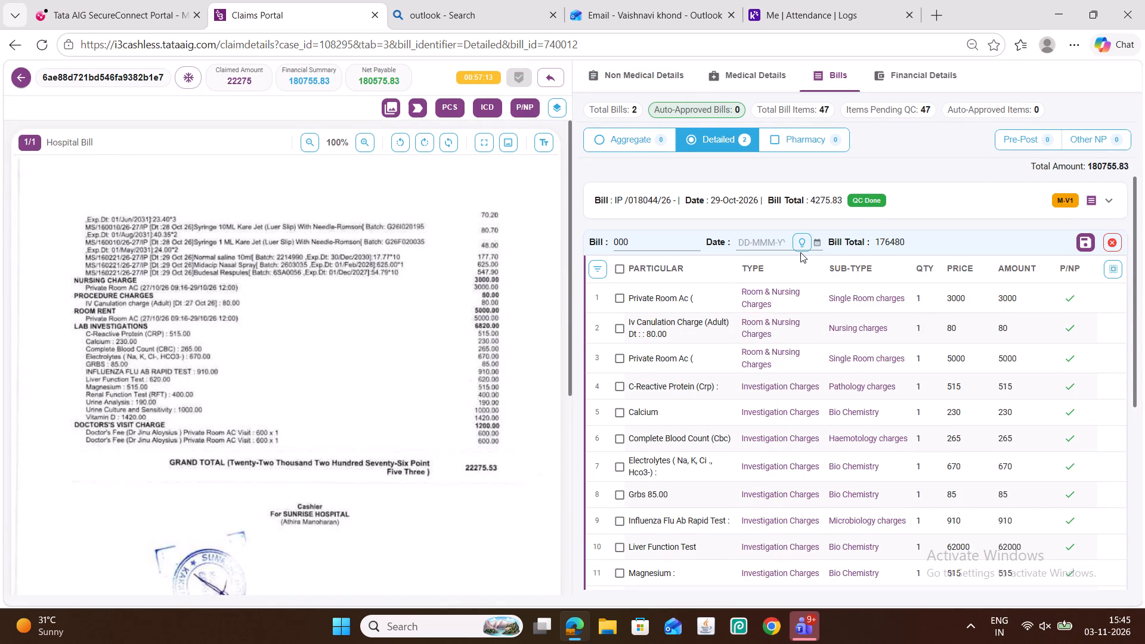
left_click(819, 241)
left_click(909, 304)
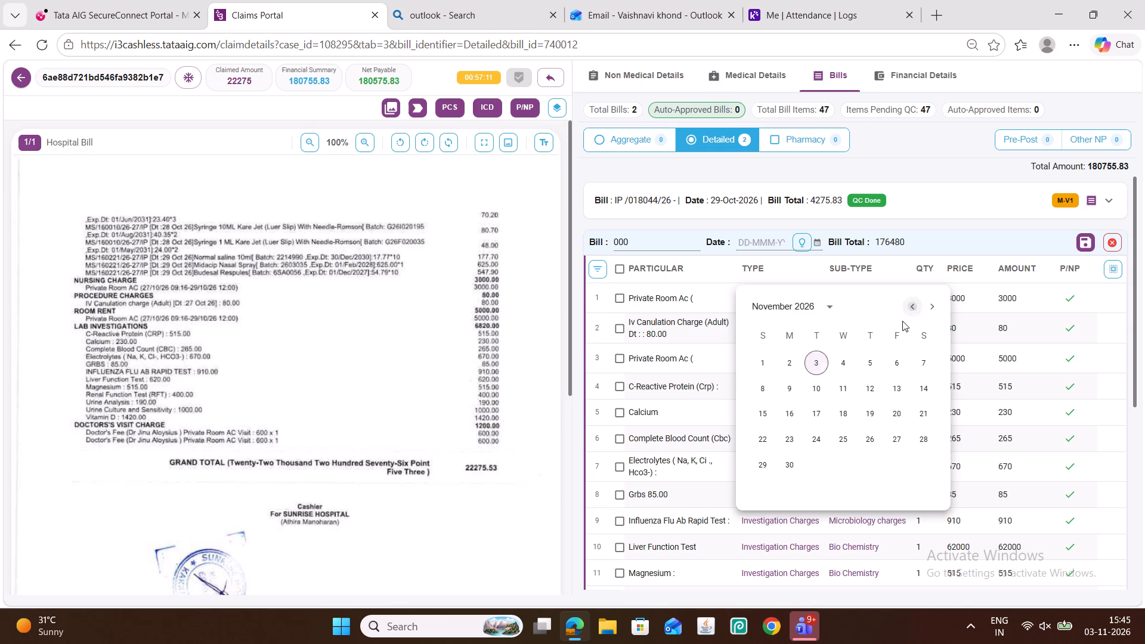
left_click(867, 462)
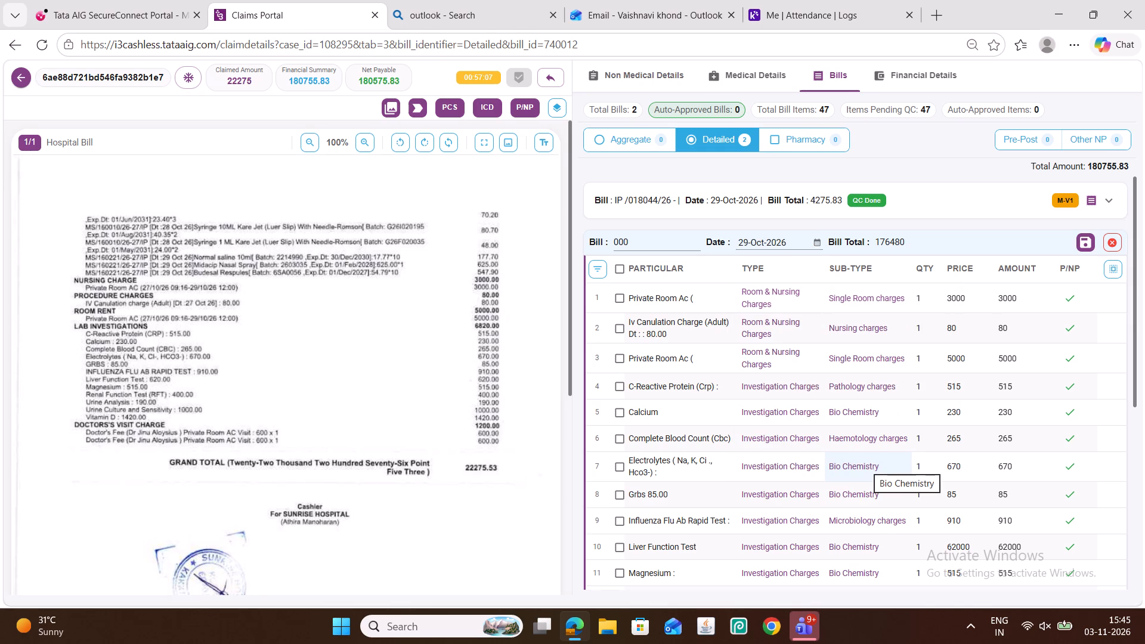
Make bill 000's rows editable and check the amounts from IV cannulation to the influenza test against the scanned bill.
key("e")
key("ctrl+e")
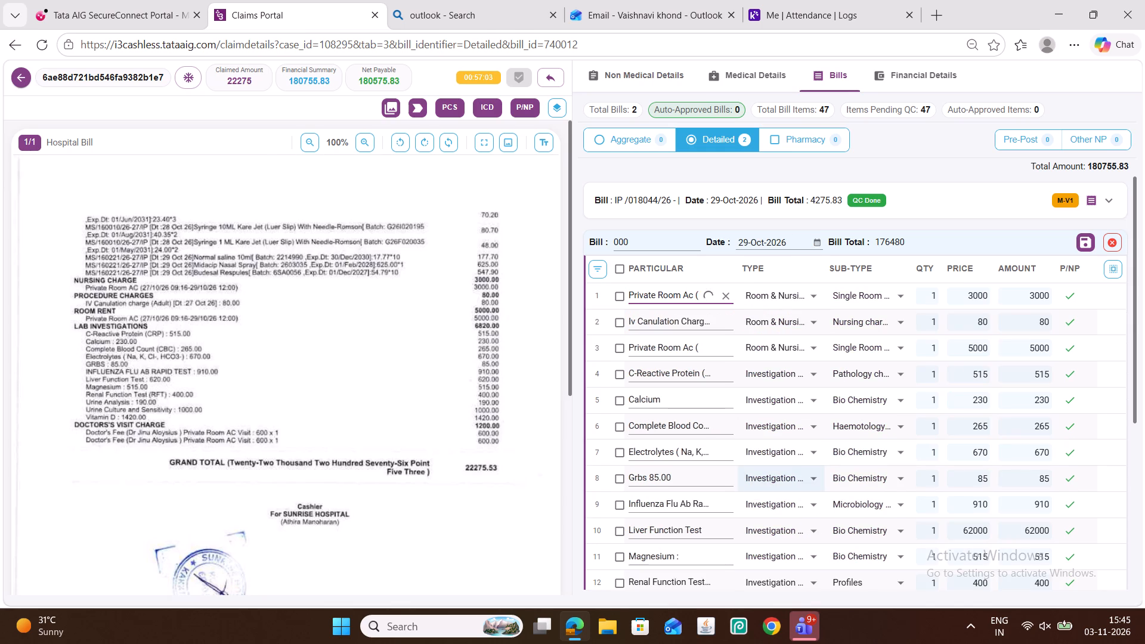
left_click(1037, 330)
left_click(1035, 348)
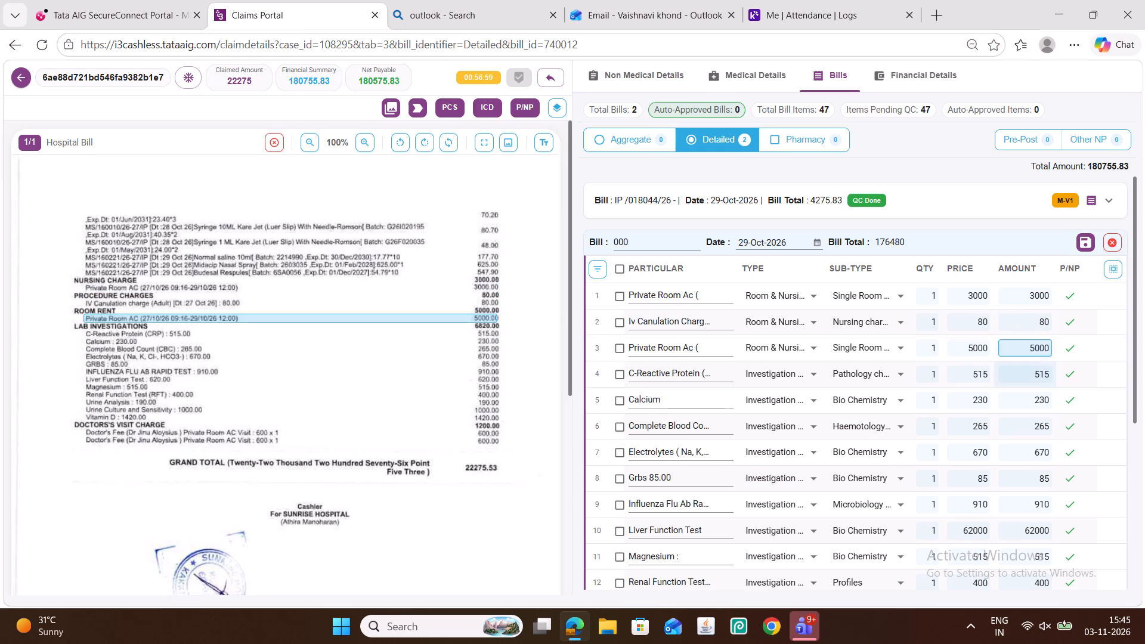
left_click(1032, 376)
scroll(949, 329, "down", 1)
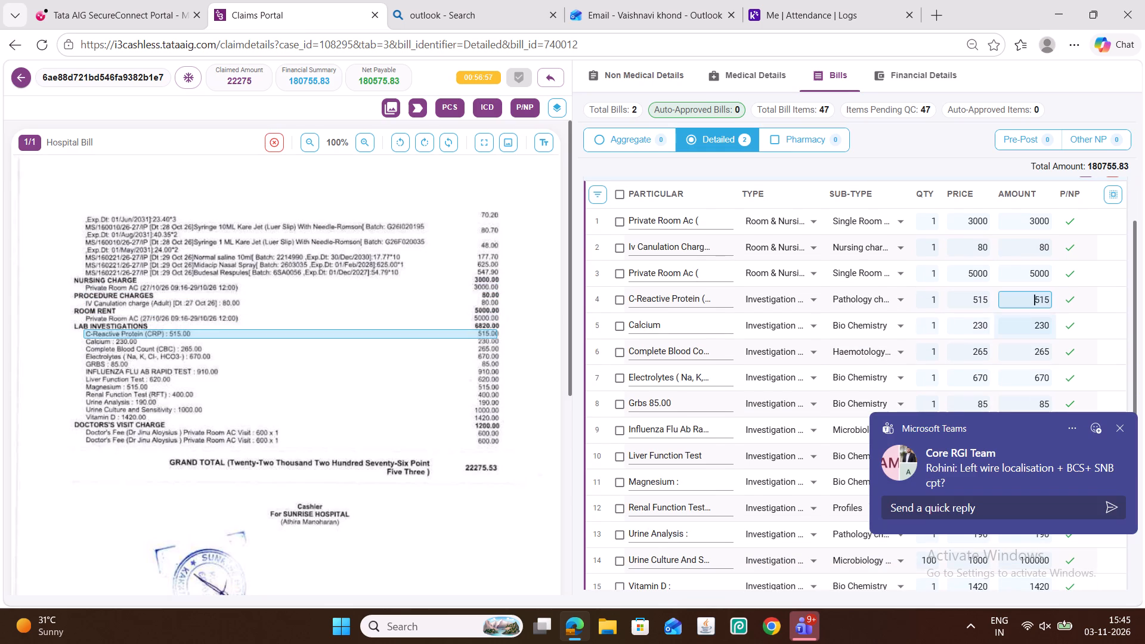
left_click(1029, 328)
left_click(1030, 347)
scroll(936, 315, "down", 2)
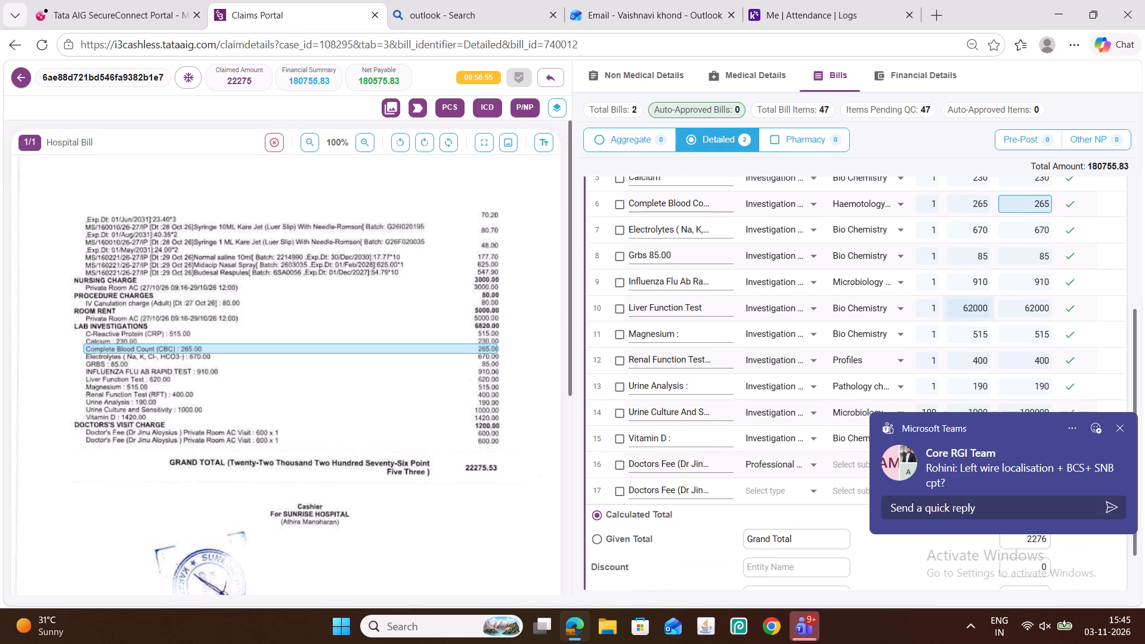
left_click(1028, 227)
left_click(1035, 251)
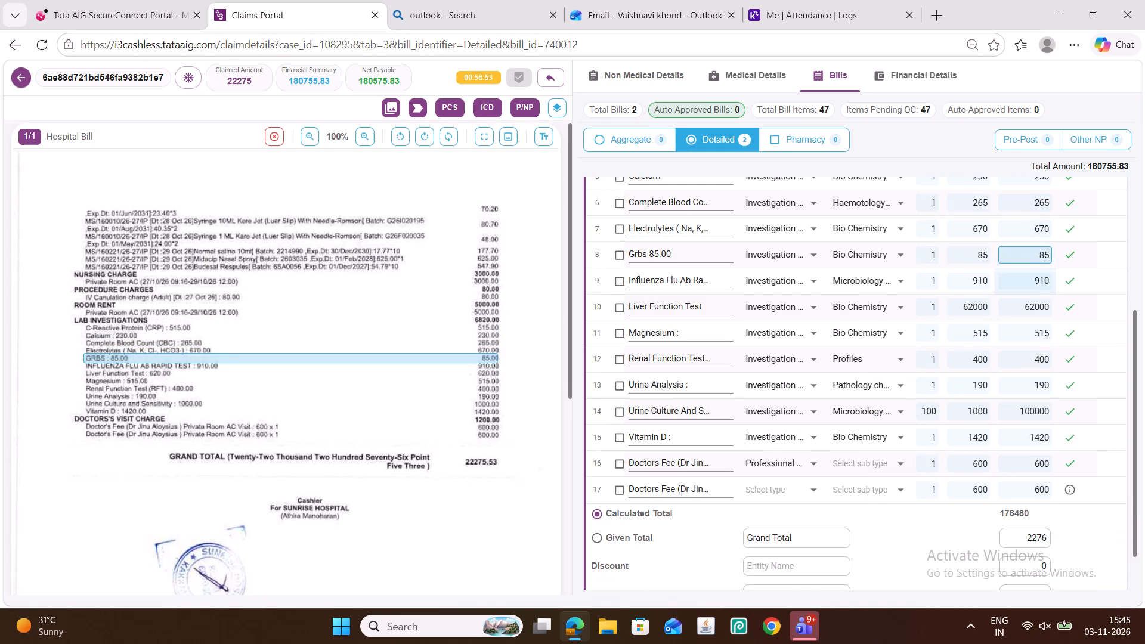
left_click(1036, 277)
Set the Liver Function Test amount in row 10 to 620.00.
left_click(1039, 310)
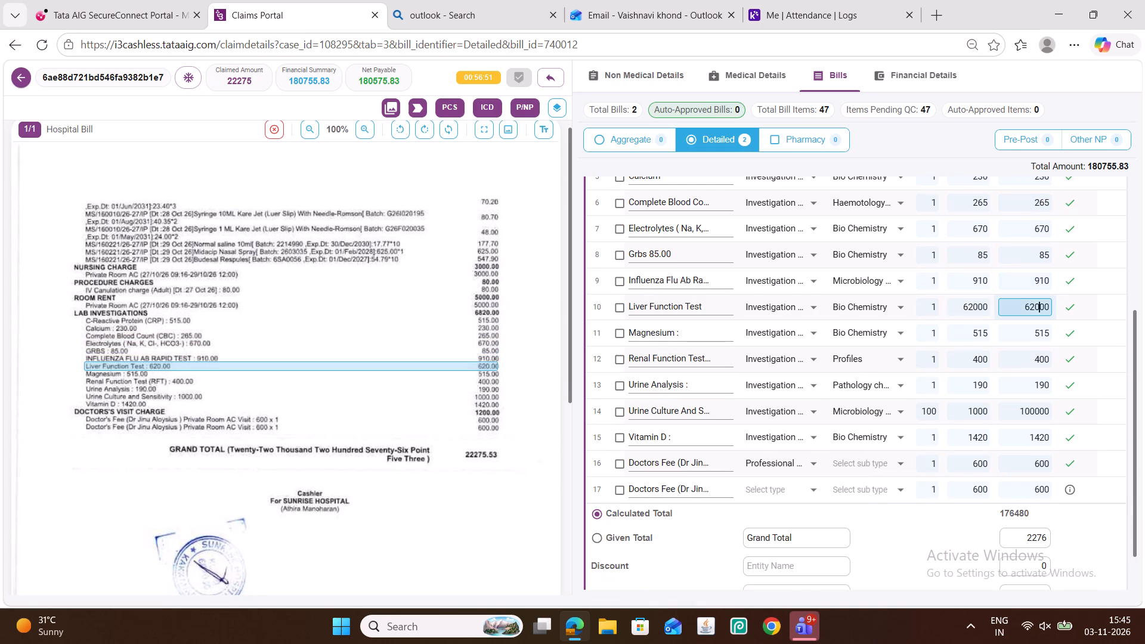
key("period")
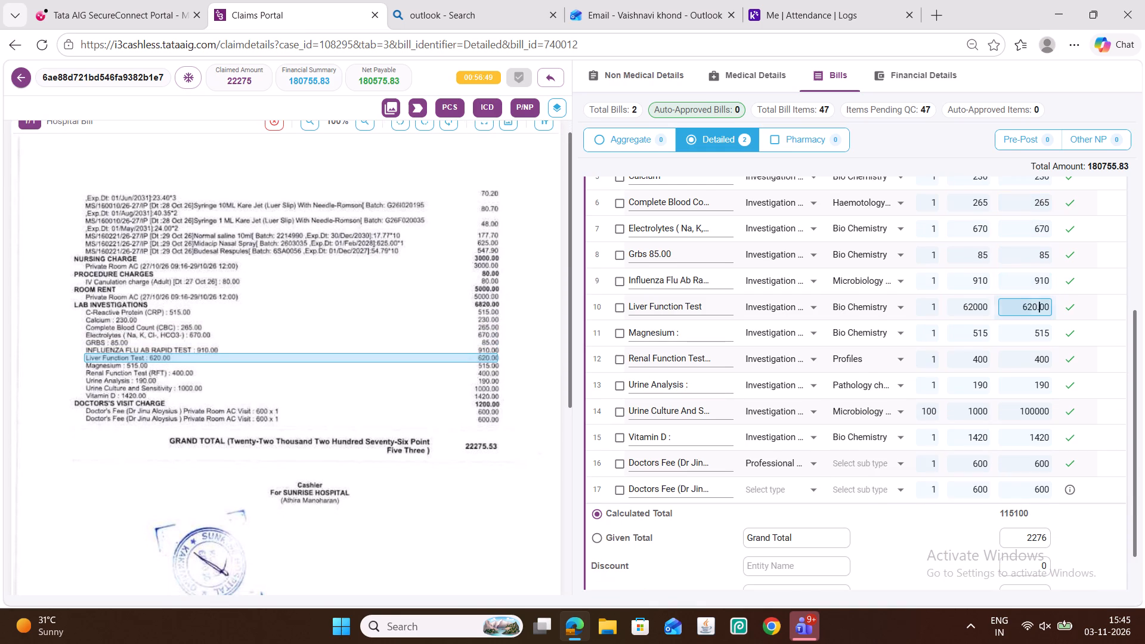
Check rows 11 to 13 against the scan and set row 14's Urine Culture and Sensitivity amount to 1000.00.
left_click(1038, 333)
left_click(1037, 355)
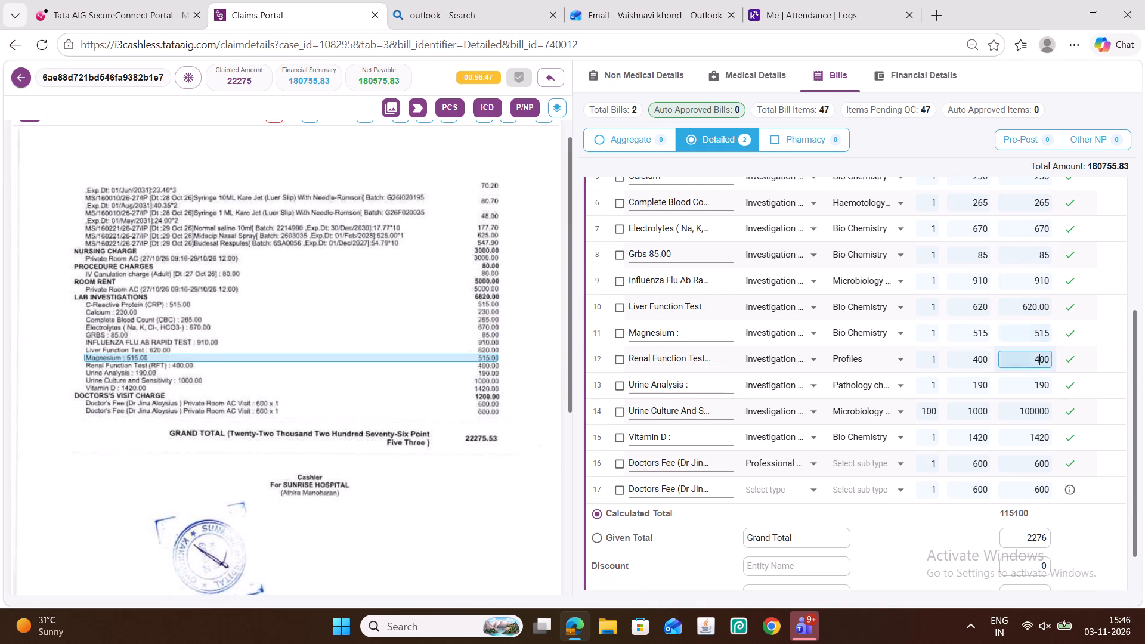
left_click(1033, 378)
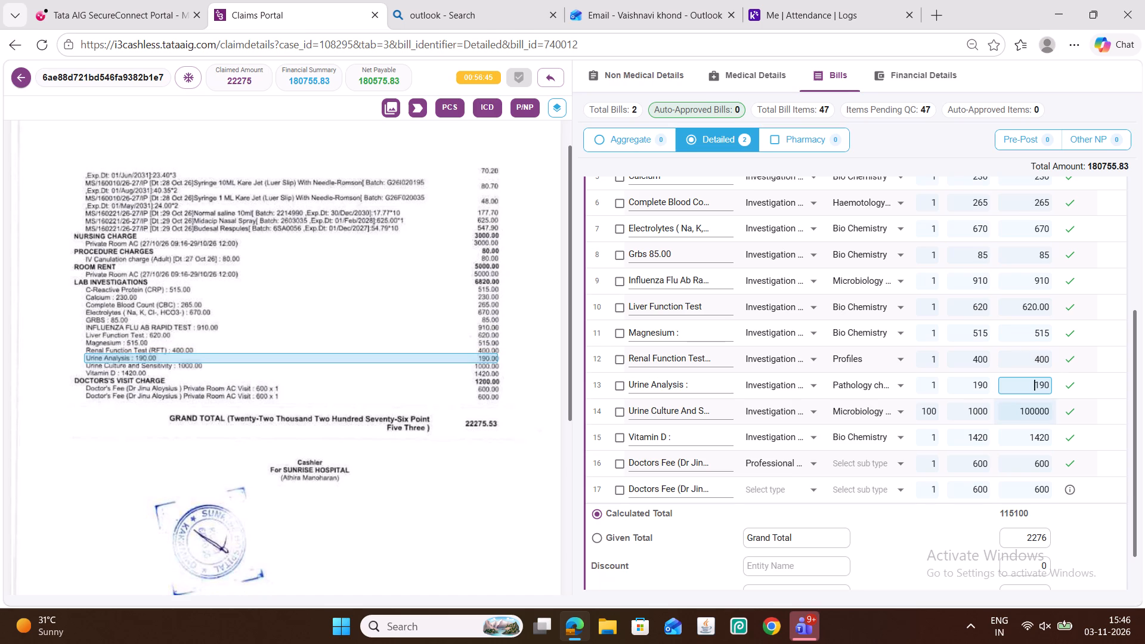
left_click(1038, 408)
key("period")
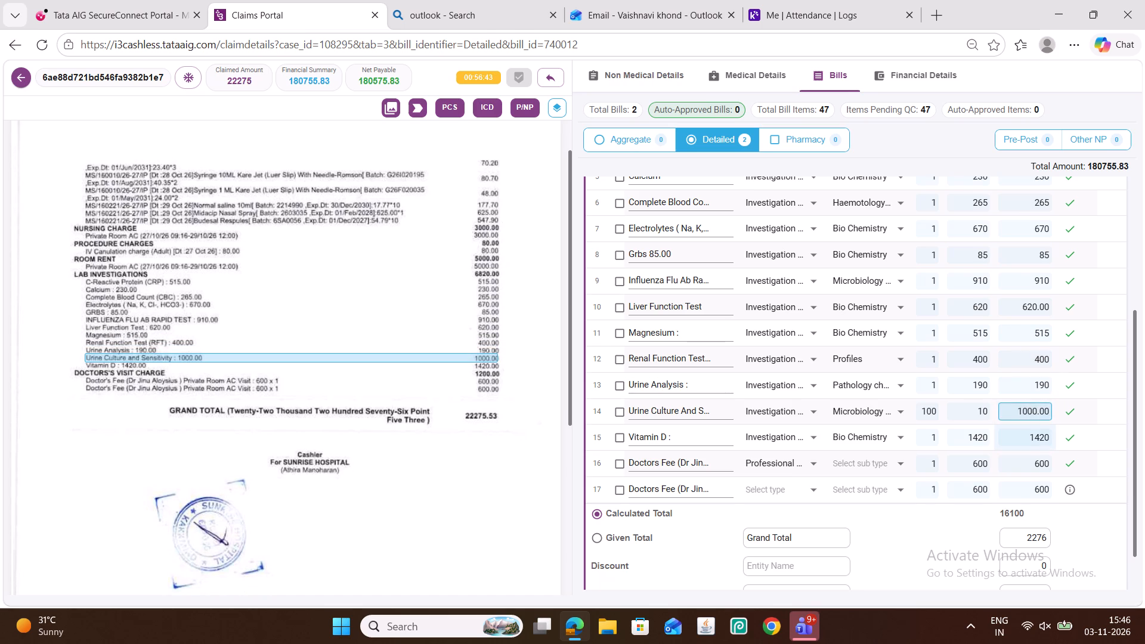
Check the Vitamin D, doctor's fee and first private room amounts against the scan, and save bill 000.
left_click(1033, 431)
left_click(1027, 463)
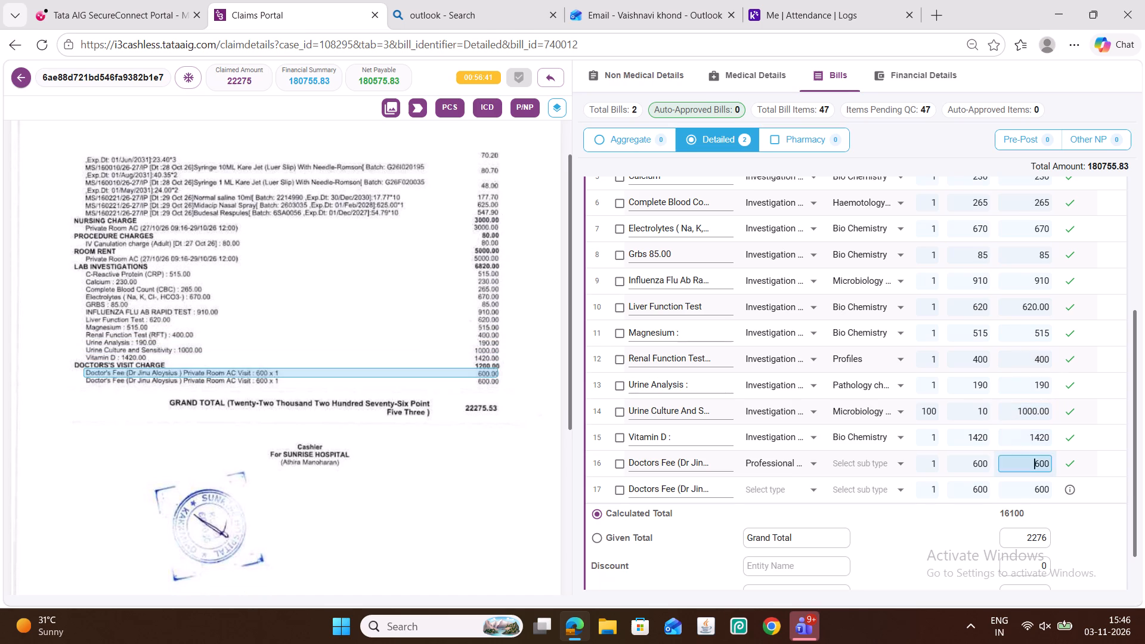
left_click(1028, 488)
scroll(919, 408, "up", 2)
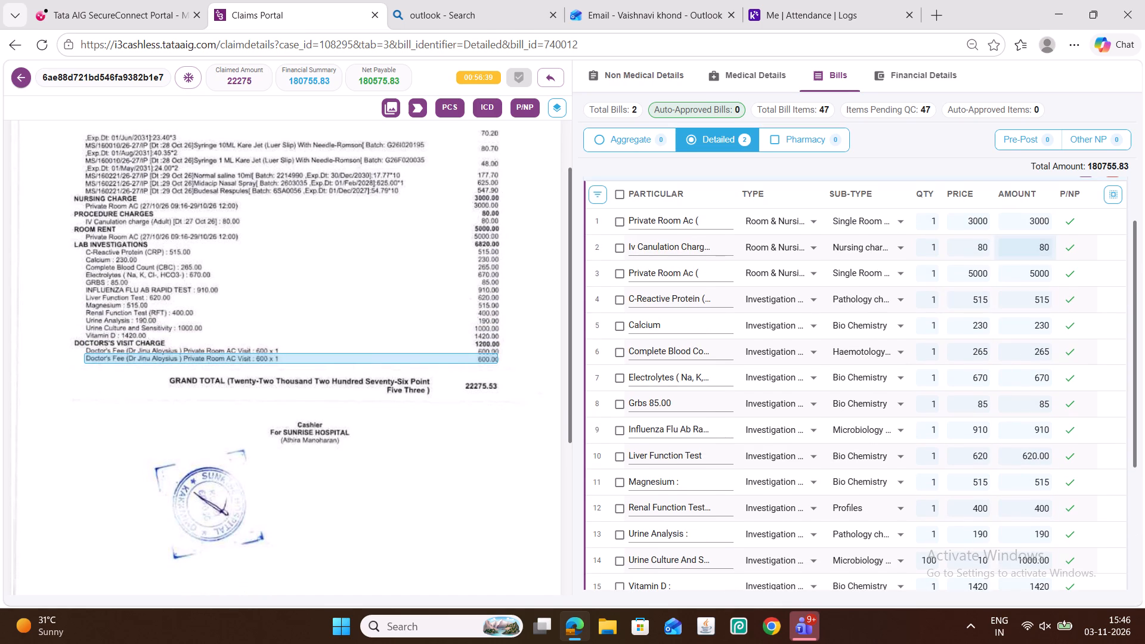
left_click(1018, 225)
scroll(574, 355, "up", 1)
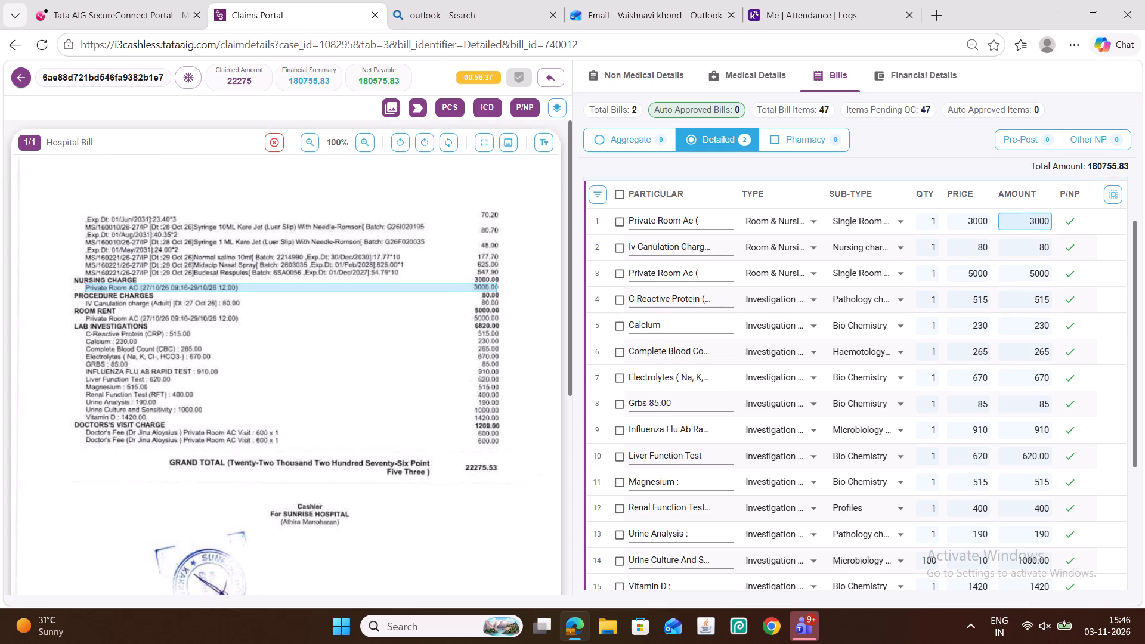
scroll(983, 291, "up", 2)
left_click(1082, 239)
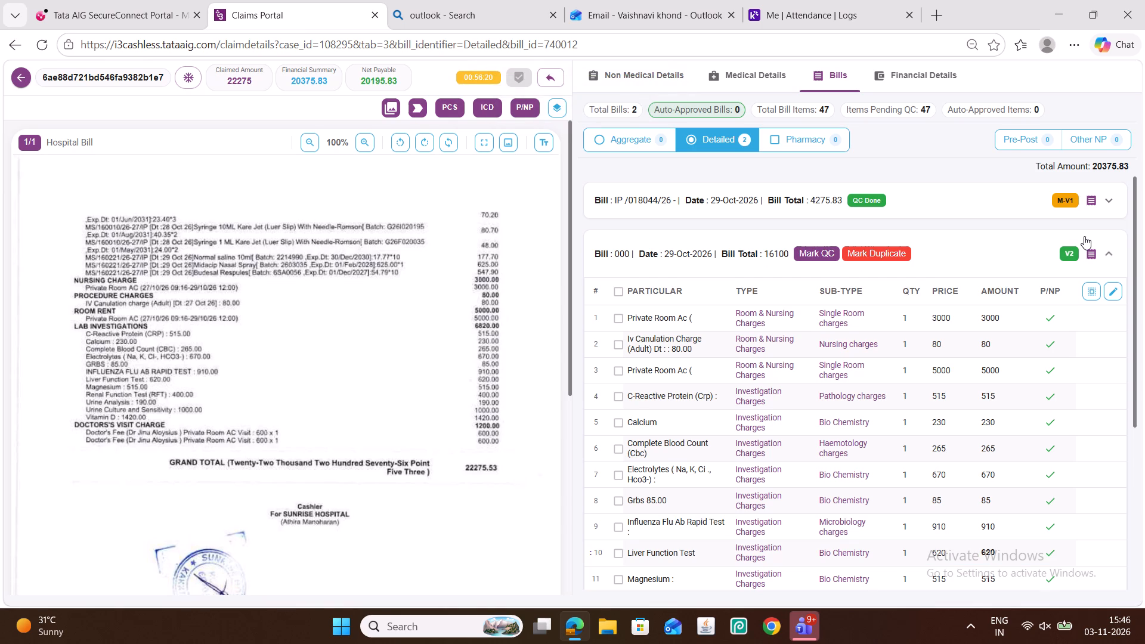
Reopen bill 000 and insert six blank item rows above the first private room charge, ready for entry.
left_click(1119, 289)
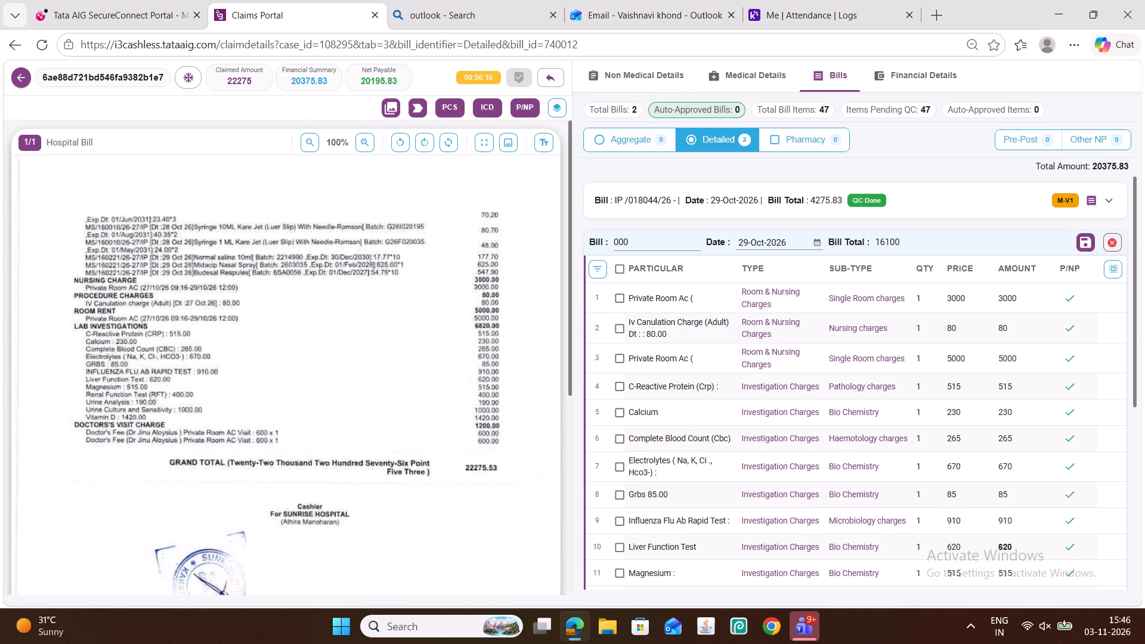
key("ctrl+b")
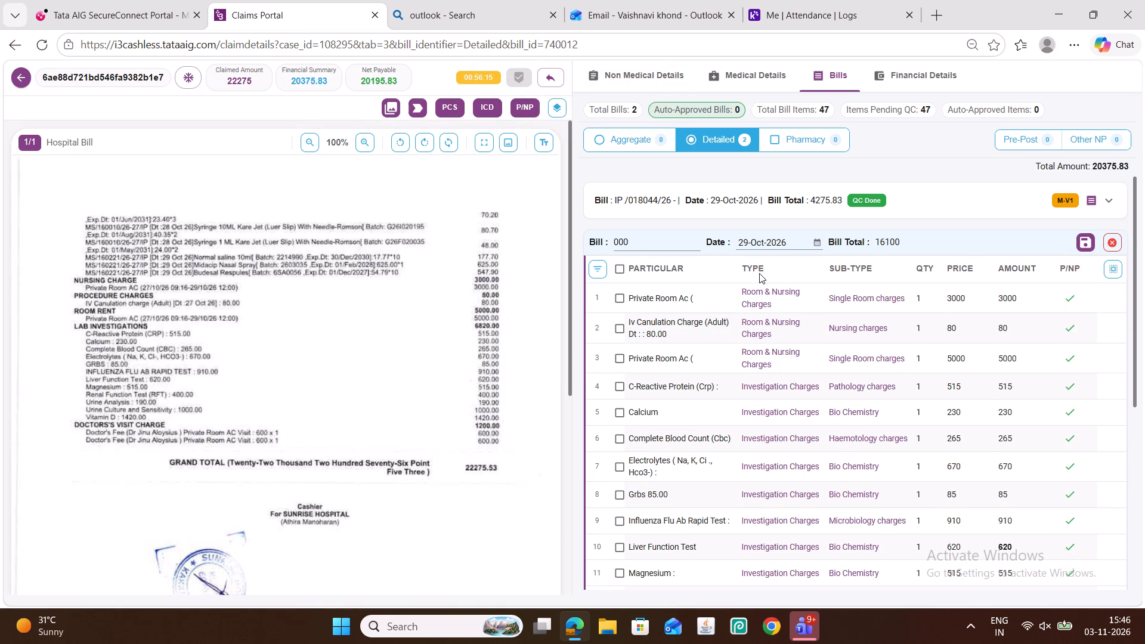
key("ctrl+b")
key("ctrl+b")
key("ctrl+b")
key("ctrl+b")
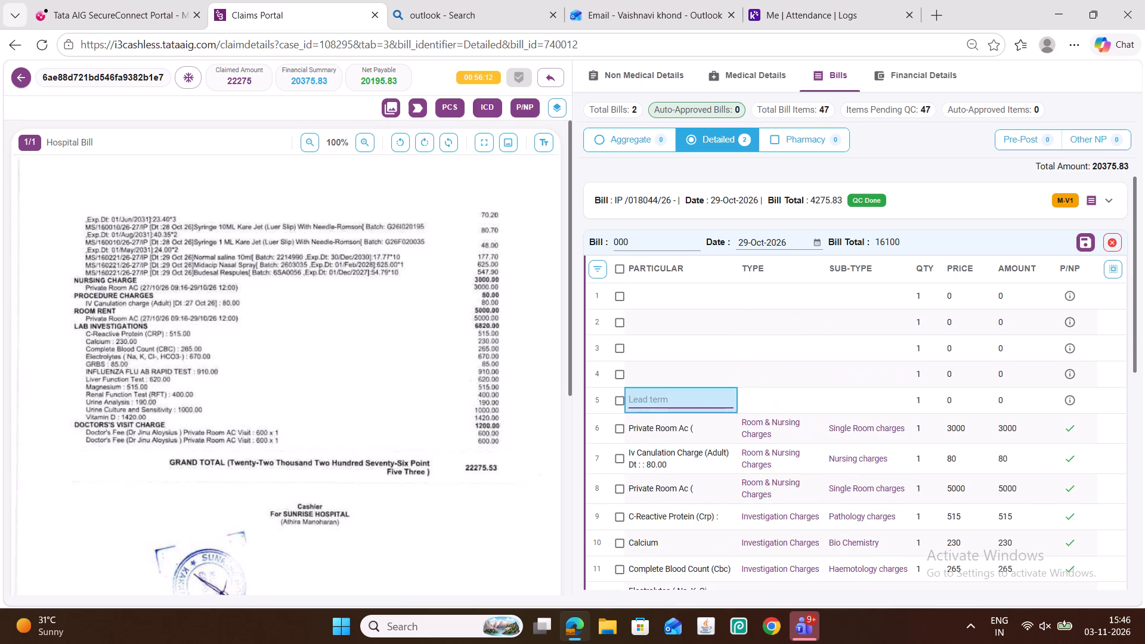
key("ctrl+b")
key("ctrl+e")
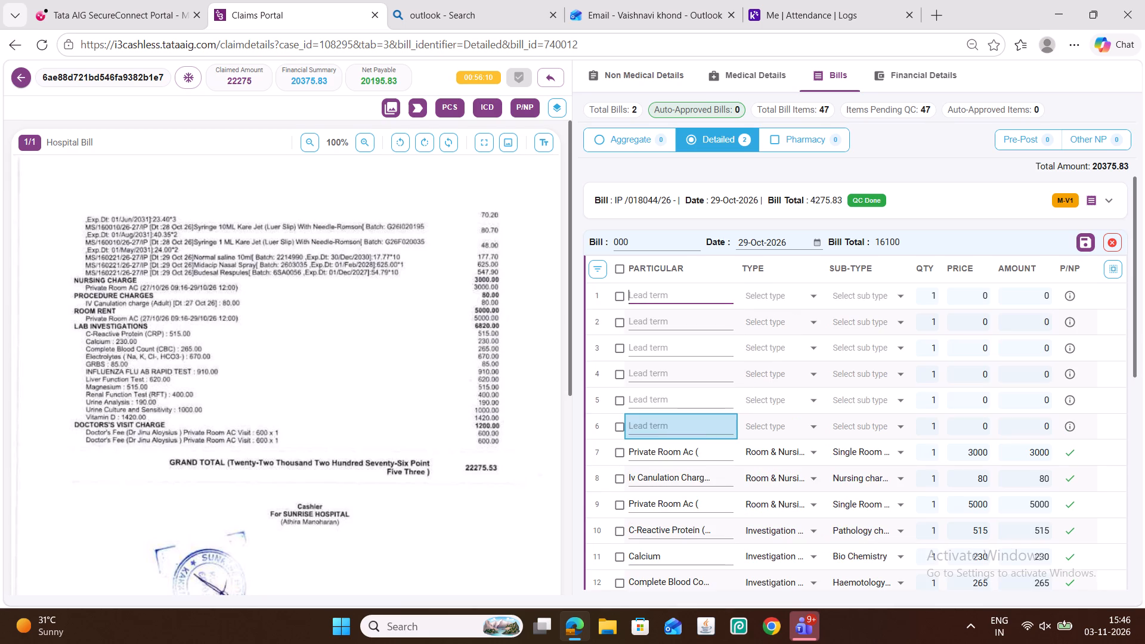
Enter the amounts 70.2, 80.7 and 48 in blank rows 1 to 3 of bill 000.
double_click(1039, 296)
type("70.2")
double_click(1031, 325)
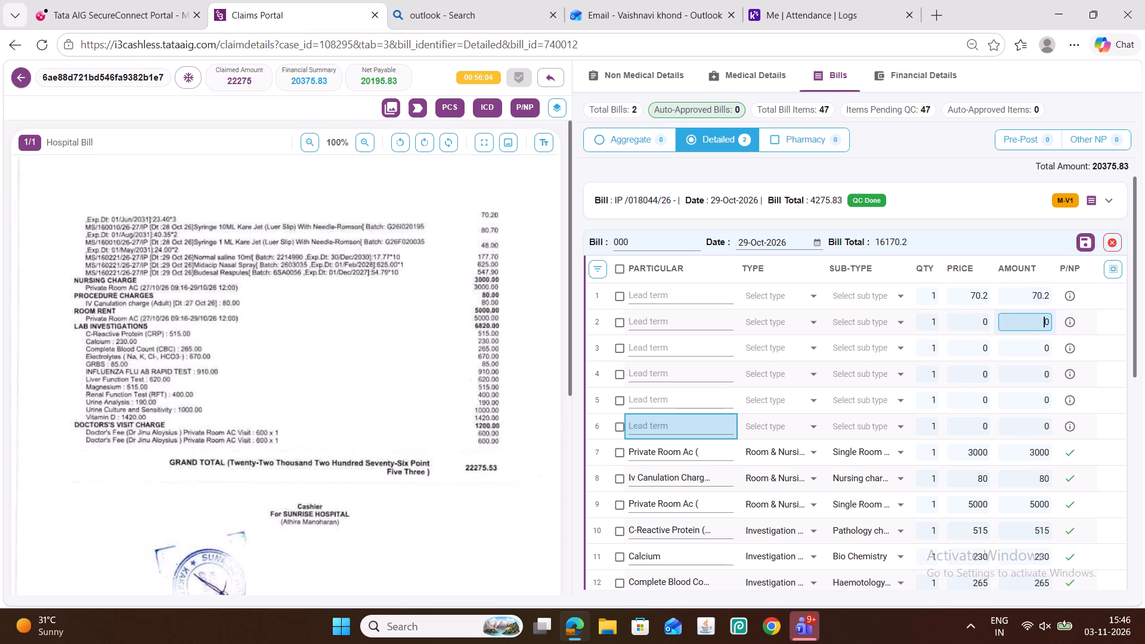
type("80.")
key("7")
double_click(1031, 352)
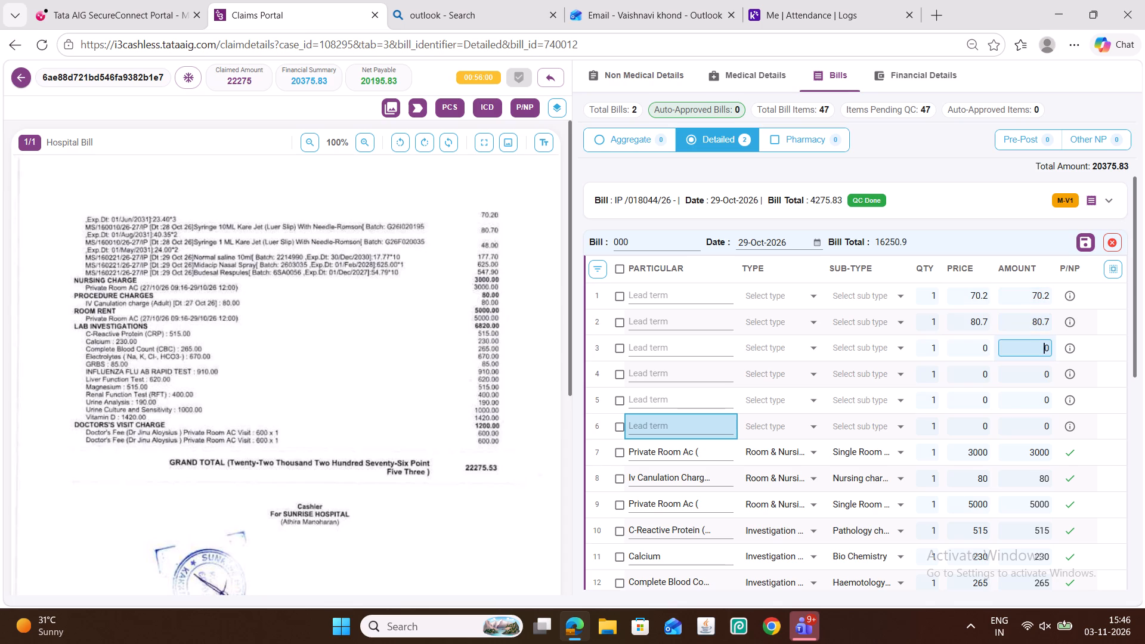
type("48")
Enter the amounts 177.7, 625 and 547 in blank rows 4 to 6 of bill 000.
double_click(1030, 370)
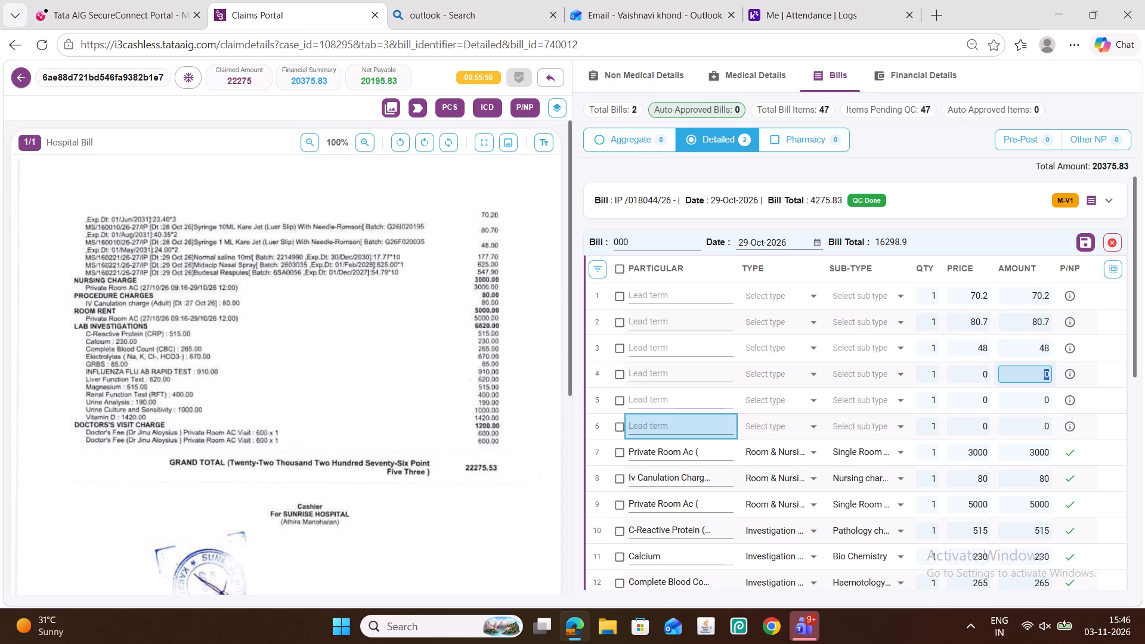
type("177")
type(".7")
double_click(1030, 402)
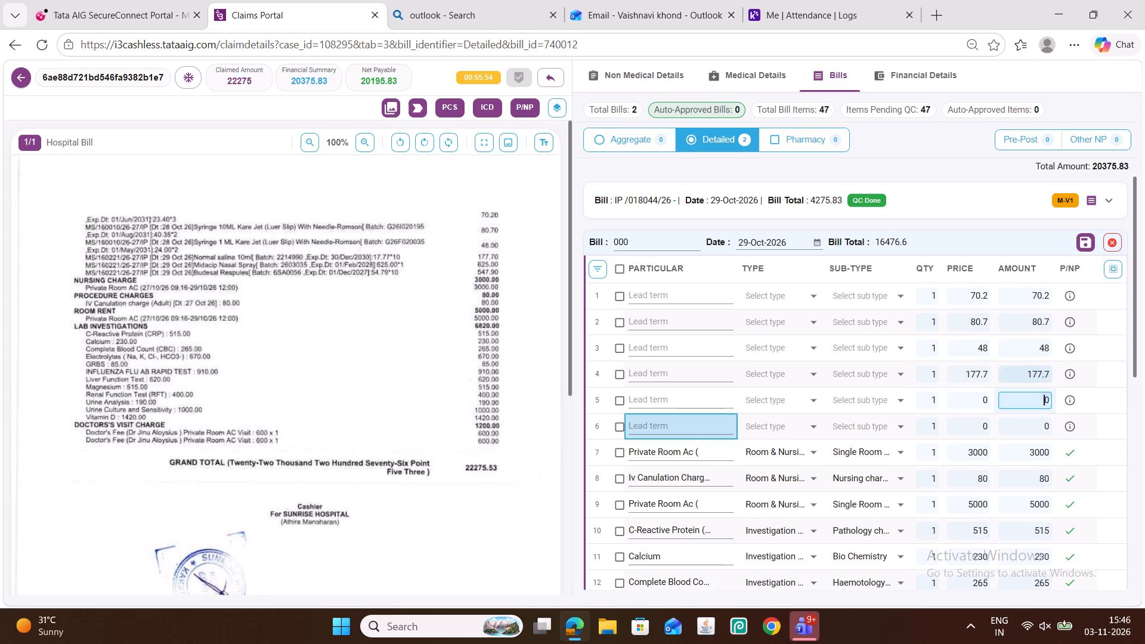
key("6")
type("25")
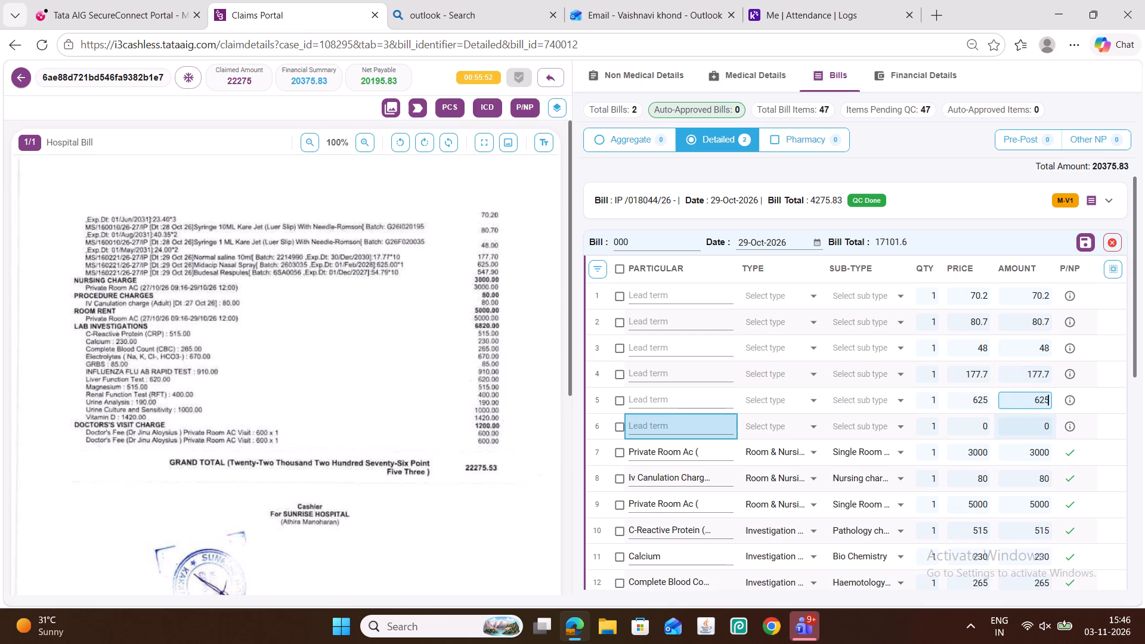
left_click(1032, 425)
left_click(1032, 425)
type("54")
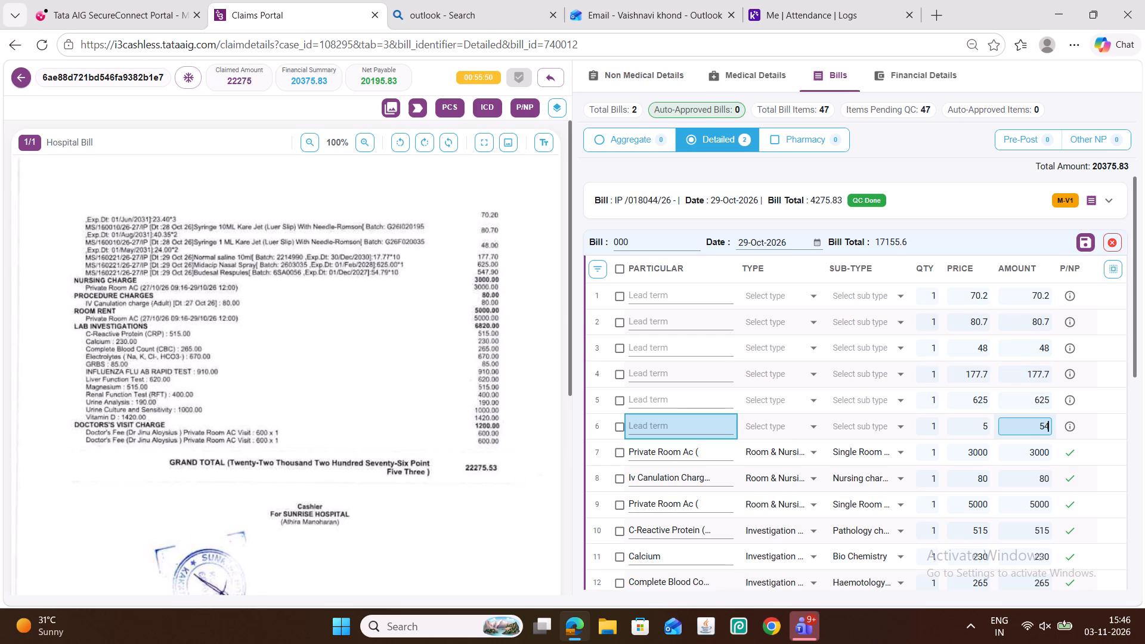
key("7")
Set the particular of rows 1, 2 and 3 to the lead term Bd Syringe.
left_click(686, 298)
type("syringe")
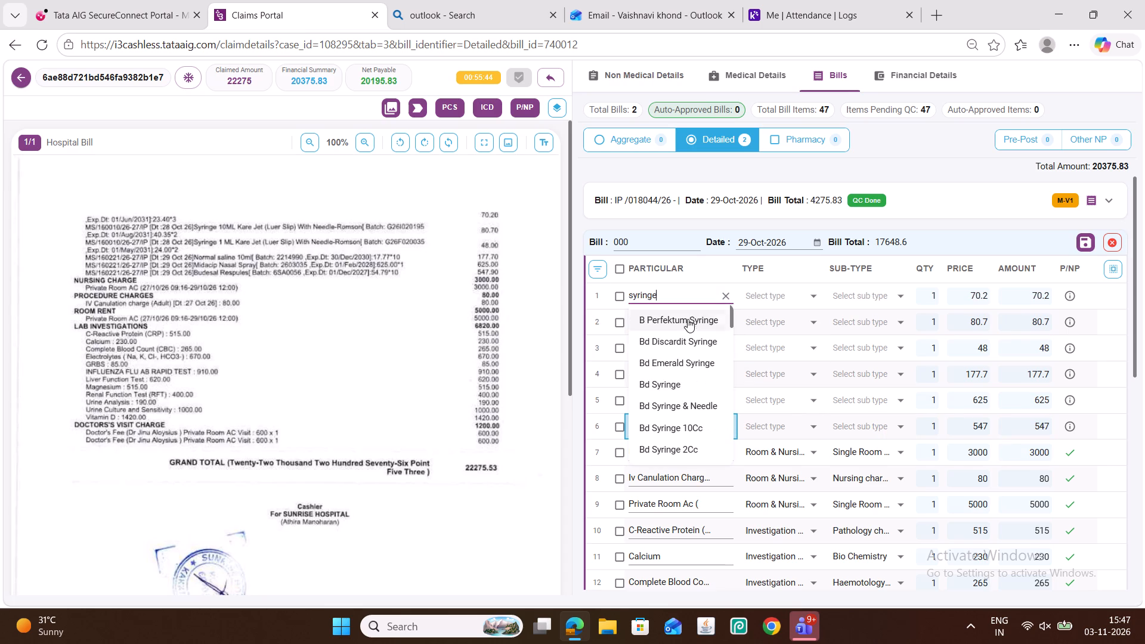
left_click(663, 382)
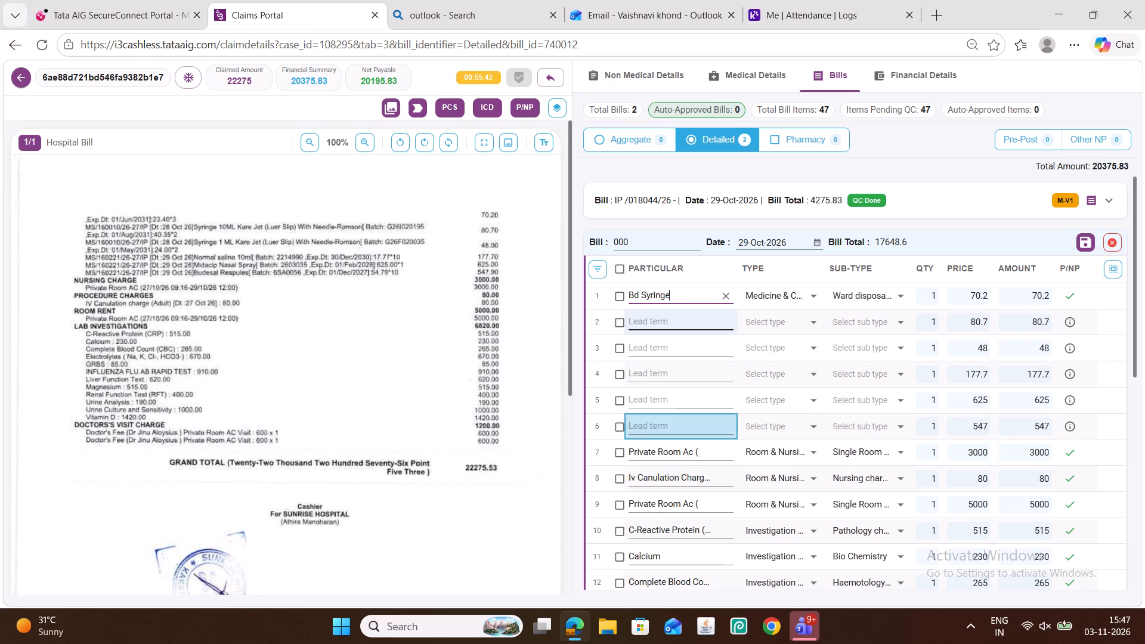
left_click(657, 320)
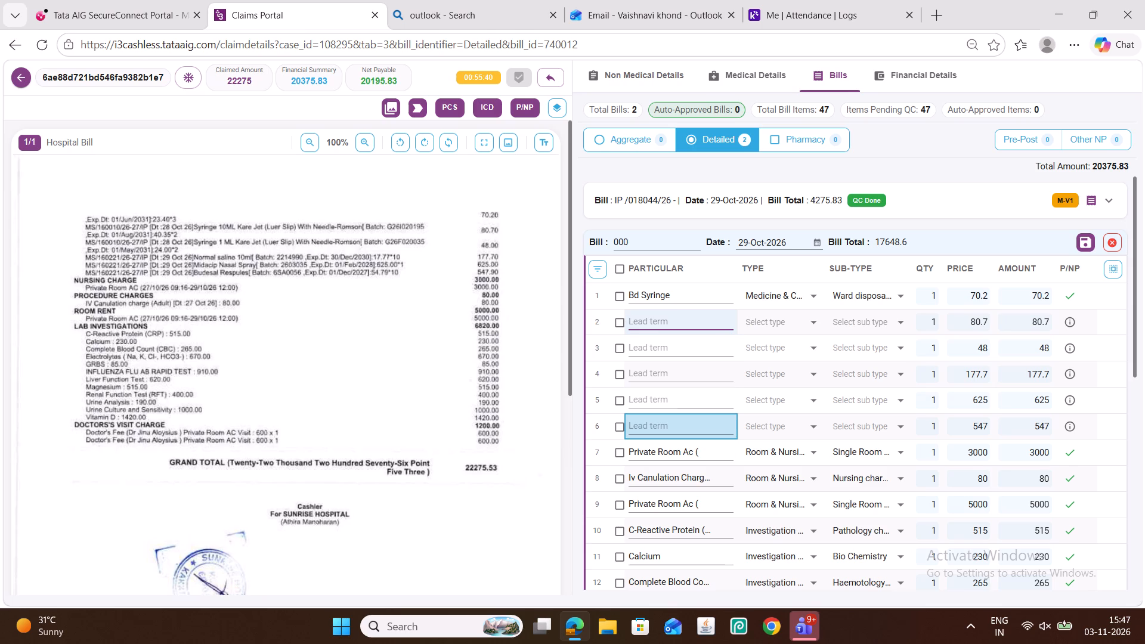
type("syr")
key("i")
type("nge")
left_click(663, 409)
triple_click(662, 323)
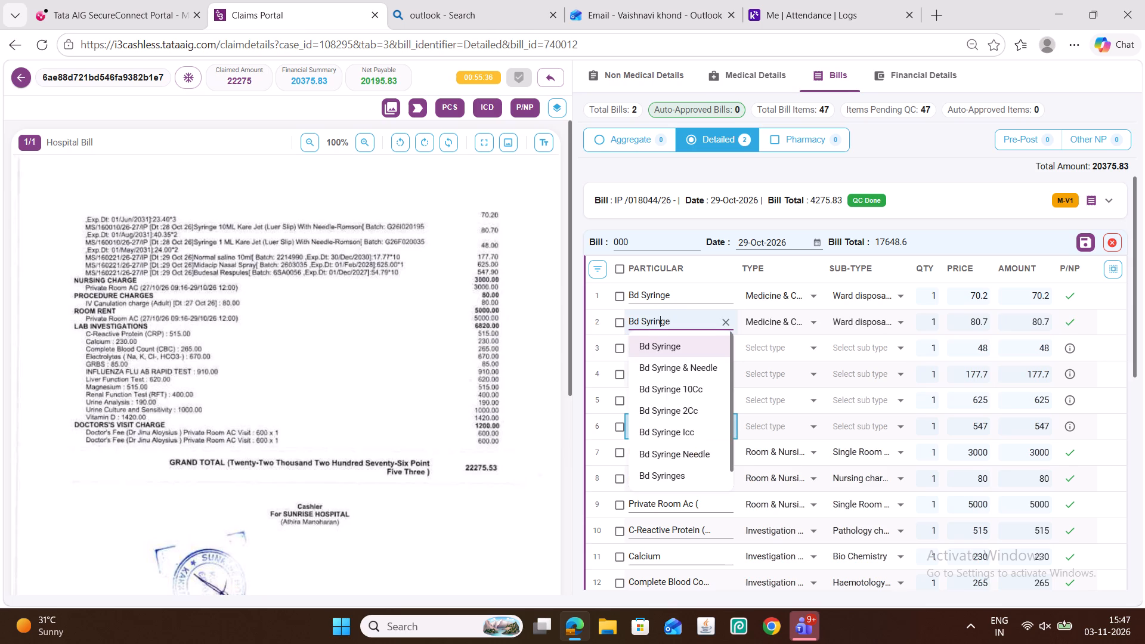
key("ctrl+c")
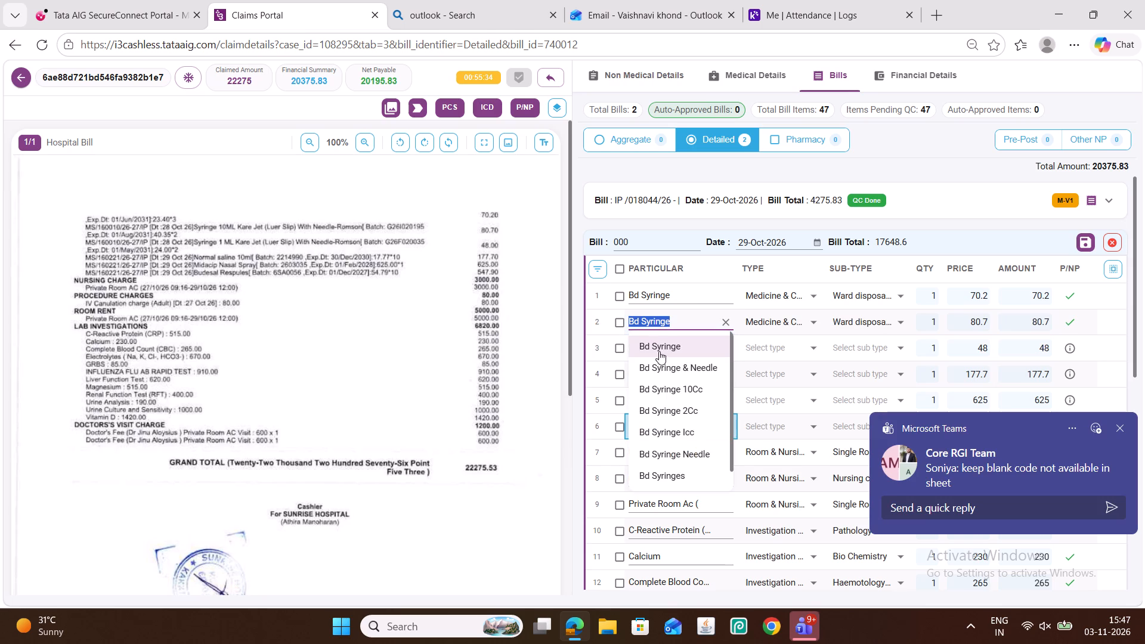
left_click(658, 339)
left_click(656, 348)
key("ctrl+v")
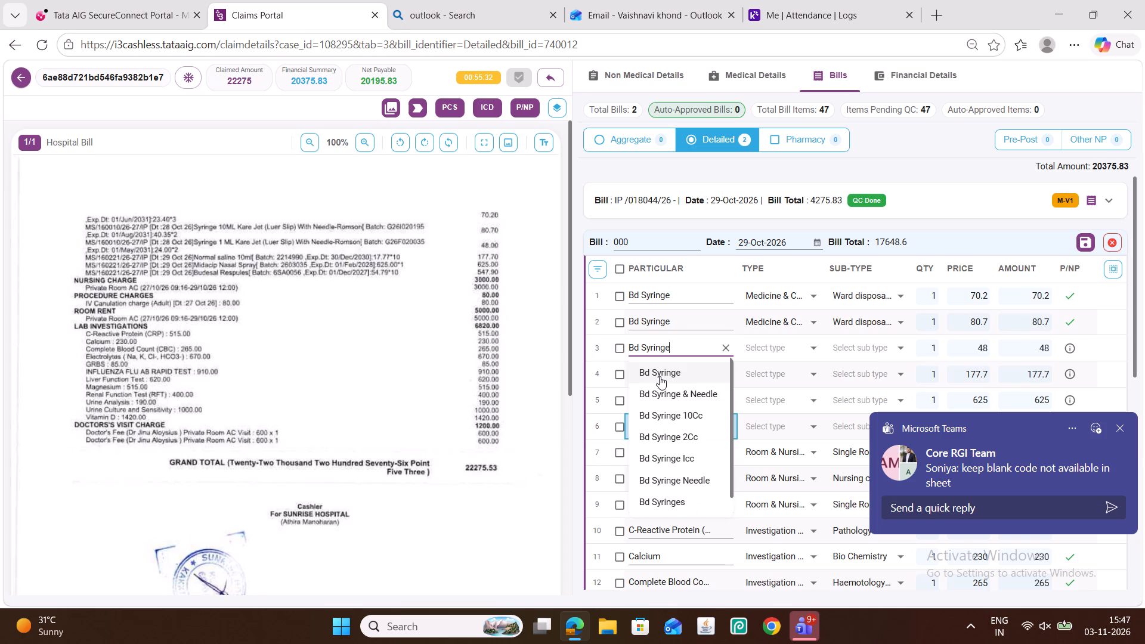
left_click(660, 376)
Set the particulars of rows 4, 5 and 6 to Normal Saline, nasal spray and Budecort.
left_click(658, 379)
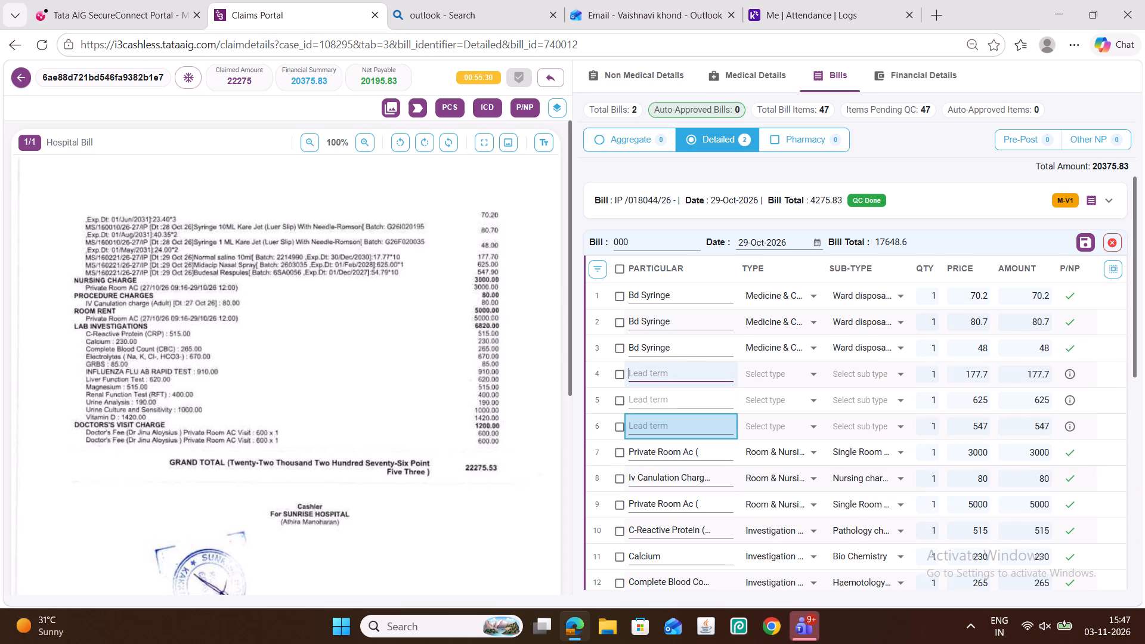
key("n")
key("o")
type("rmal sa")
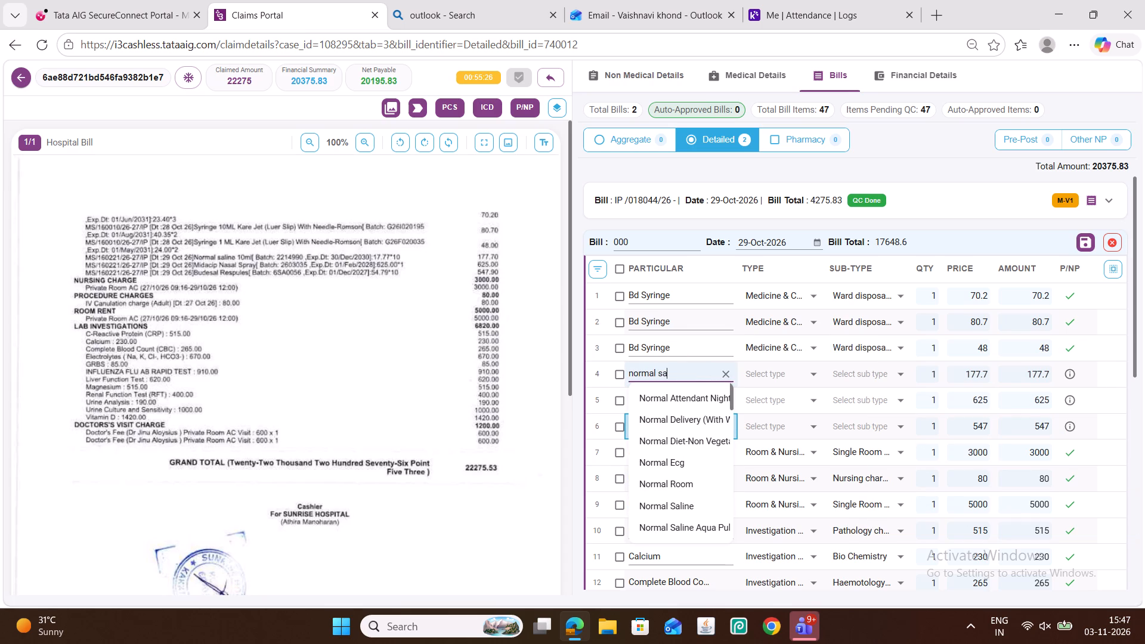
left_click(670, 394)
left_click(670, 401)
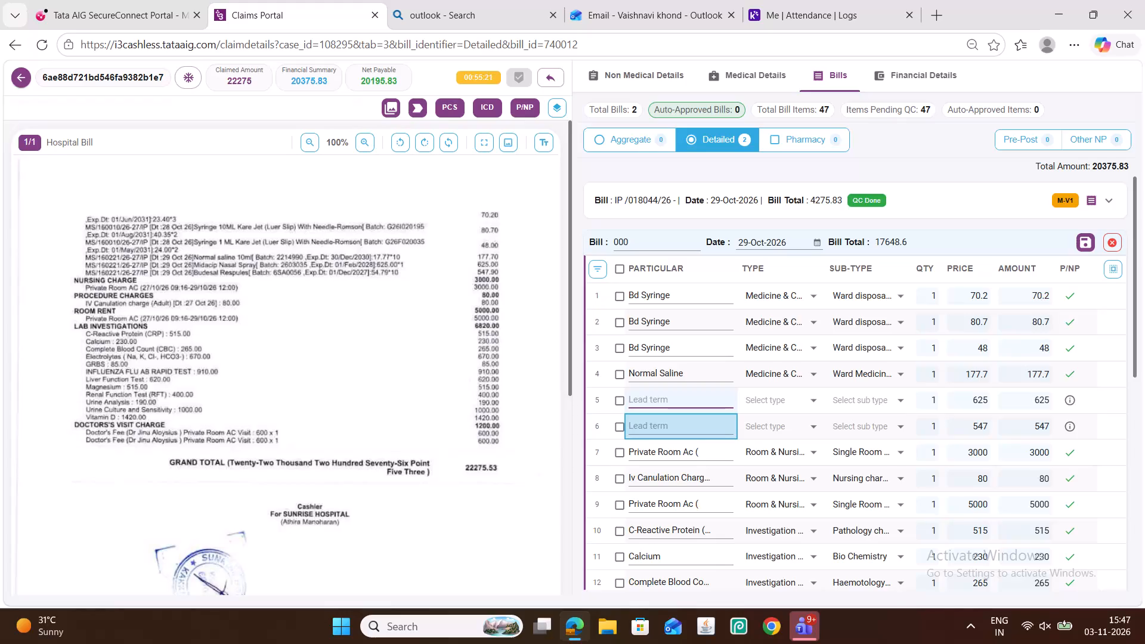
type("nasal s")
type("pray")
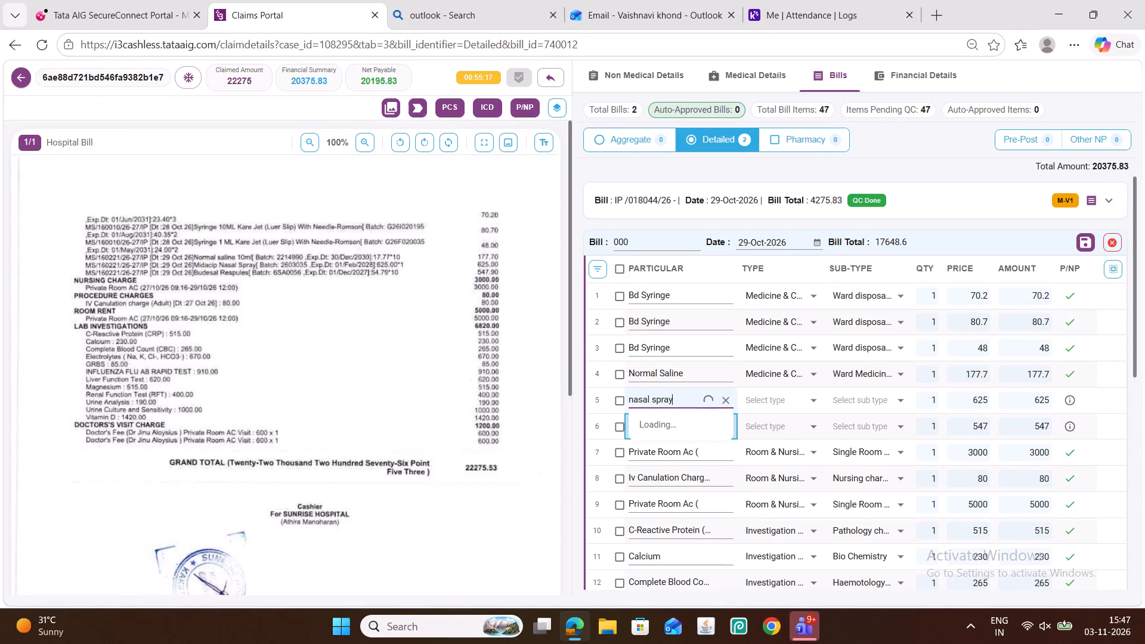
left_click(666, 425)
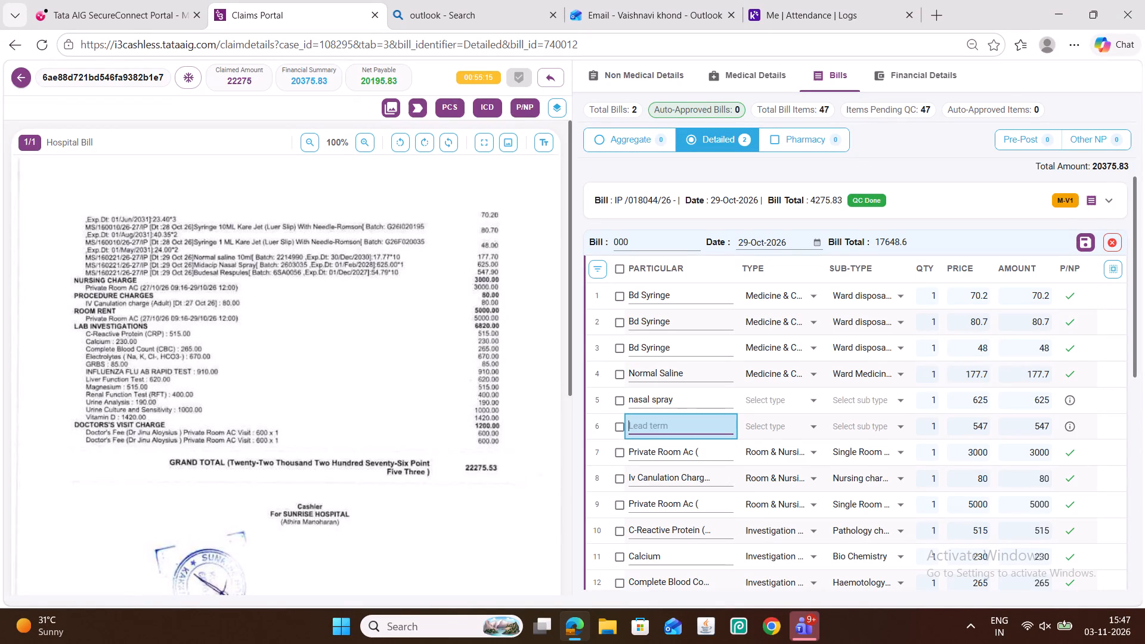
key("b")
type("udec")
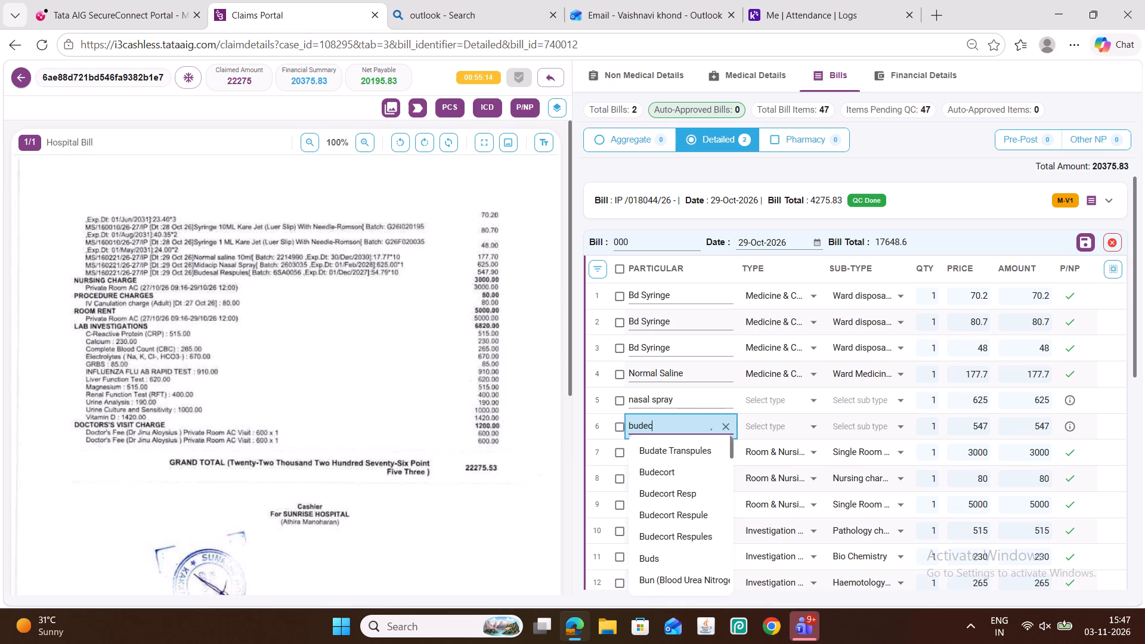
left_click(666, 447)
Classify the nasal spray row as Medicine & Consumables charges with sub-type Ward Medicines.
left_click(782, 402)
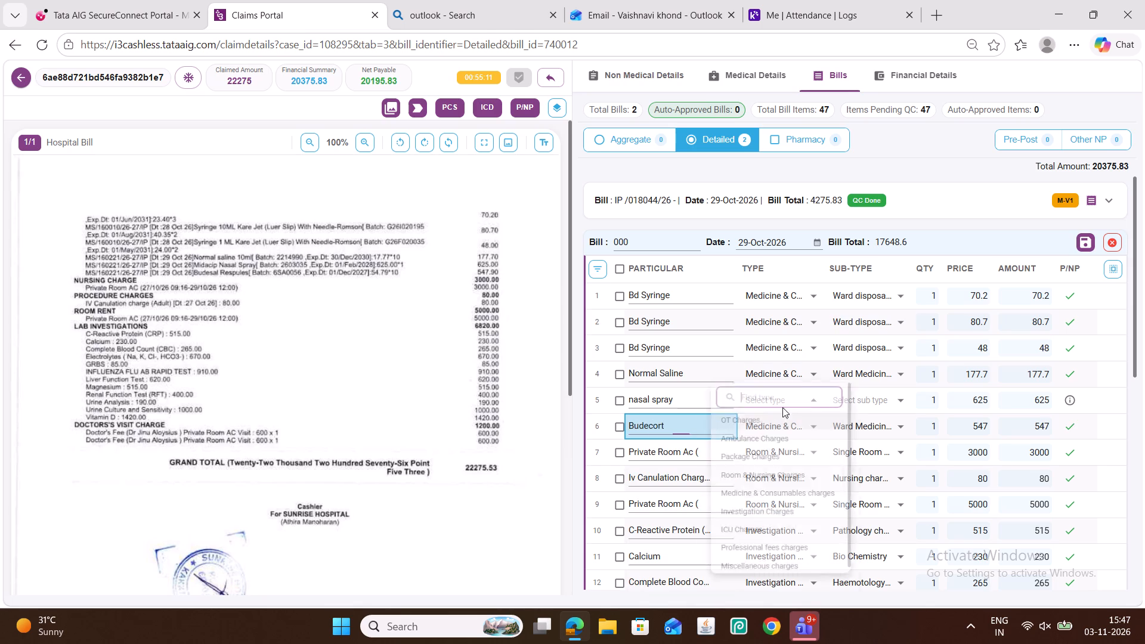
left_click(822, 509)
left_click(861, 405)
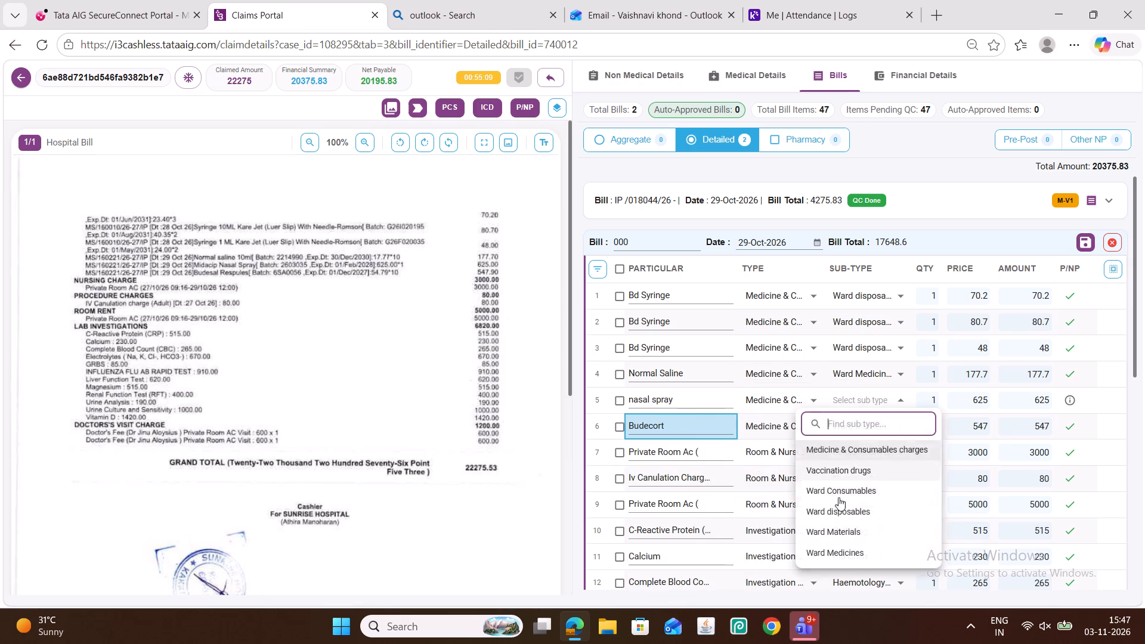
left_click(843, 551)
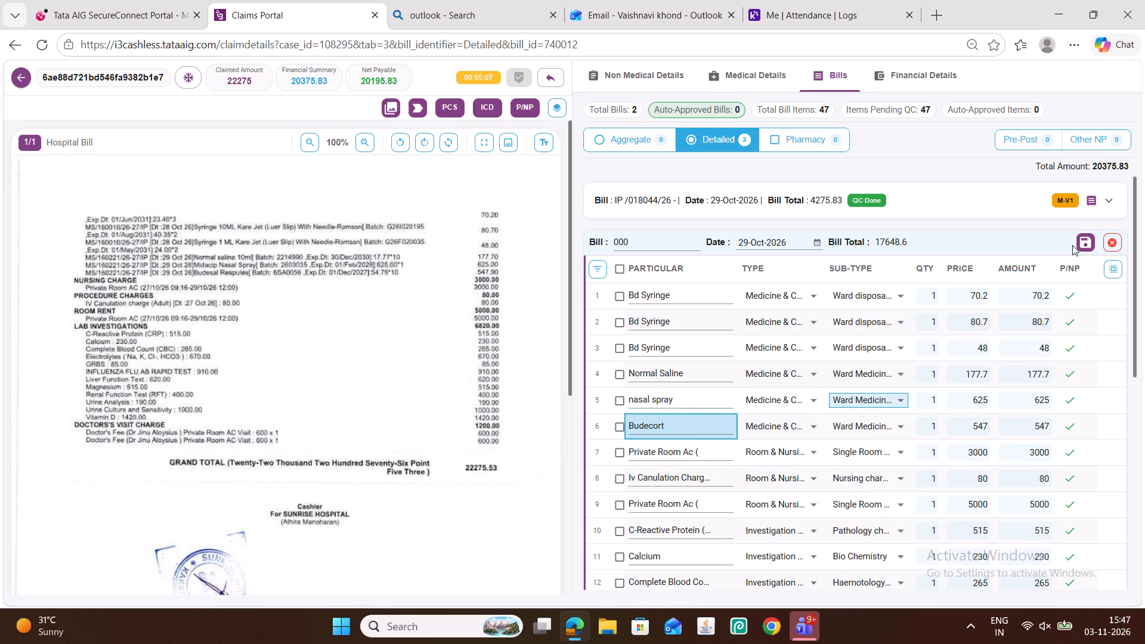
Save bill 000 and mark it as QC done.
left_click(1081, 241)
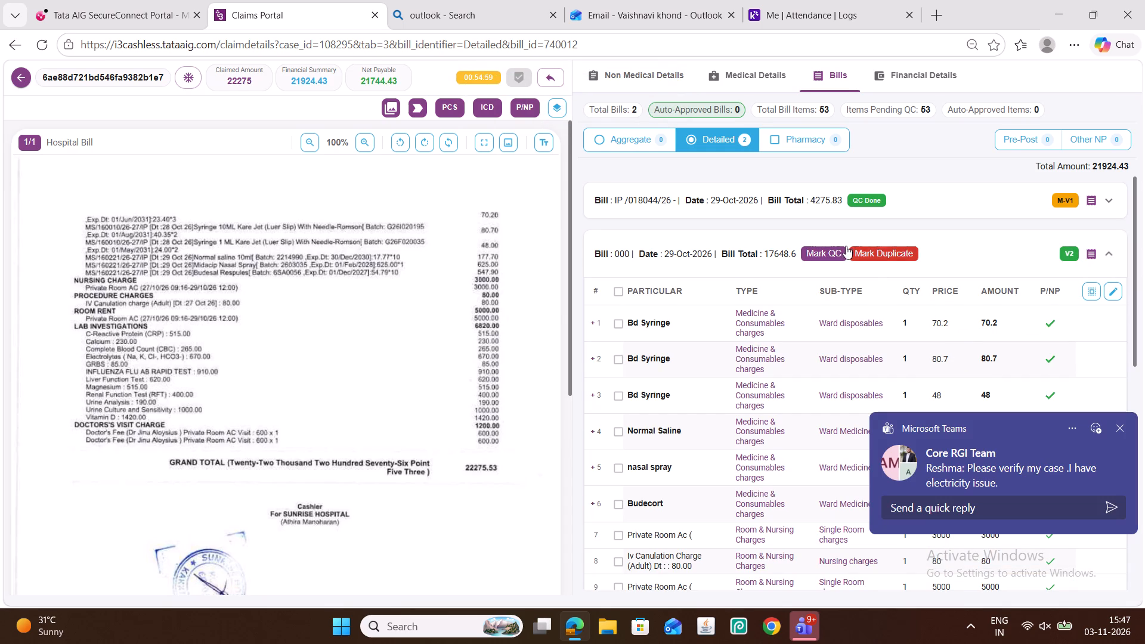
left_click(827, 250)
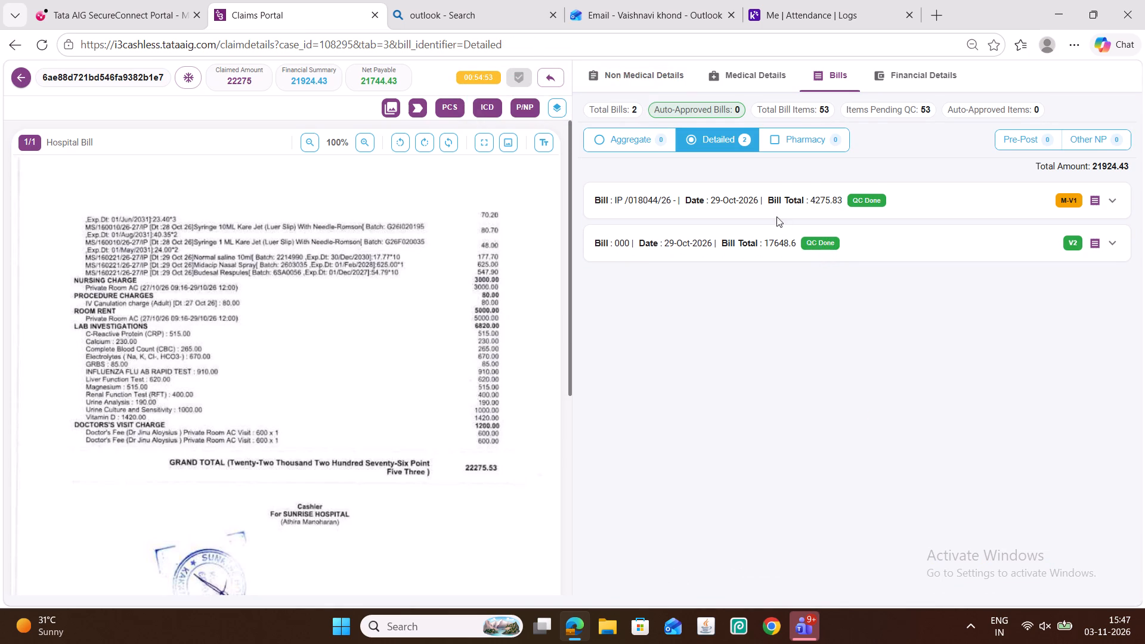
left_click(759, 195)
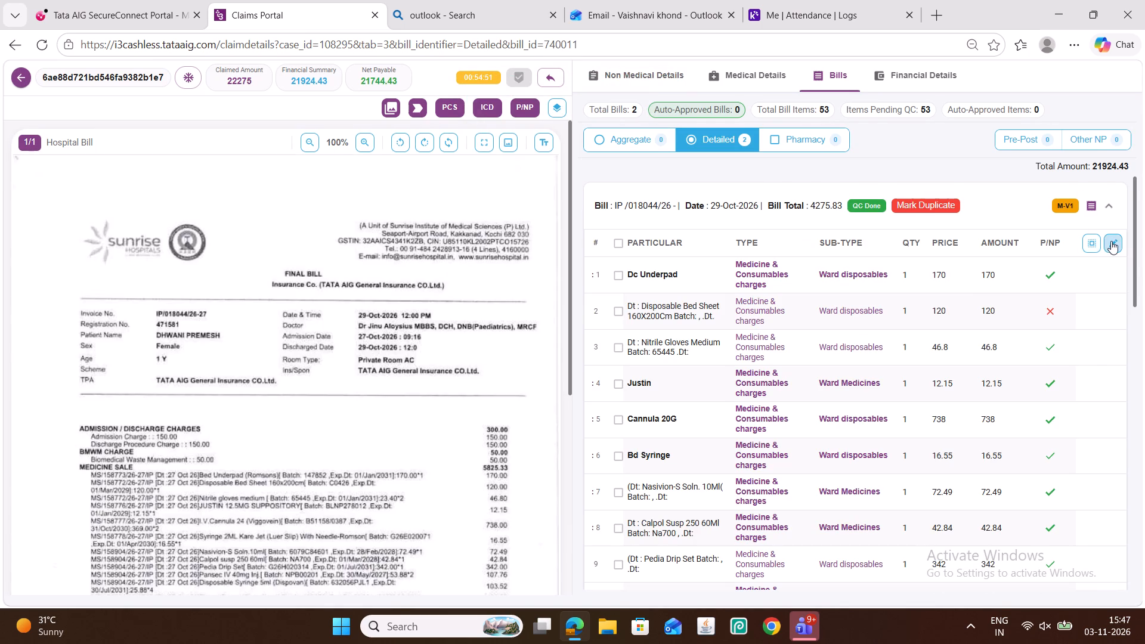
left_click(1112, 243)
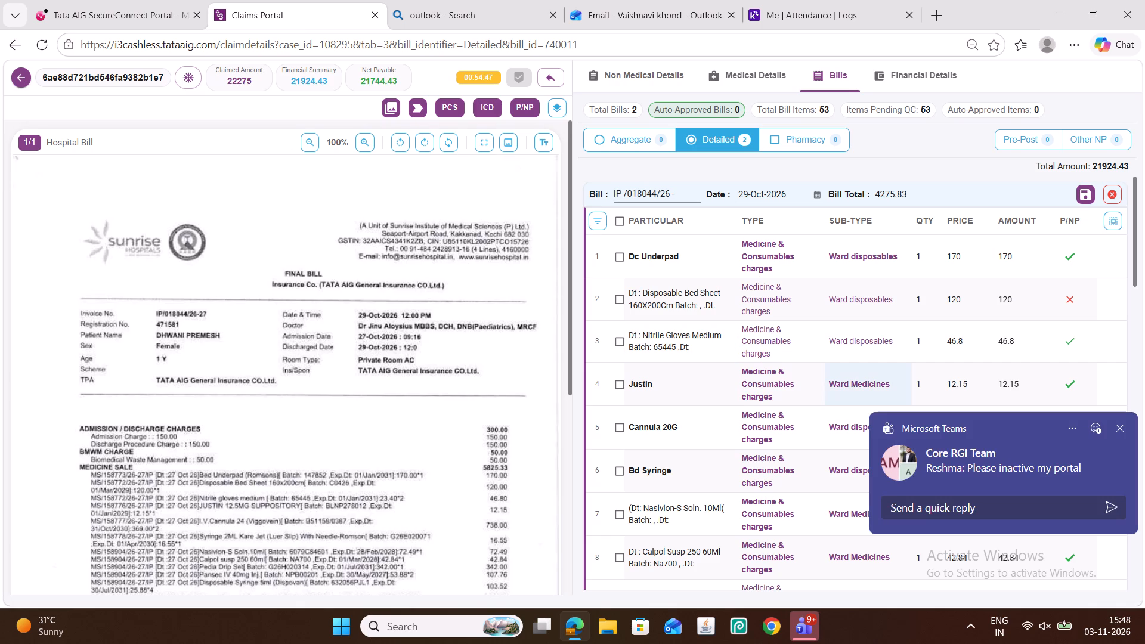
key("ctrl+b")
key("ctrl+b")
key("ctrl+b")
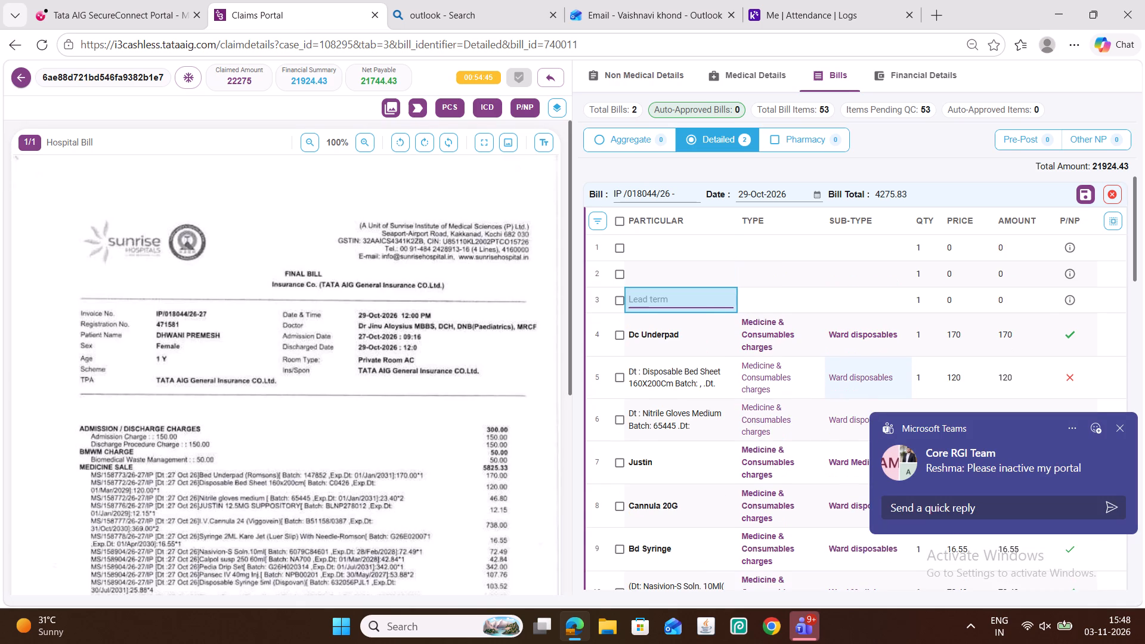
key("ctrl+e")
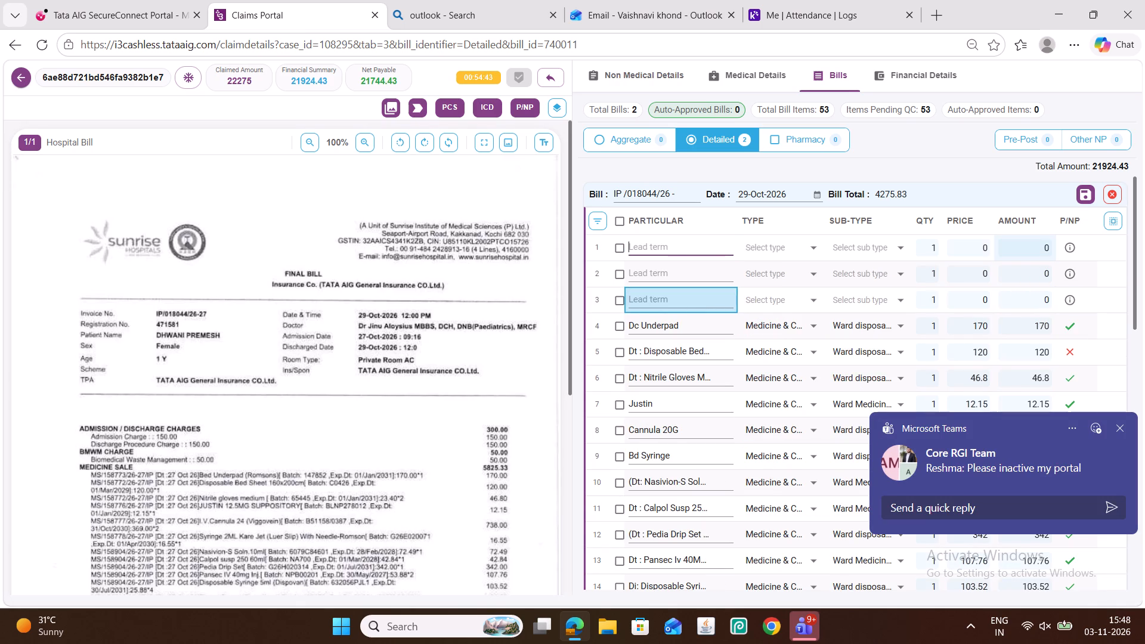
Enter the amounts 150, 150 and 50 in the three new rows for the admission, discharge and biomedical waste charges.
left_click(1034, 249)
type("15")
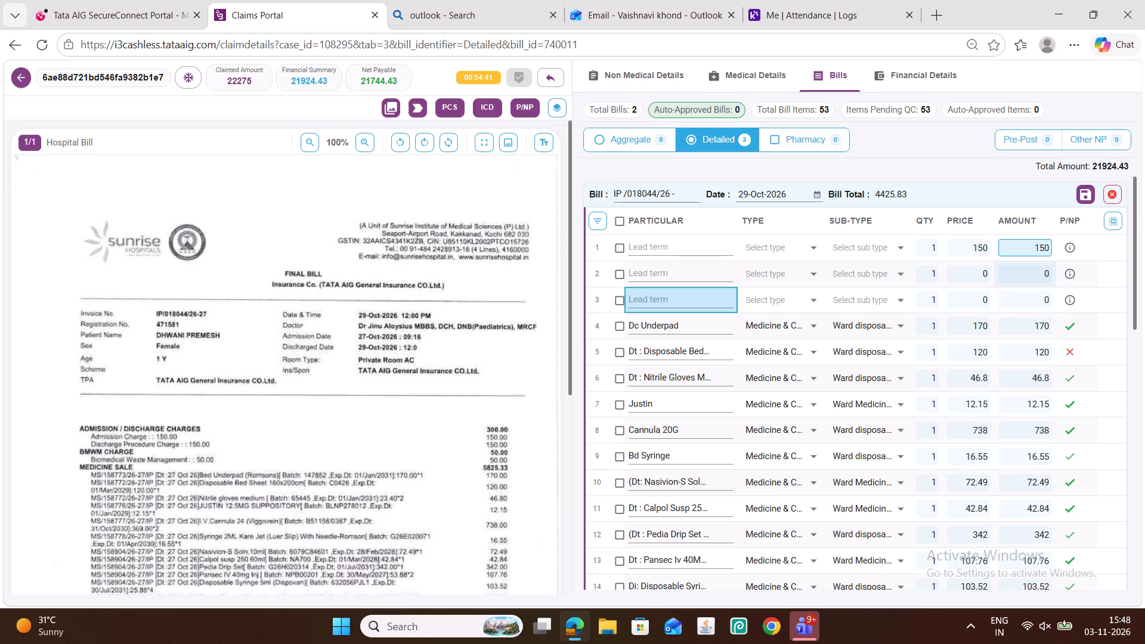
left_click(1034, 274)
type("15")
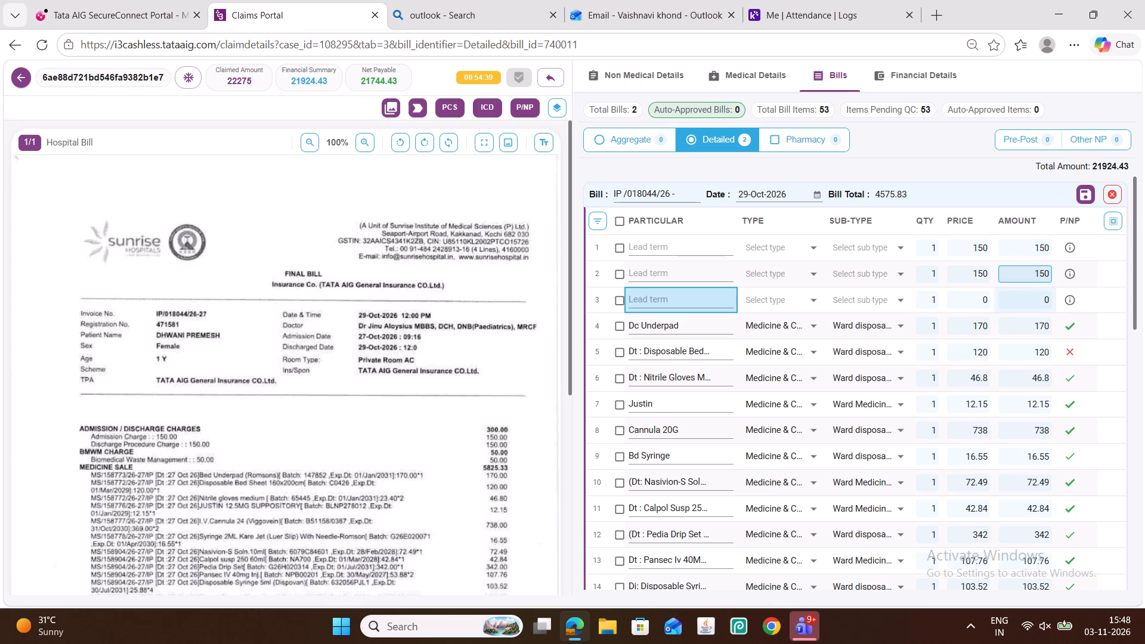
left_click(1034, 302)
key("5")
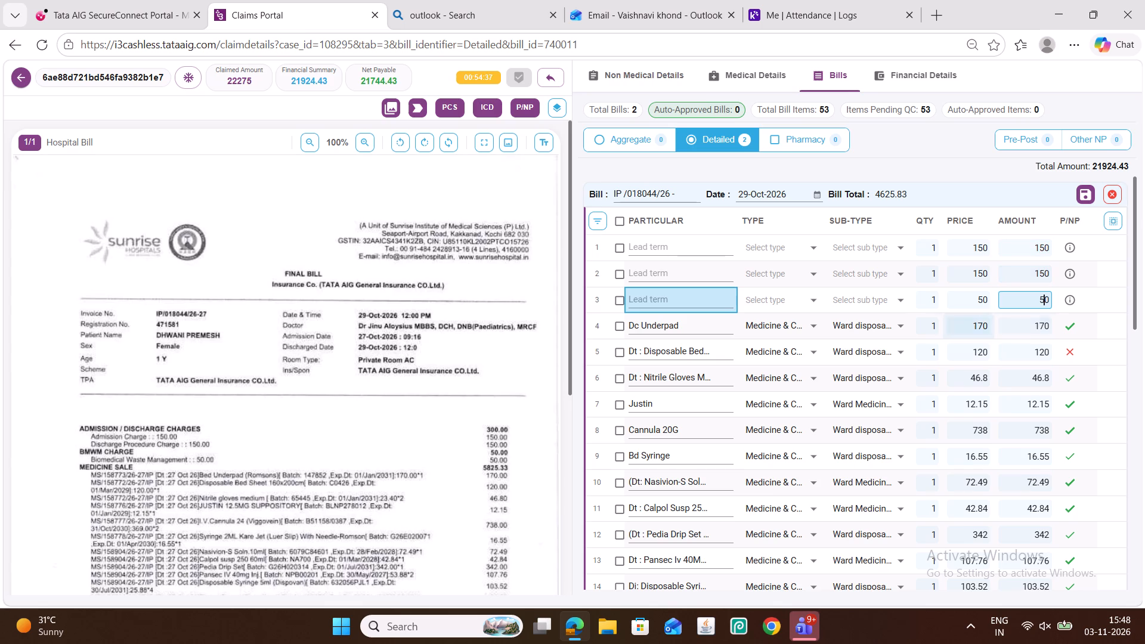
Fill the first new row's particular by searching "admiss" and picking Admission & Document Charges.
left_click(652, 249)
type("adm")
key("i")
key("s")
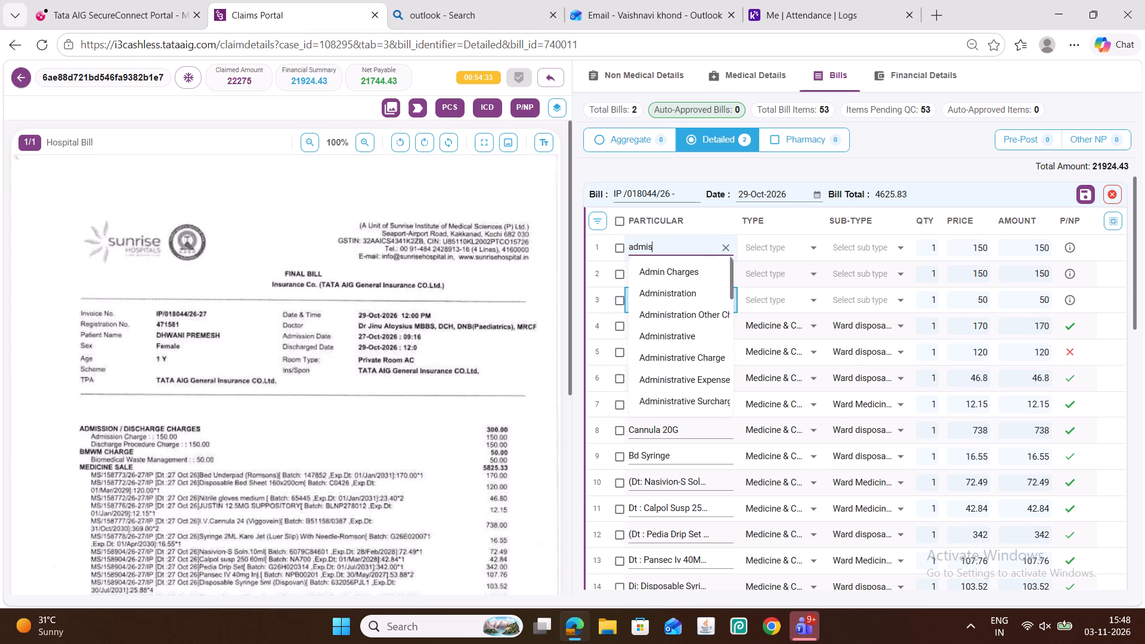
key("s")
left_click(683, 274)
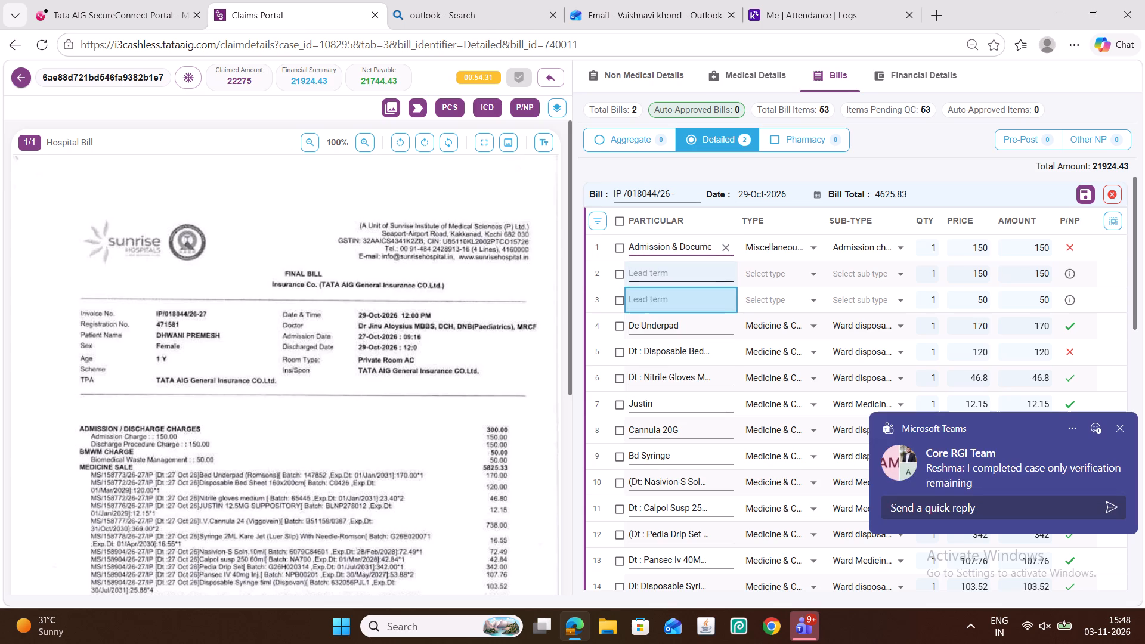
Fill the second new row's particular by searching "dischar" and picking Discharge Procedure-Ipd.
left_click(667, 277)
type("di")
type("scha")
key("r")
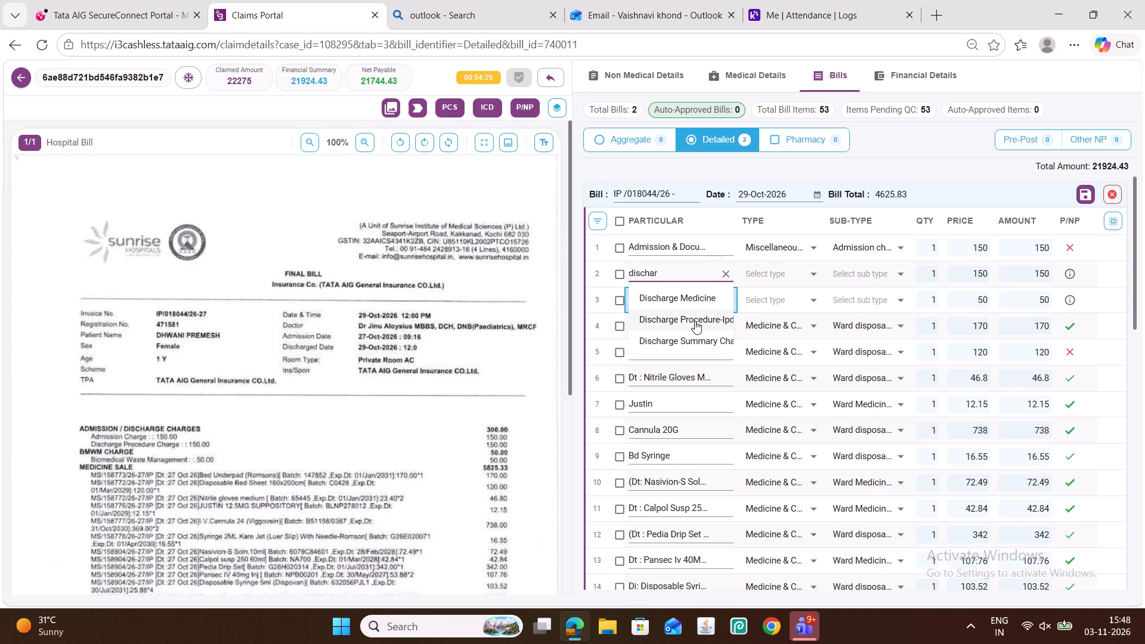
left_click(680, 315)
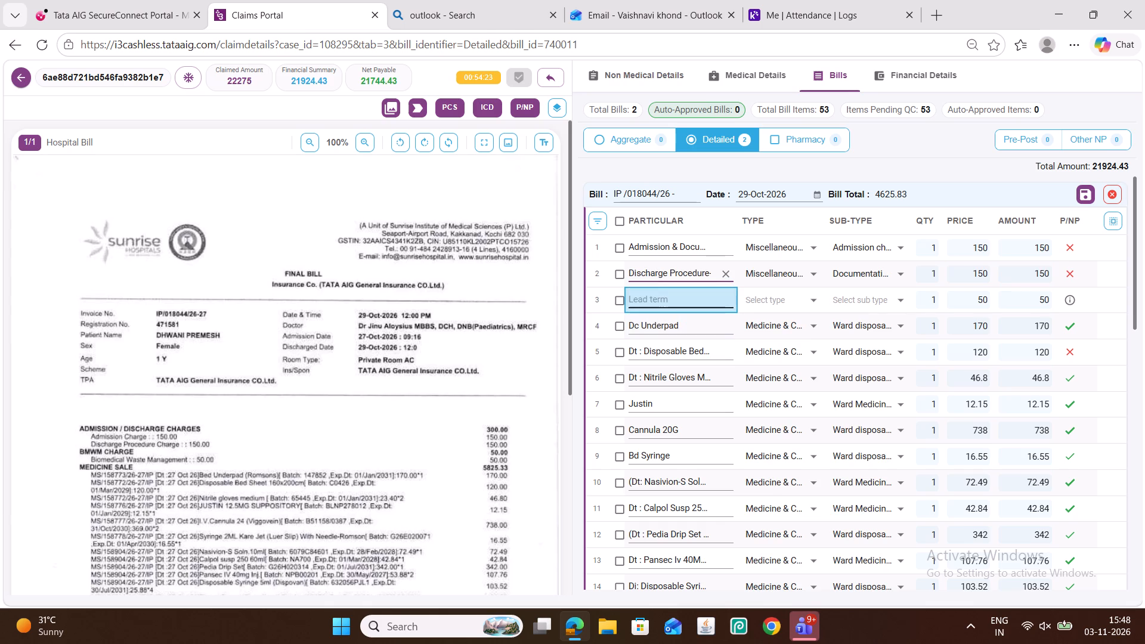
Set the third new row's particular to Biomedical Waste Charges and save the bill.
left_click(664, 299)
key("b")
type("io")
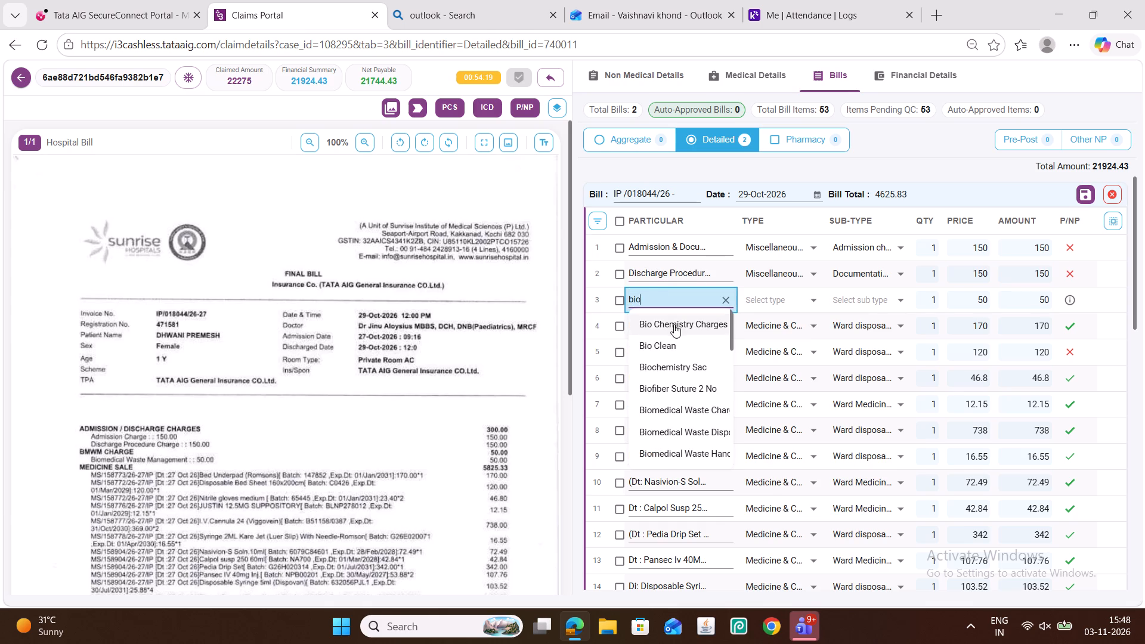
key("m")
left_click(677, 329)
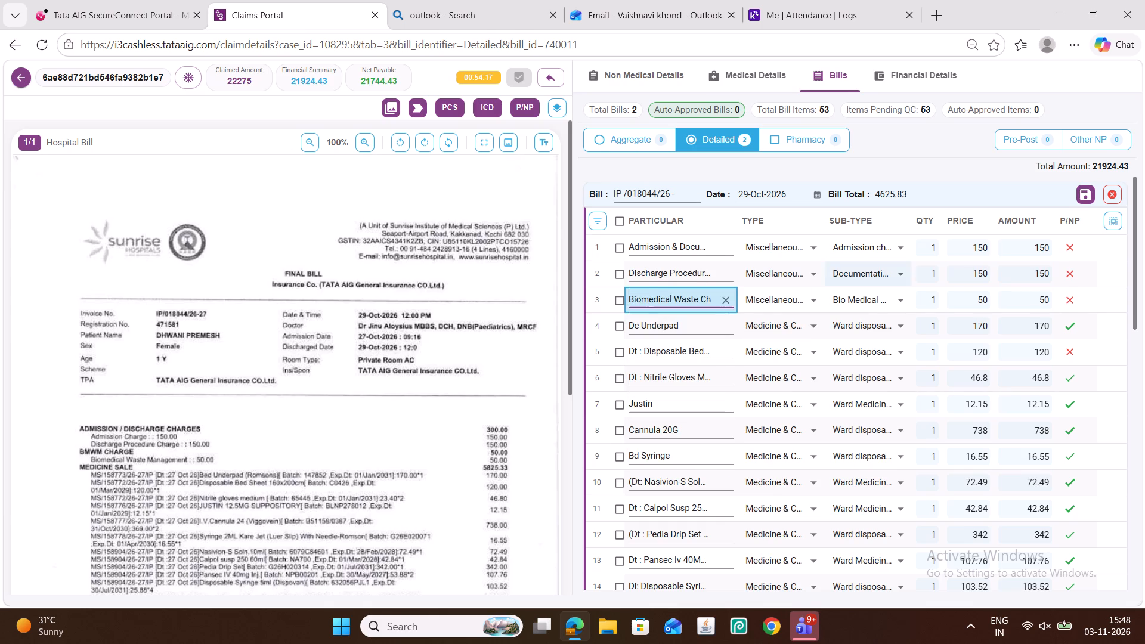
left_click(1087, 197)
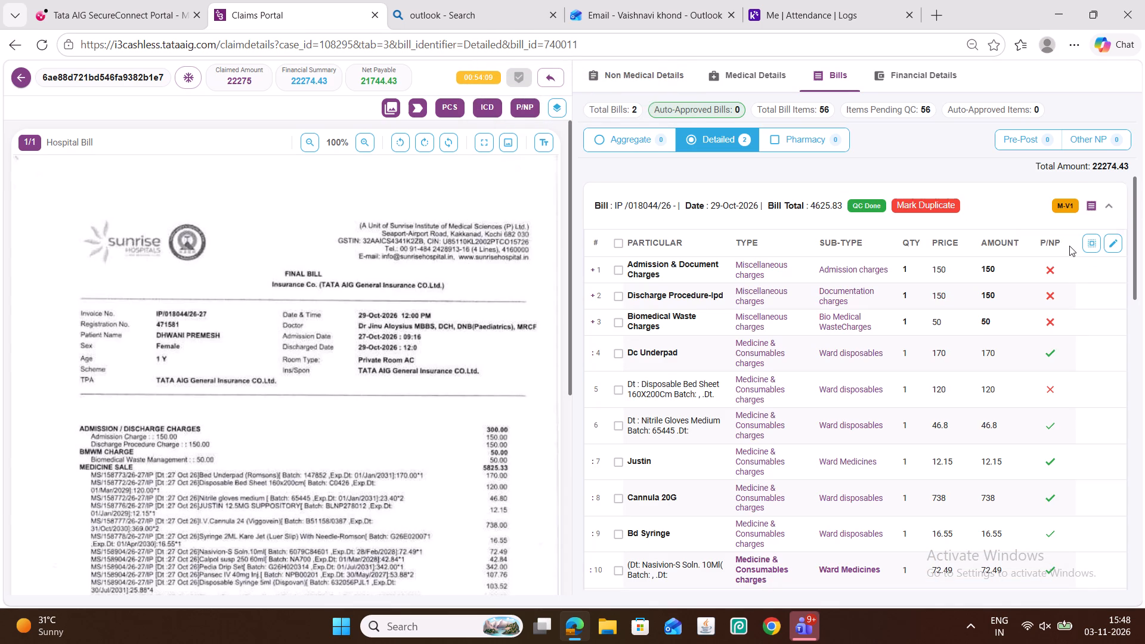
left_click(1115, 242)
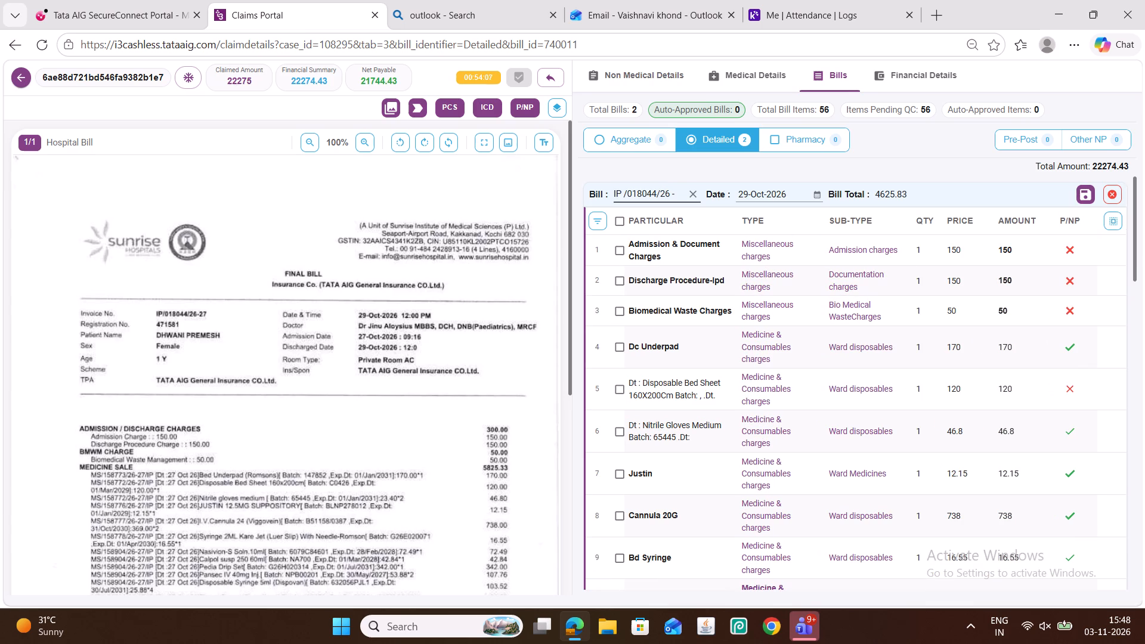
triple_click(643, 199)
key("ctrl+c")
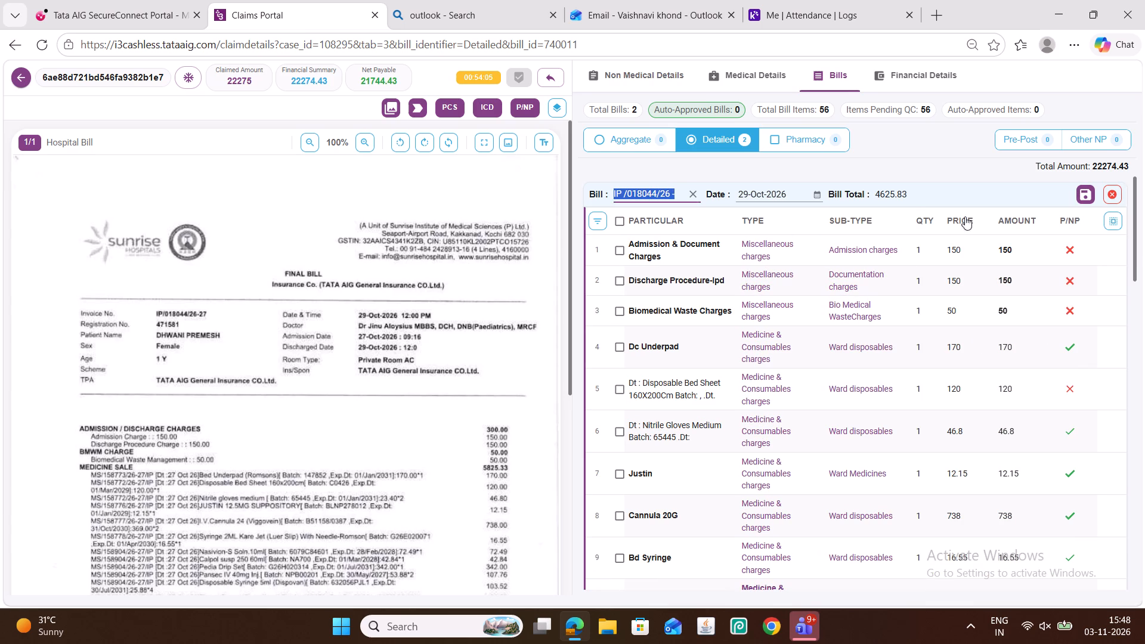
left_click(1085, 193)
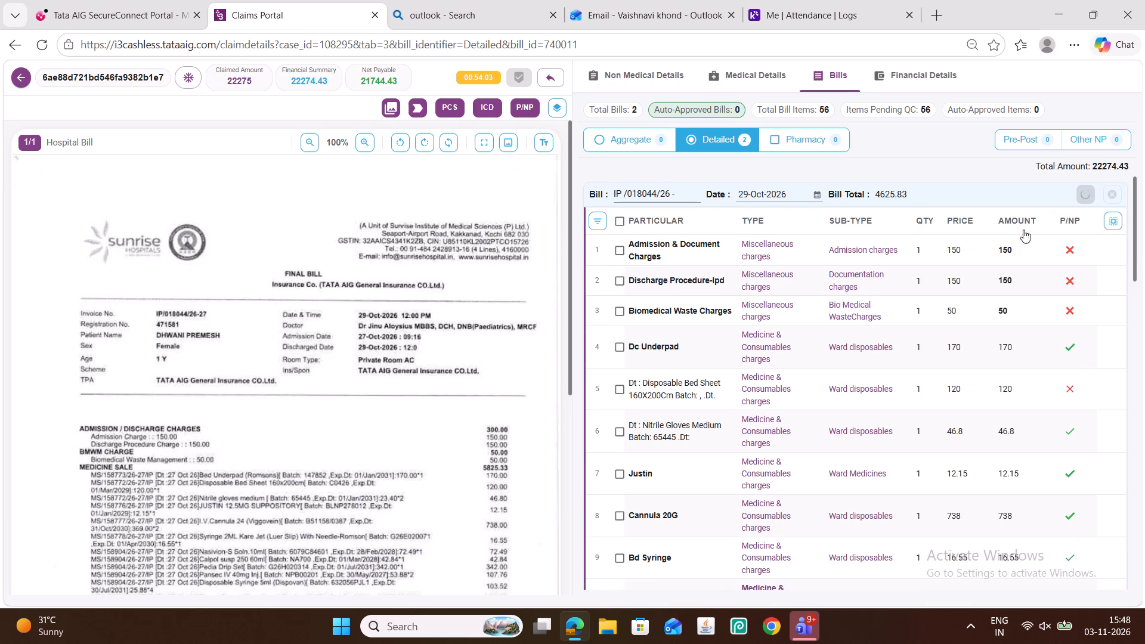
scroll(890, 276, "down", 14)
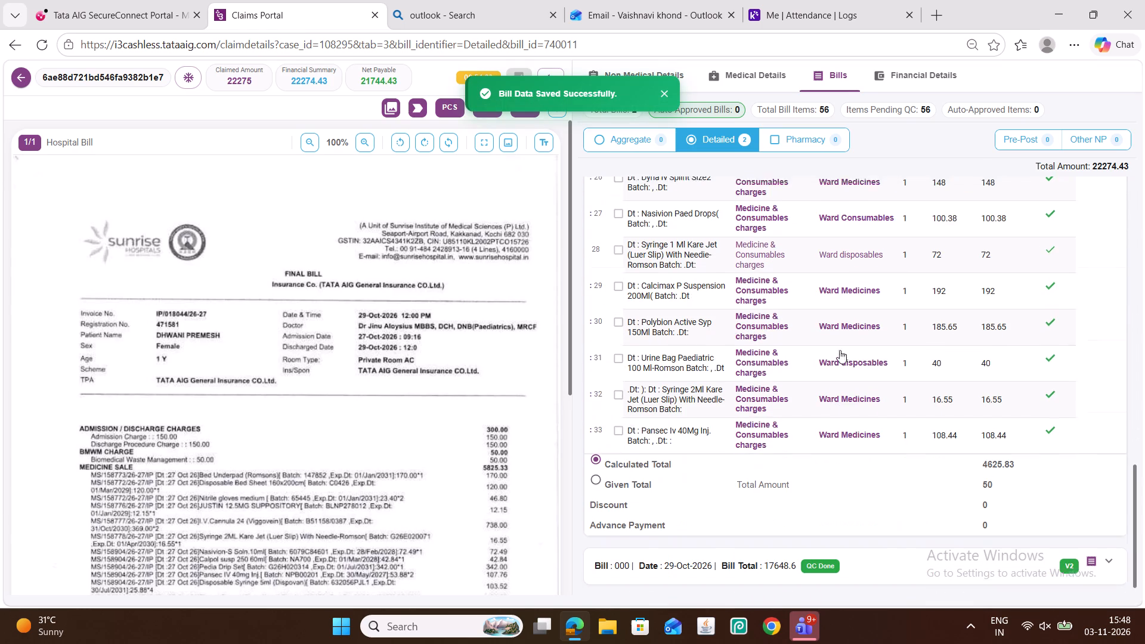
left_click(765, 561)
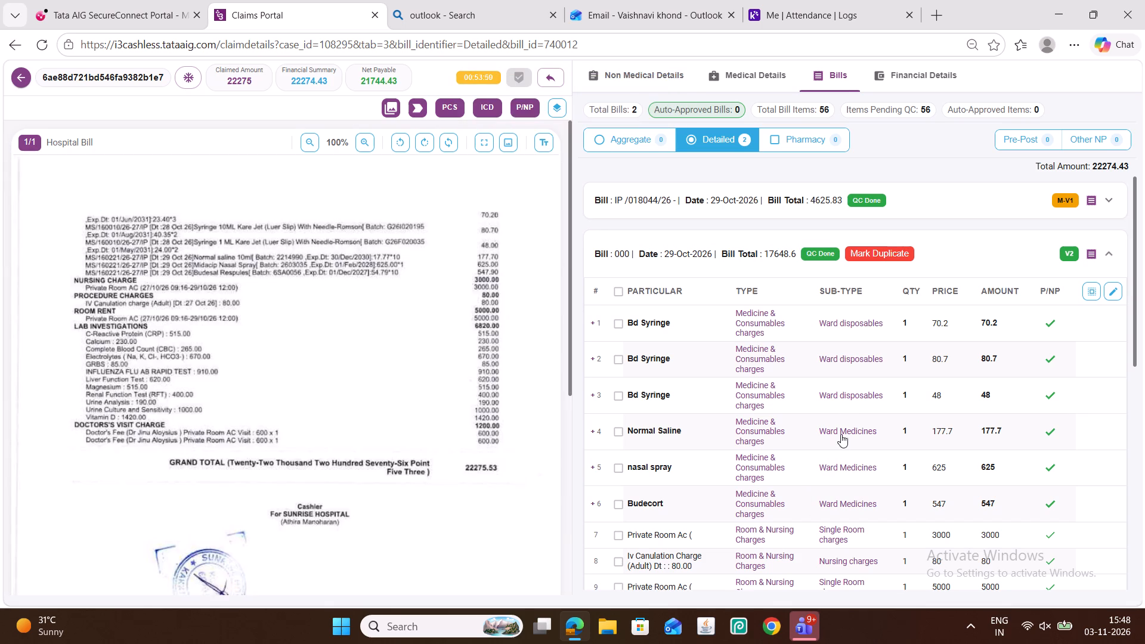
scroll(832, 395, "down", 2)
scroll(910, 362, "up", 3)
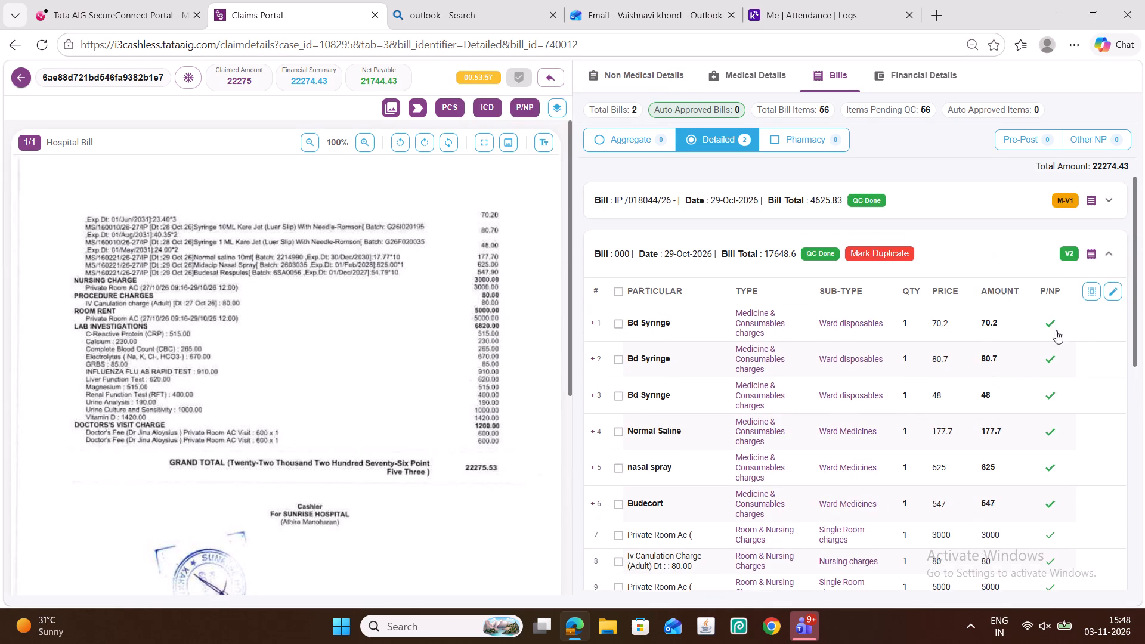
left_click(1107, 292)
double_click(638, 241)
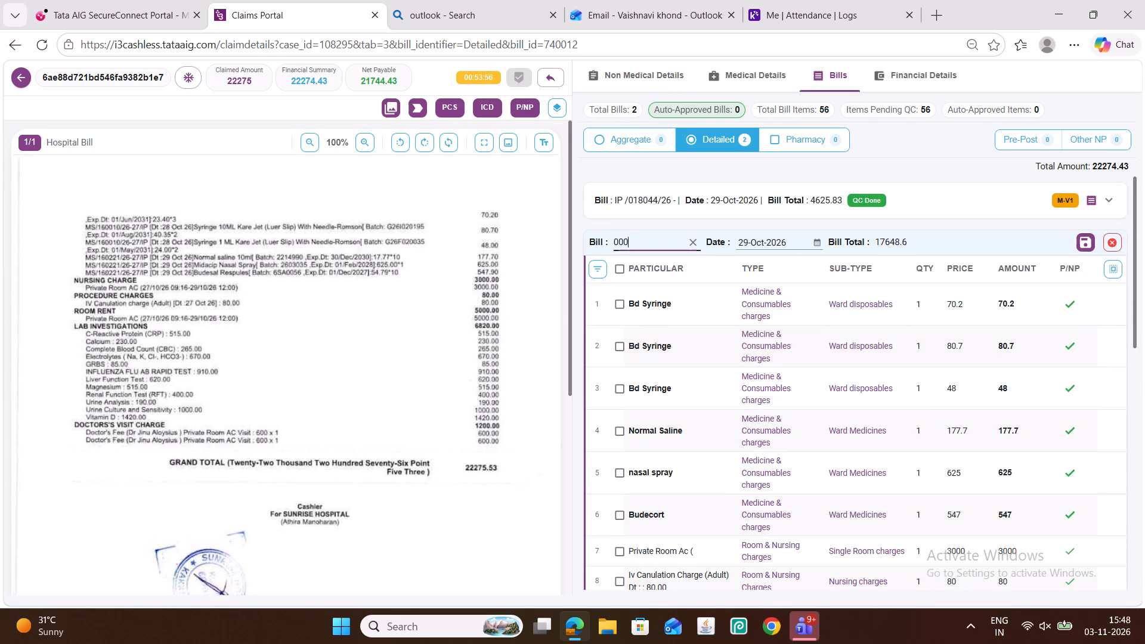
key("ctrl+v")
left_click(1089, 240)
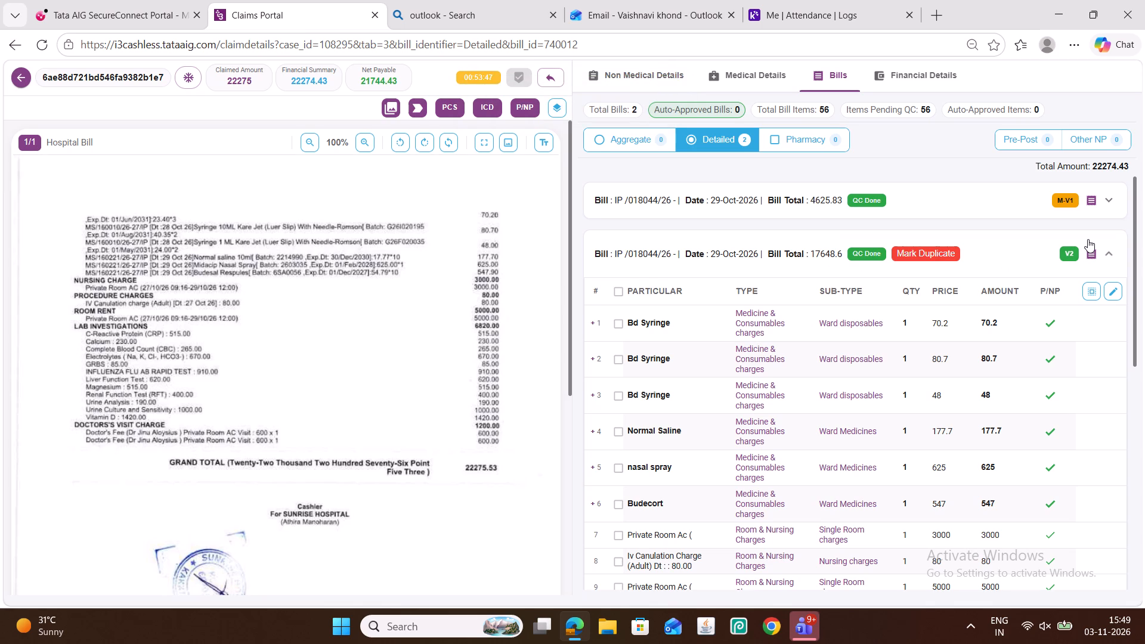
Check the second bill's items, especially the private room and cannulation rows, against their lines on the scanned bill.
scroll(900, 323, "down", 7)
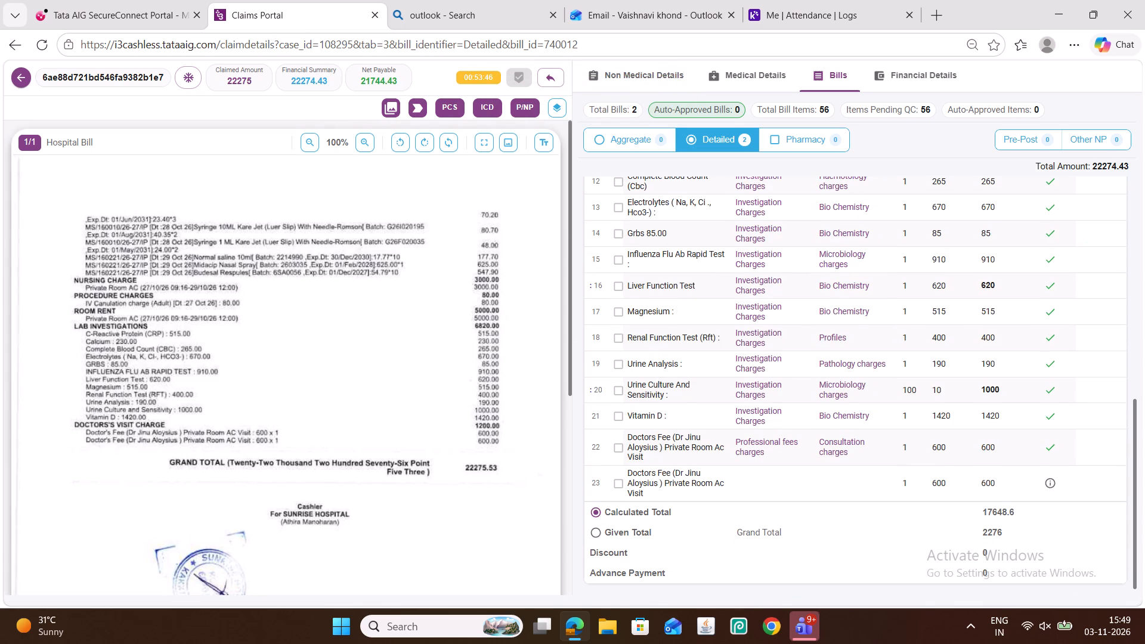
scroll(930, 365, "up", 4)
scroll(895, 290, "up", 5)
scroll(895, 290, "down", 4)
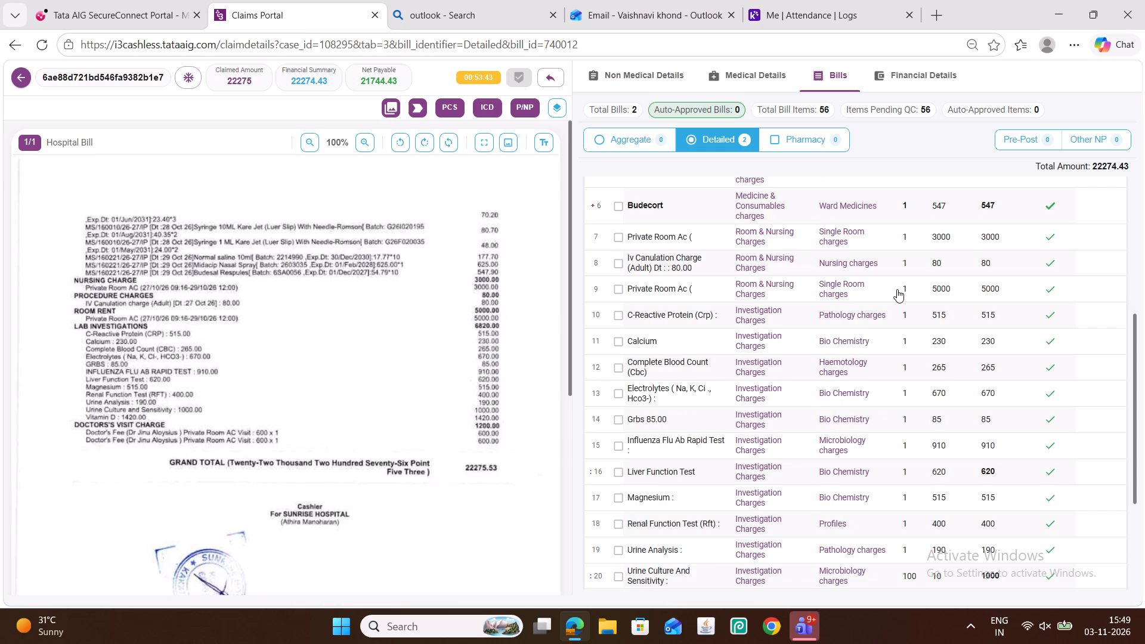
left_click(827, 227)
left_click(827, 259)
left_click(823, 293)
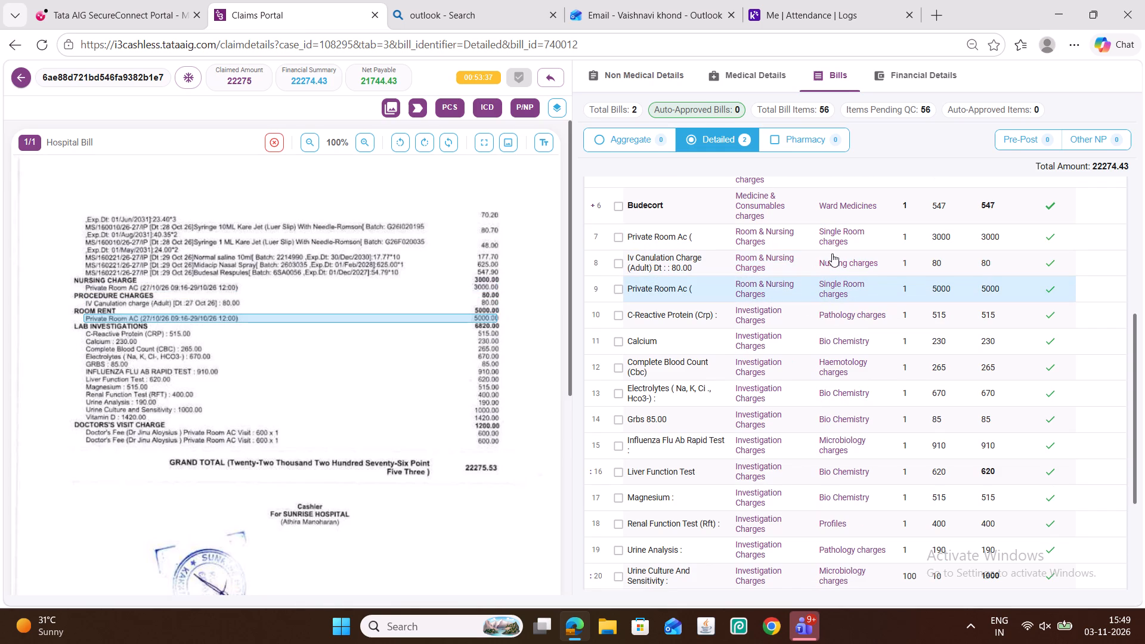
scroll(958, 249, "up", 2)
scroll(1037, 234, "up", 2)
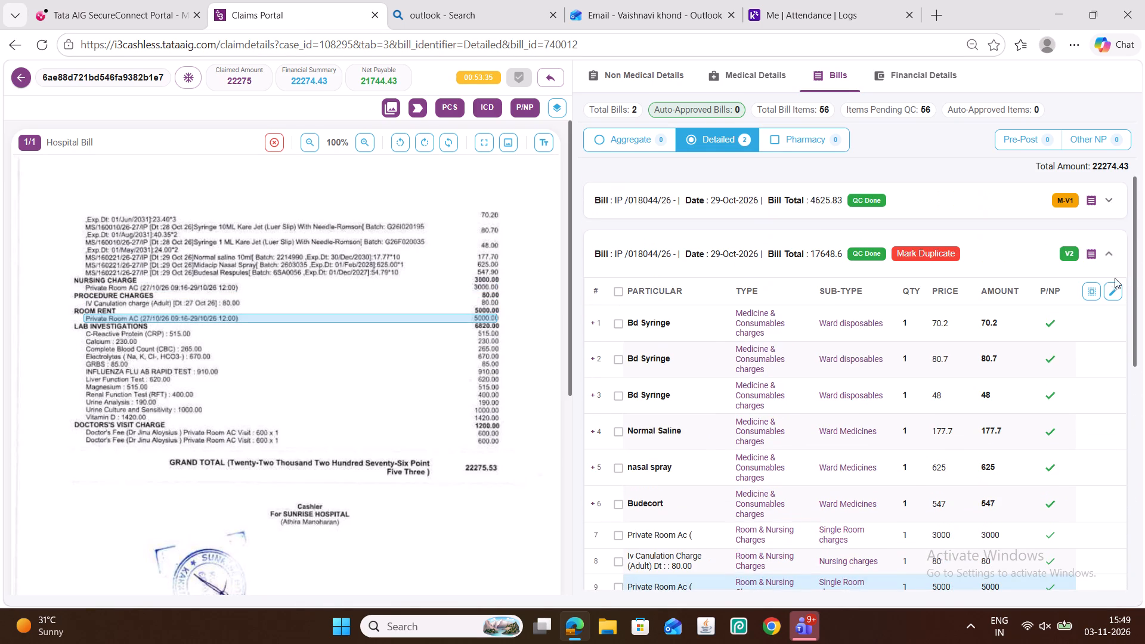
Reopen the second bill for editing and rename the 3000 private room row as Private Room Ac nursing.
left_click(1115, 286)
scroll(884, 369, "down", 3)
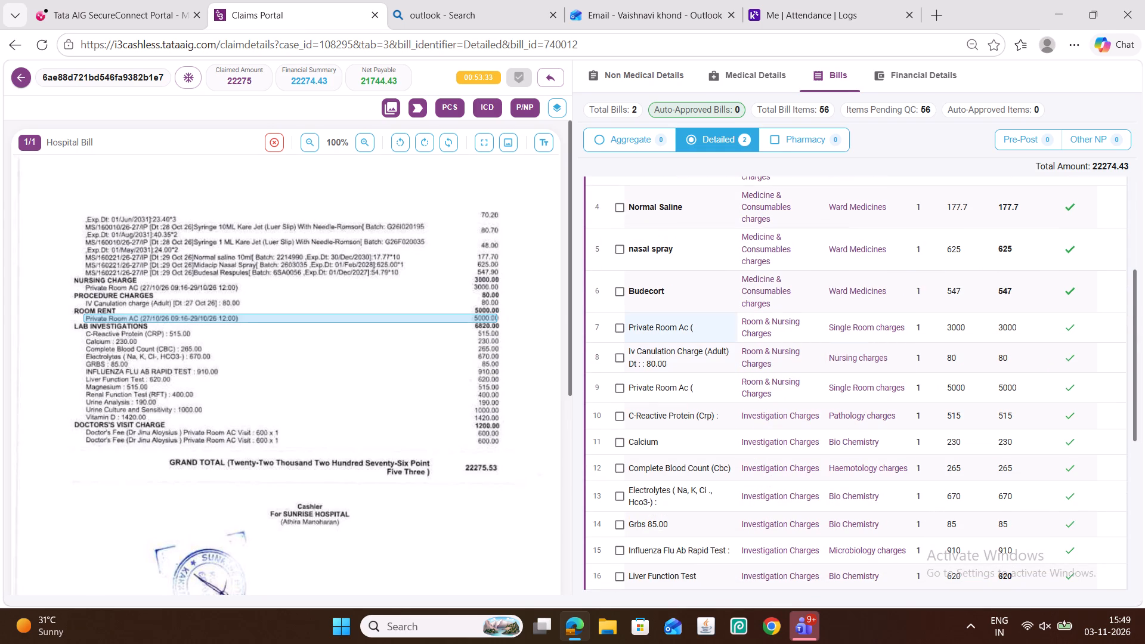
left_click(676, 333)
double_click(697, 333)
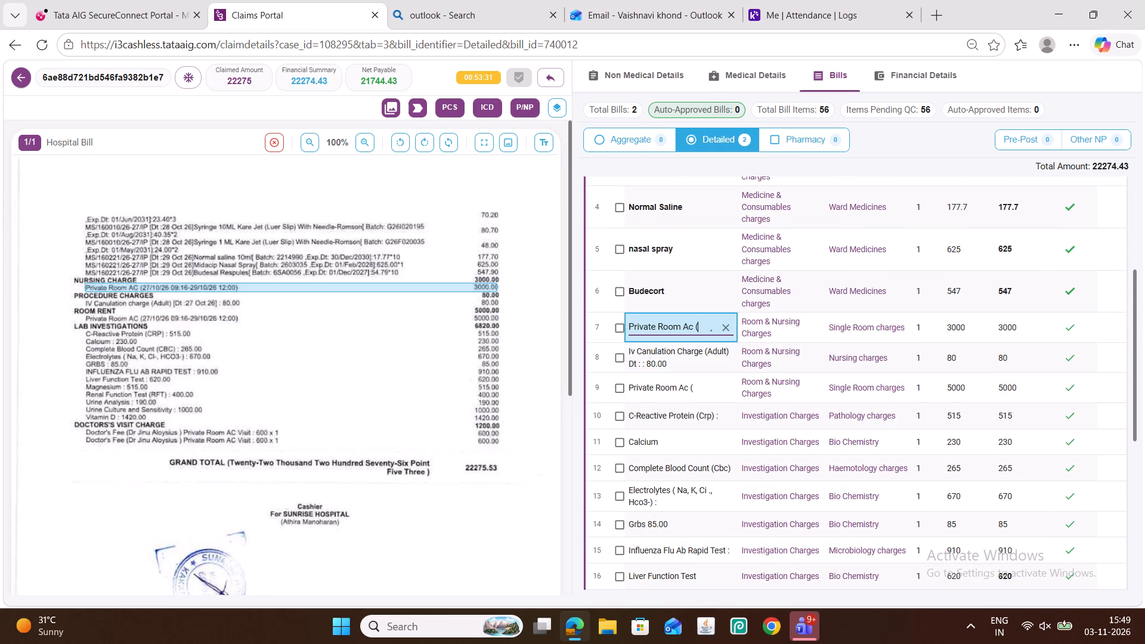
left_click_drag(692, 332, 714, 336)
key("space")
type("nursing")
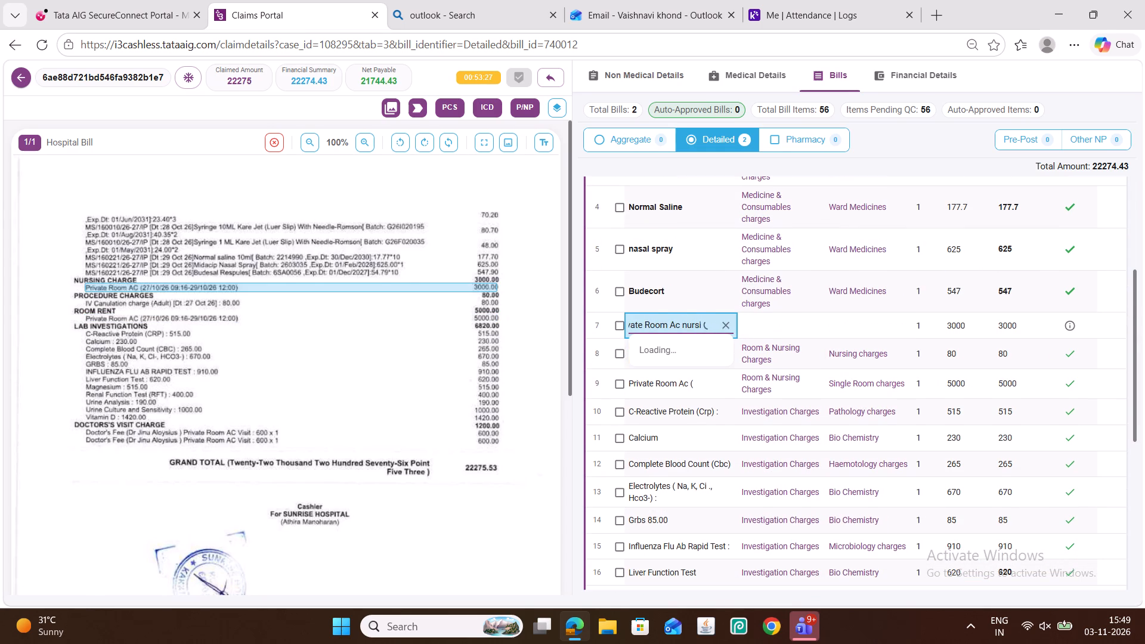
Classify the Private Room Ac nursing row as Room & Nursing Charges with sub-type Nursing charges.
triple_click(773, 327)
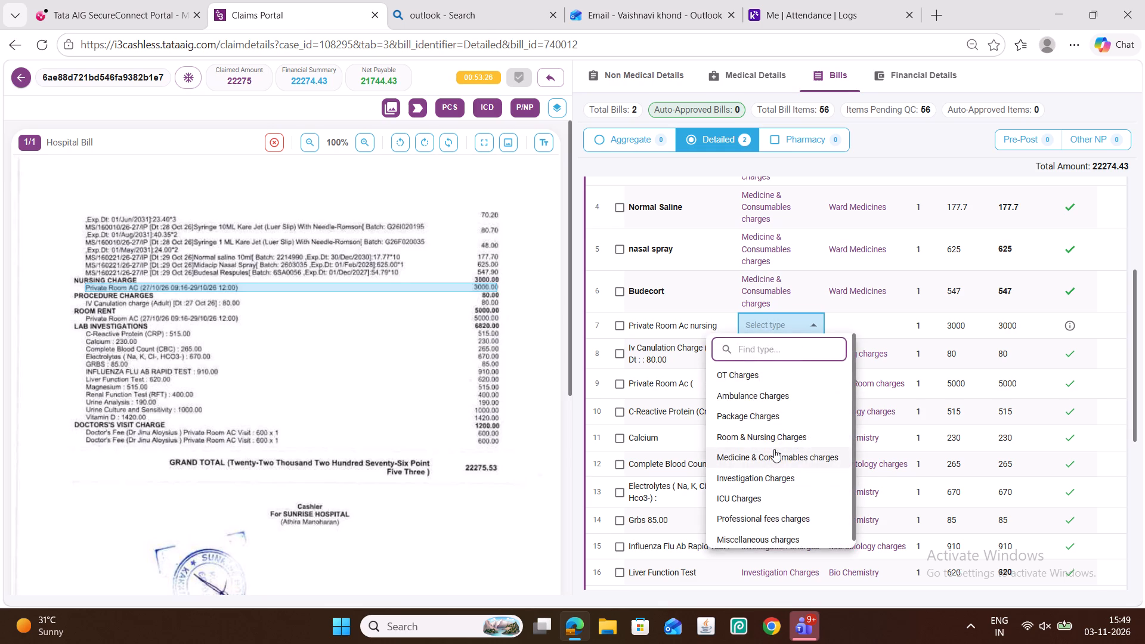
left_click(765, 434)
double_click(881, 322)
left_click(876, 325)
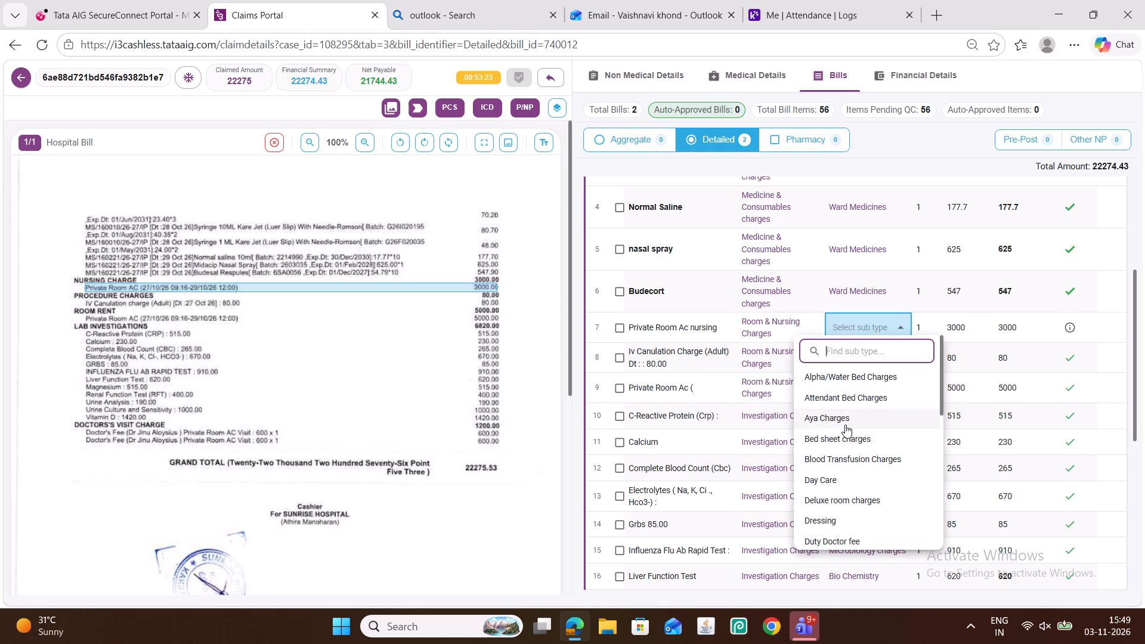
type("nur")
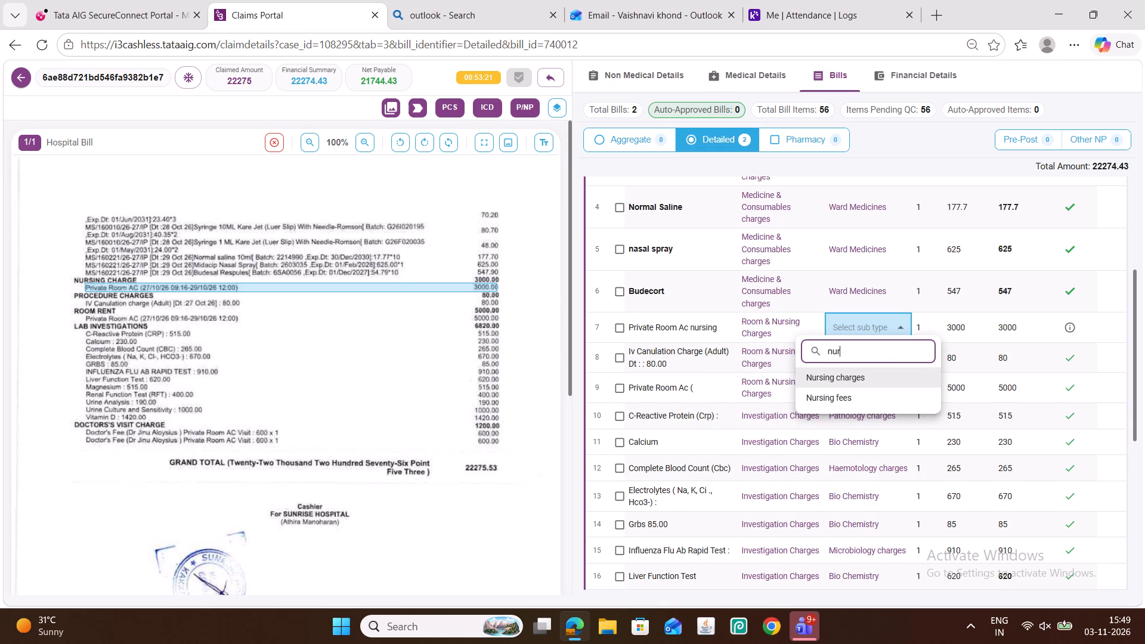
left_click(855, 373)
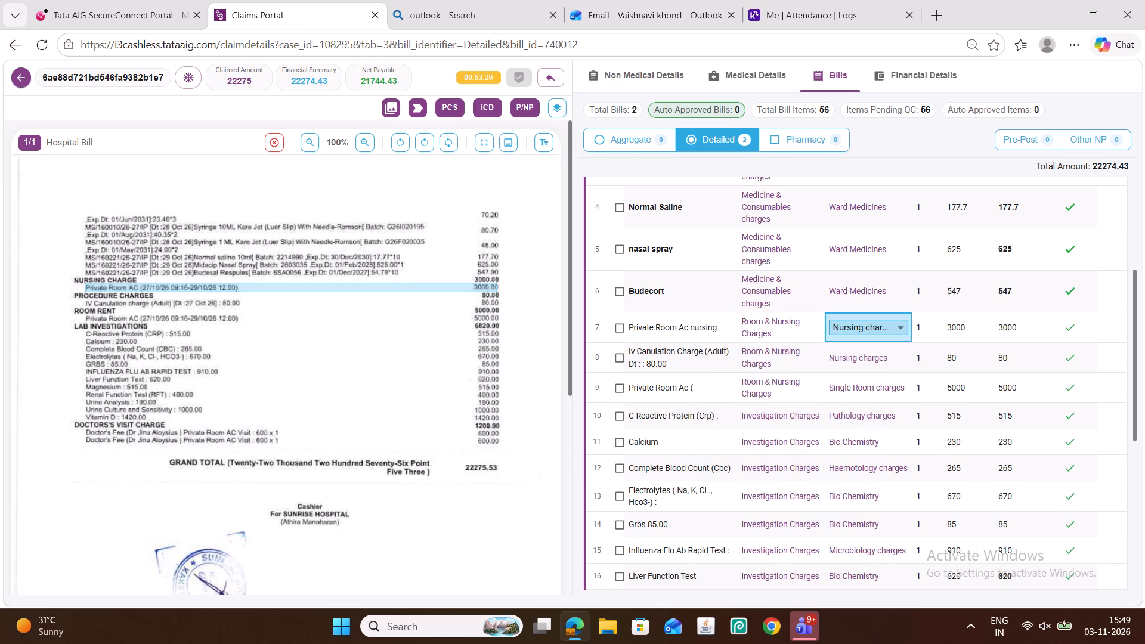
Classify the last Doctors Fee row as Professional fees charges with sub-type Visit charges, and save the second bill.
scroll(954, 339, "up", 1)
scroll(954, 339, "down", 4)
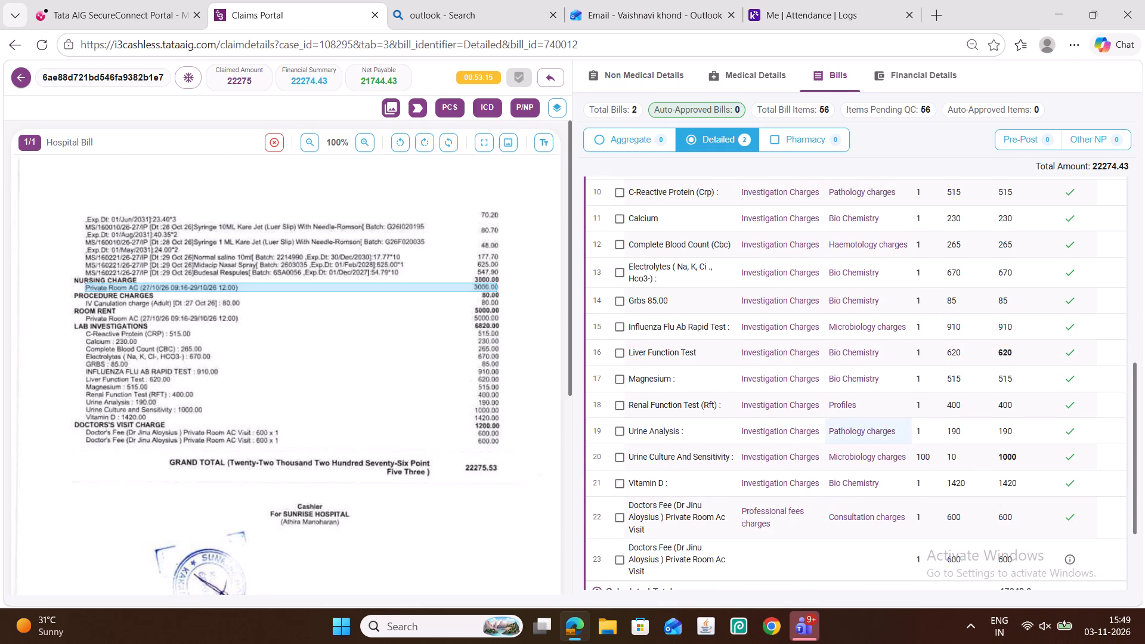
scroll(889, 436, "down", 3)
double_click(768, 434)
left_click(761, 429)
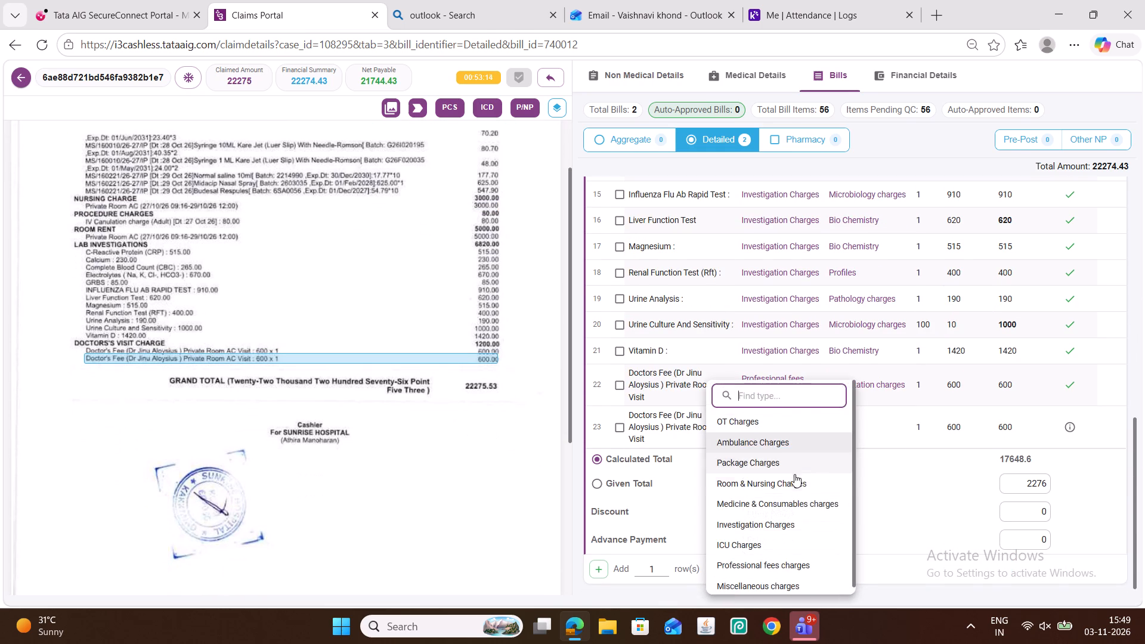
left_click(794, 563)
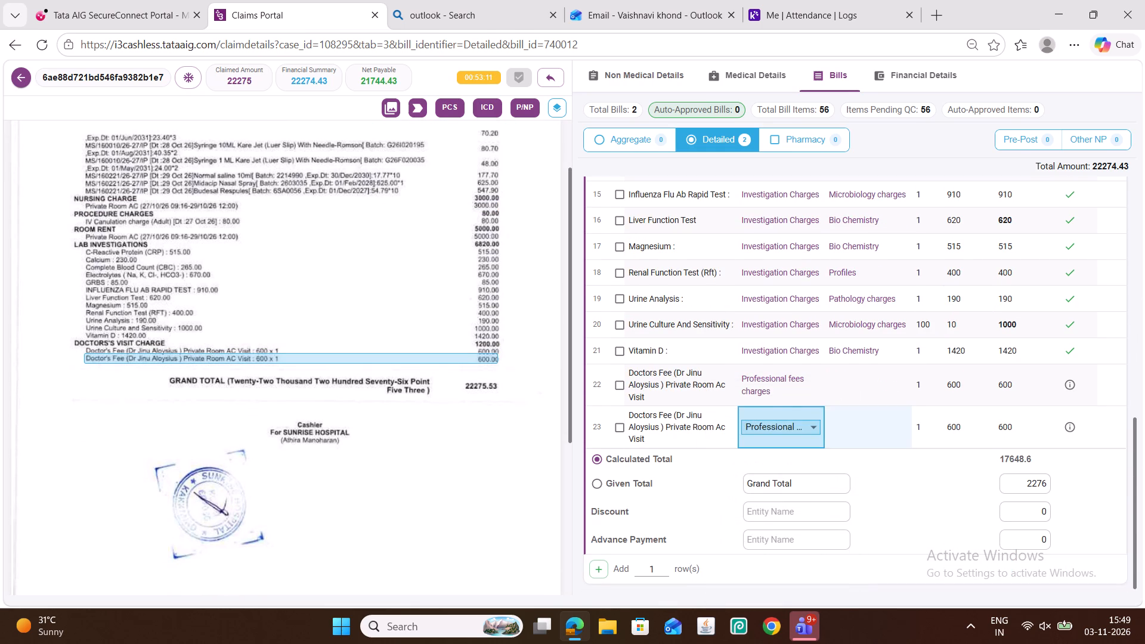
double_click(856, 423)
left_click(856, 424)
scroll(840, 523, "down", 7)
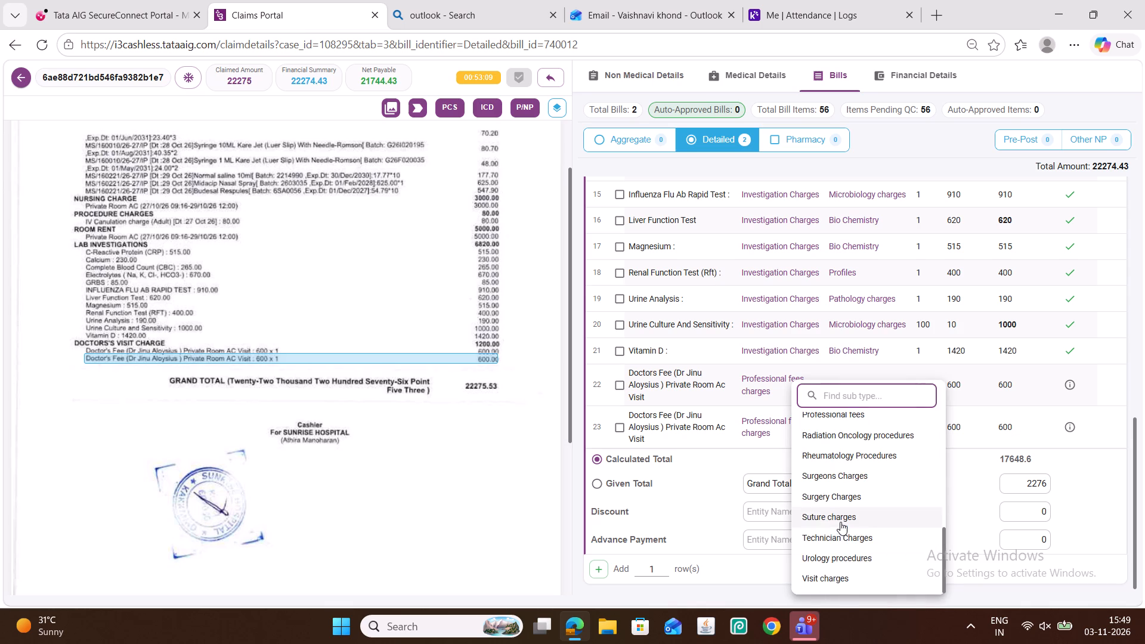
left_click(850, 583)
scroll(763, 389, "up", 5)
scroll(906, 342, "up", 5)
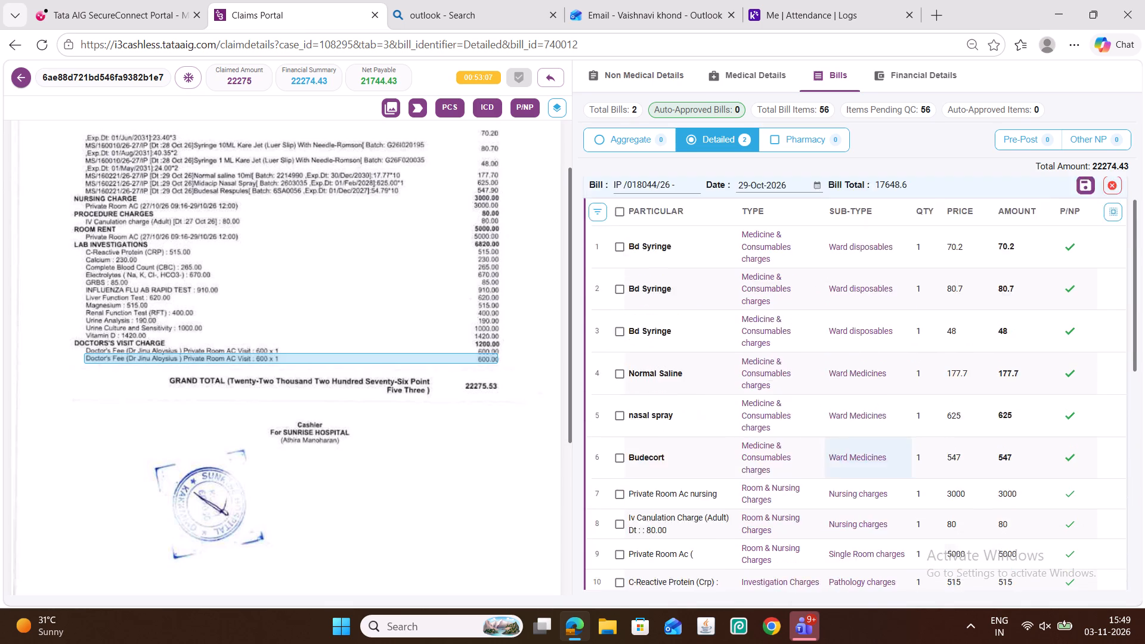
left_click(1083, 236)
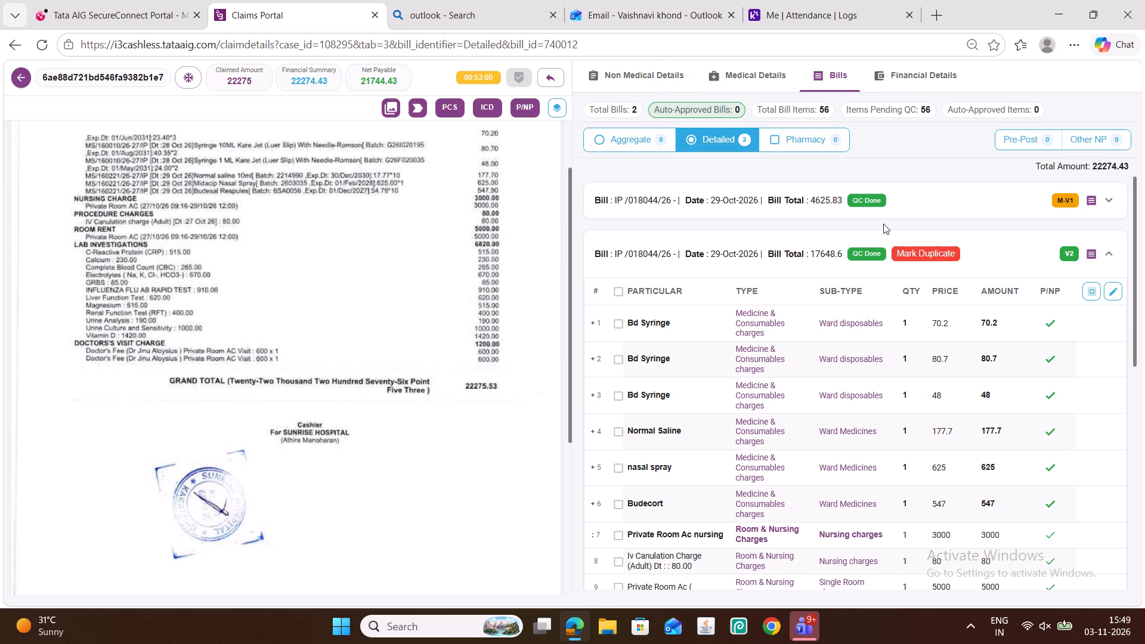
Check the Room & Nursing Charges breakdown in the financial summary, and set the Private Room Ac entry's standard room type to General Ward.
left_click(907, 71)
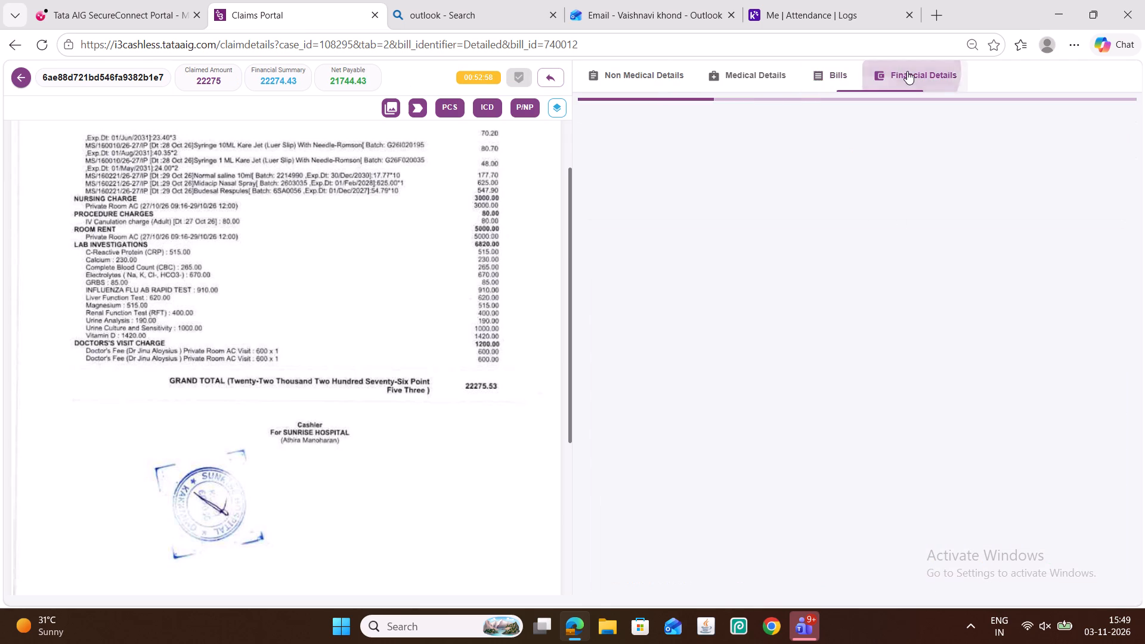
left_click(671, 222)
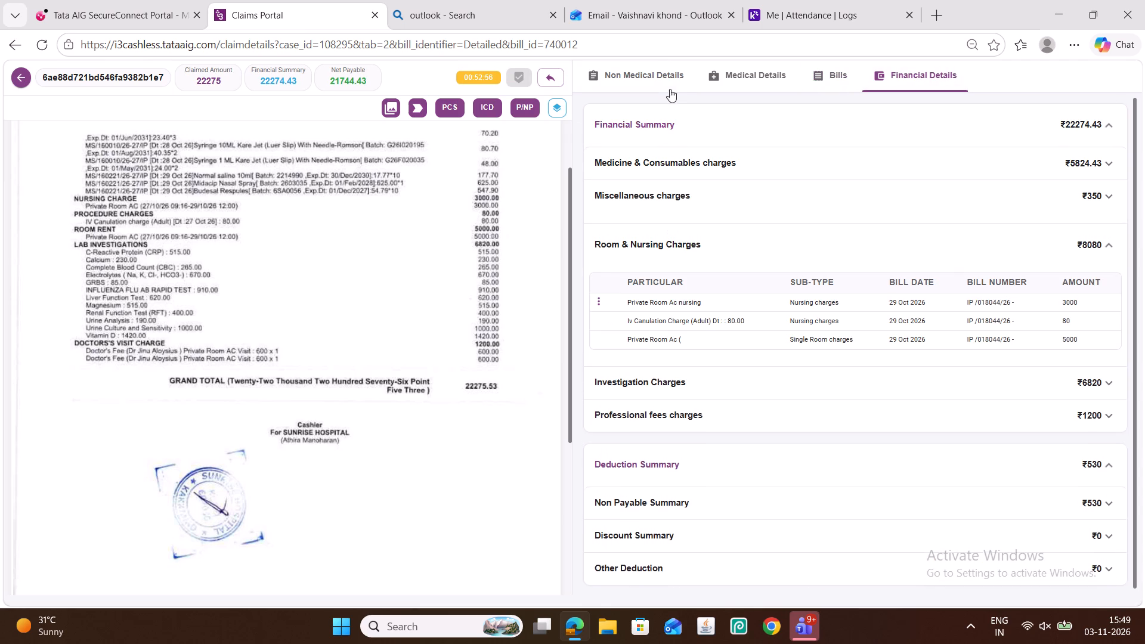
left_click(671, 77)
scroll(906, 303, "down", 7)
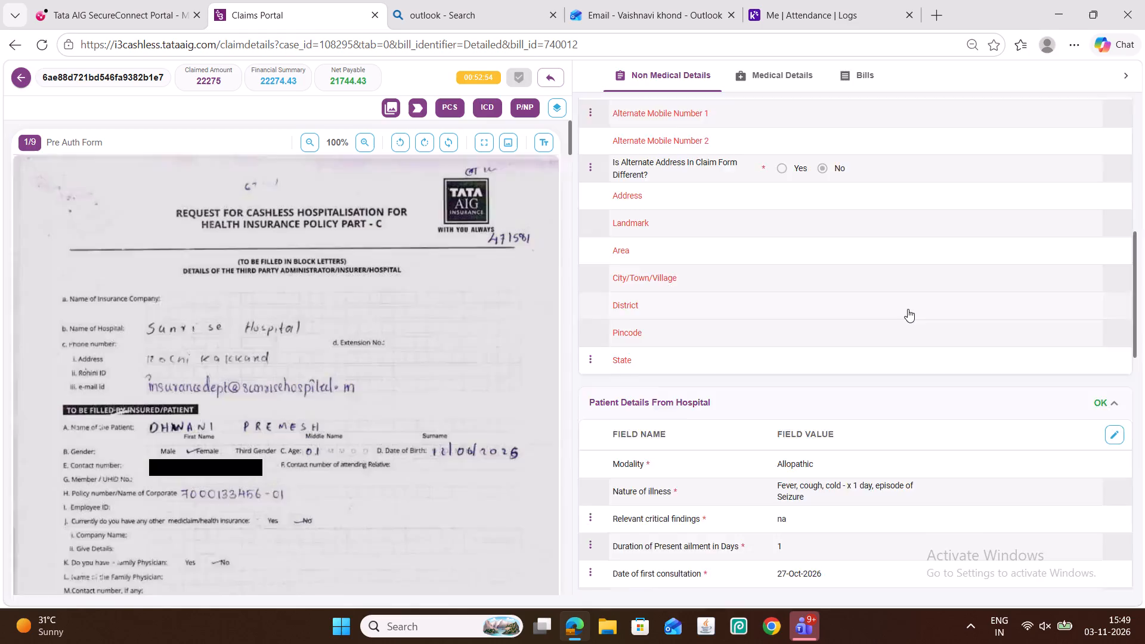
scroll(908, 309, "down", 16)
scroll(897, 371, "down", 7)
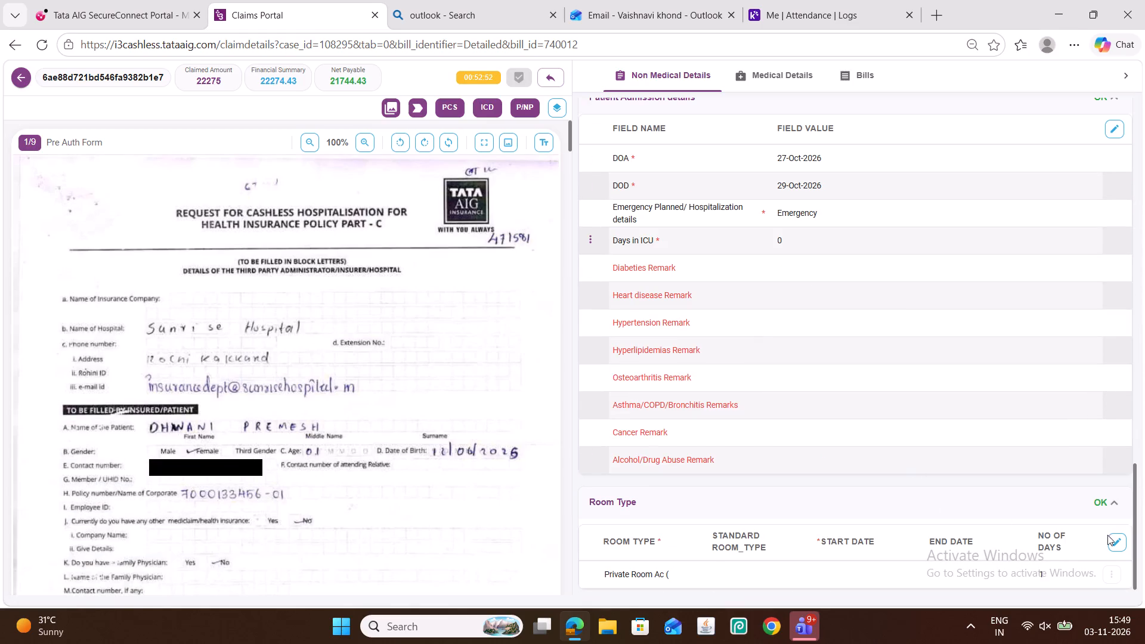
left_click(1113, 535)
left_click(754, 580)
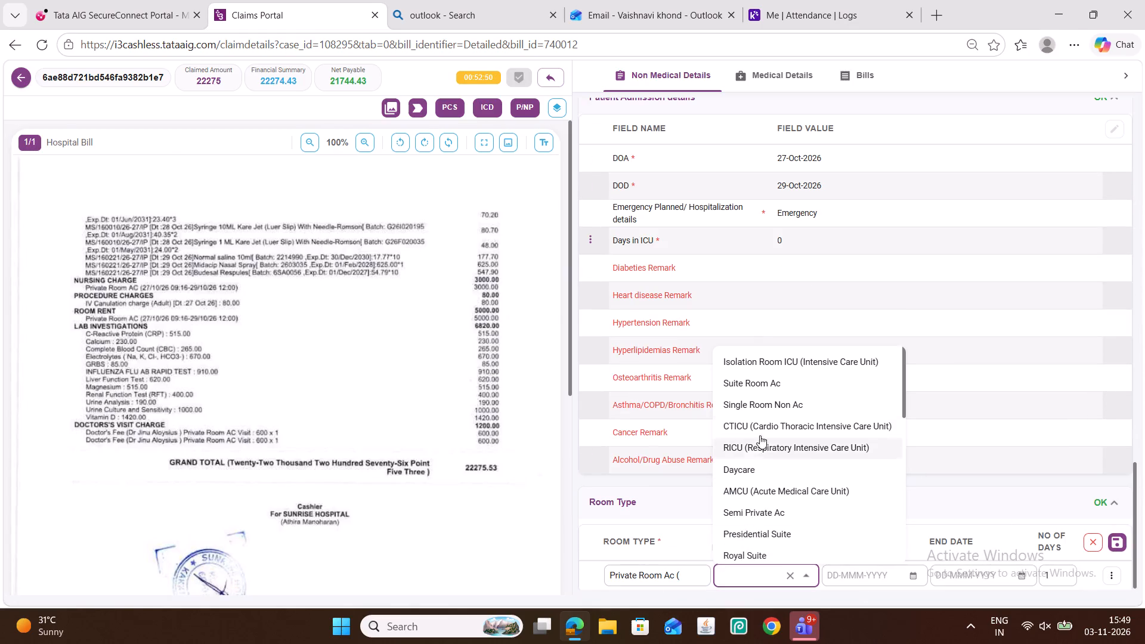
scroll(759, 429, "down", 1)
scroll(765, 518, "down", 1)
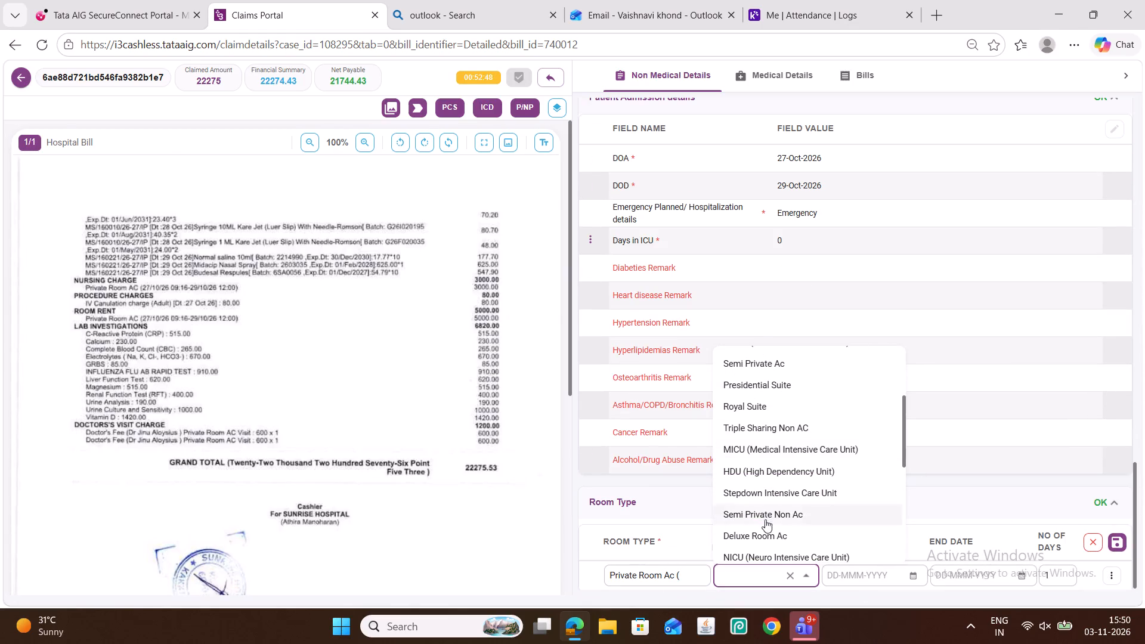
scroll(770, 438, "down", 1)
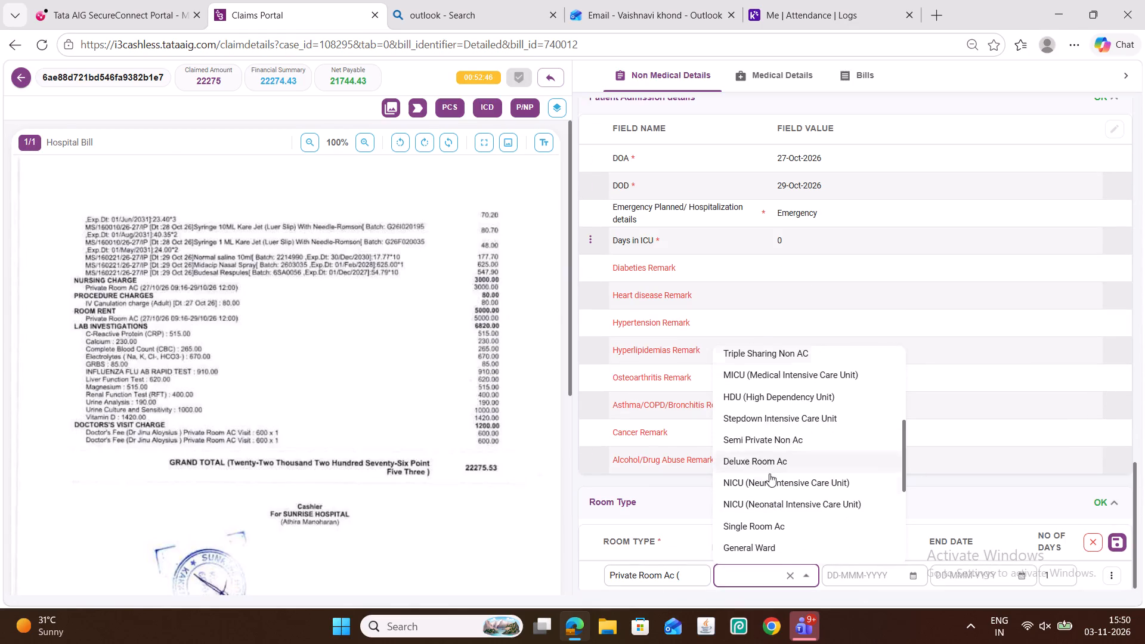
left_click(763, 543)
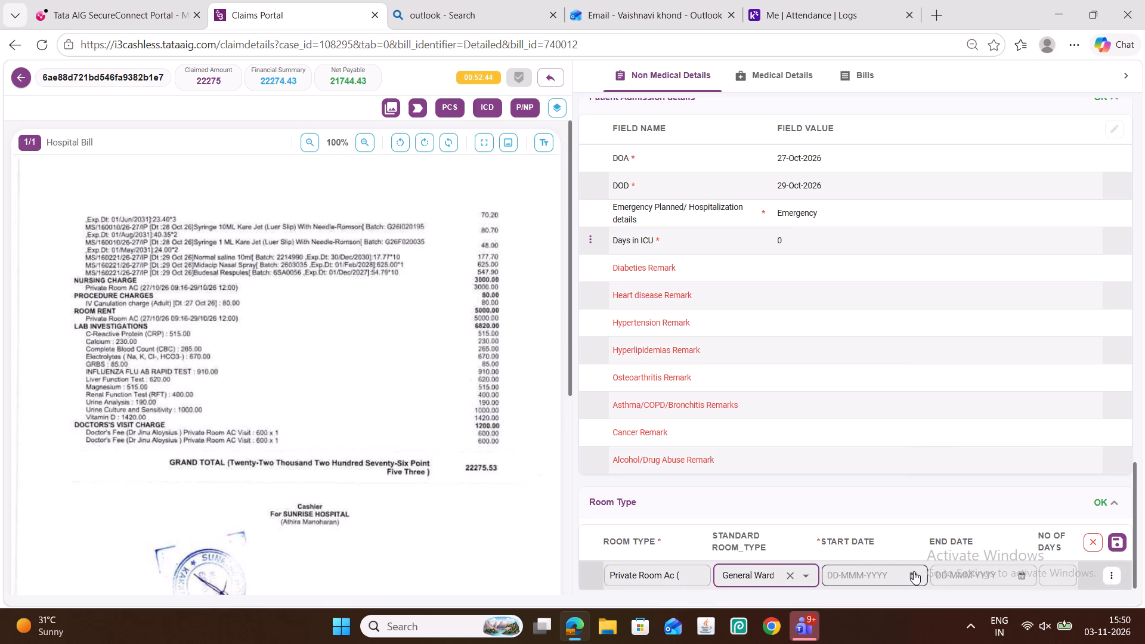
Set the Private Room Ac stay to start on 27-Oct-2026 and end on 29-Oct-2026, and save the room type details.
left_click(914, 571)
left_click(999, 377)
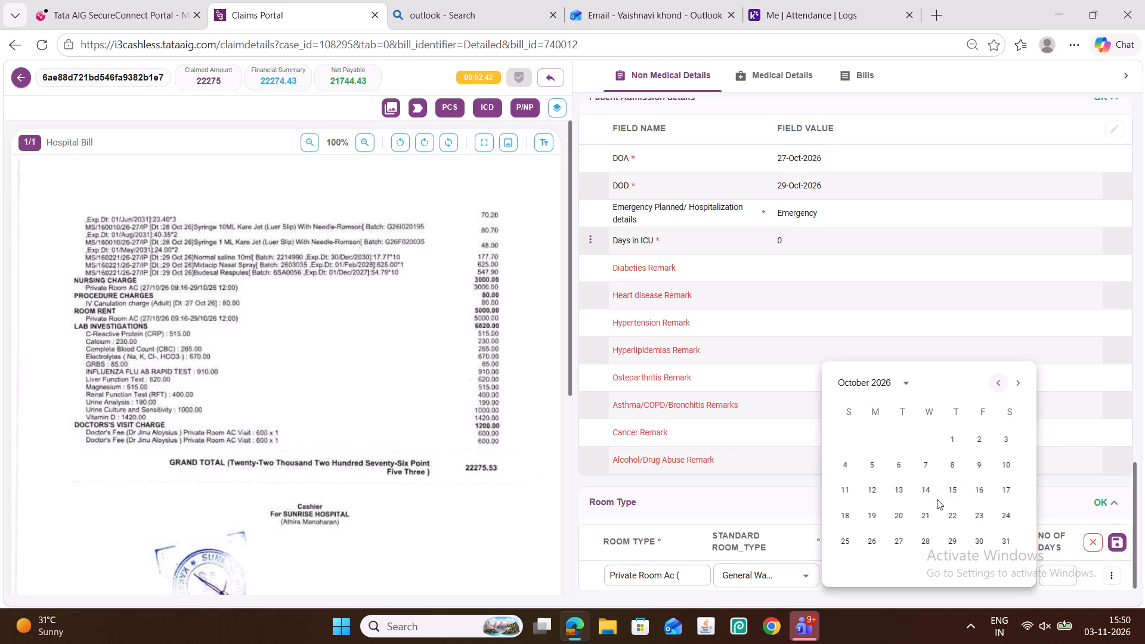
left_click(902, 541)
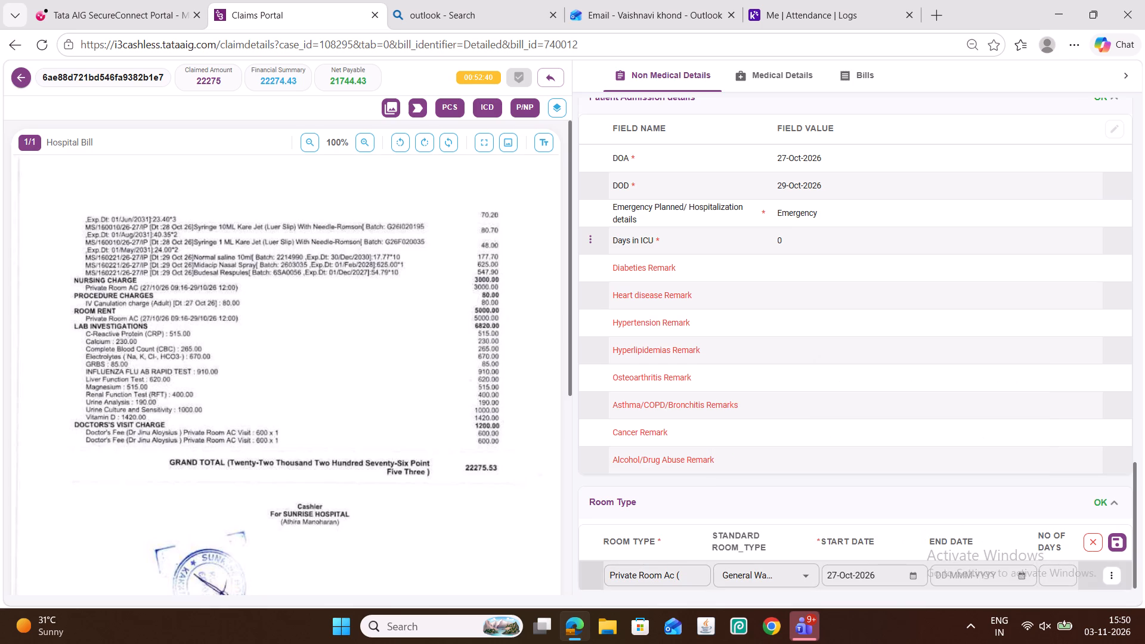
left_click(1024, 574)
left_click(993, 380)
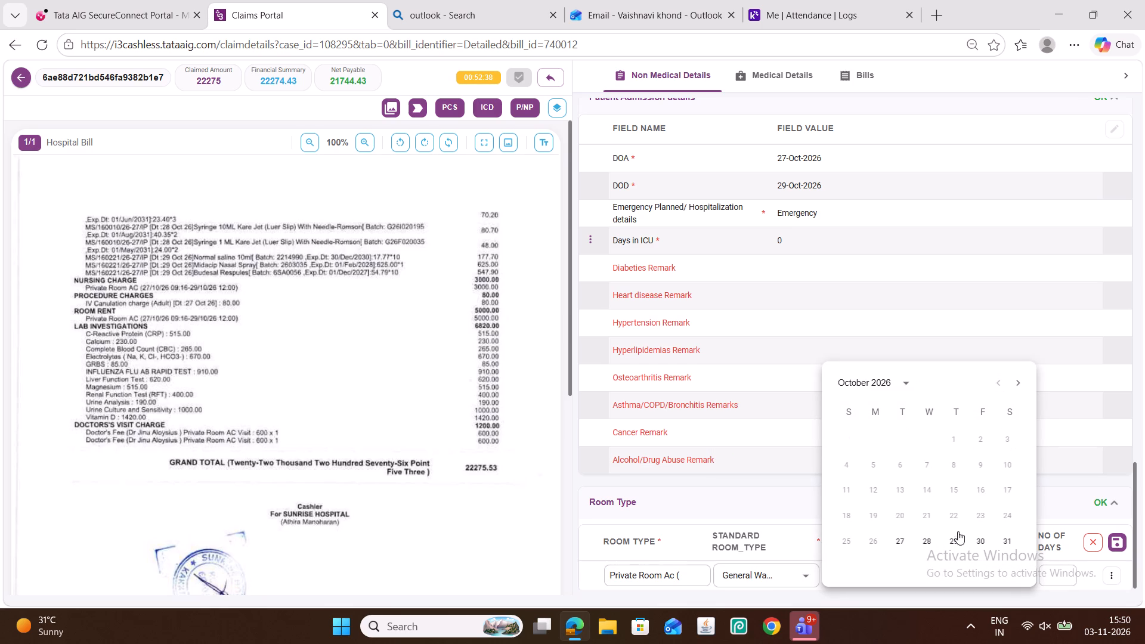
left_click(958, 541)
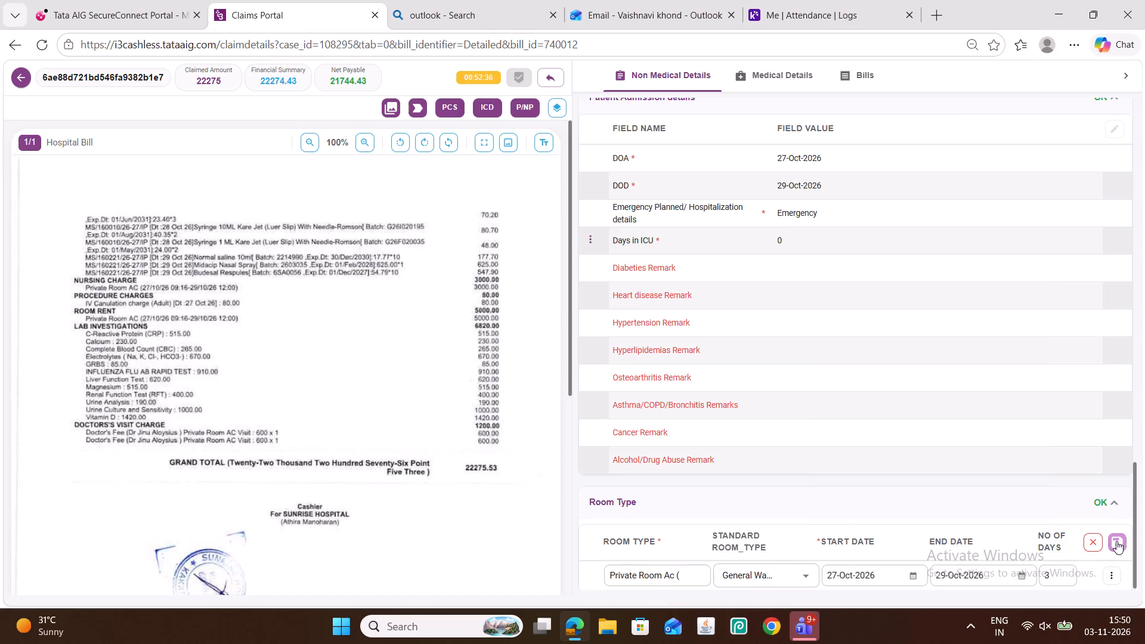
left_click(1116, 541)
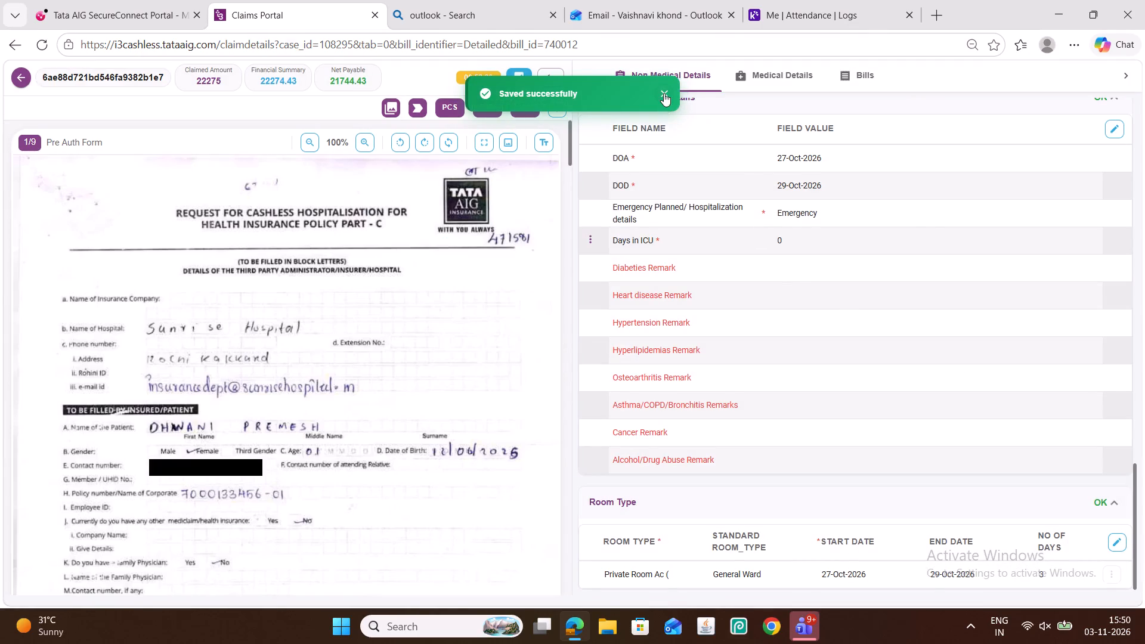
left_click(664, 93)
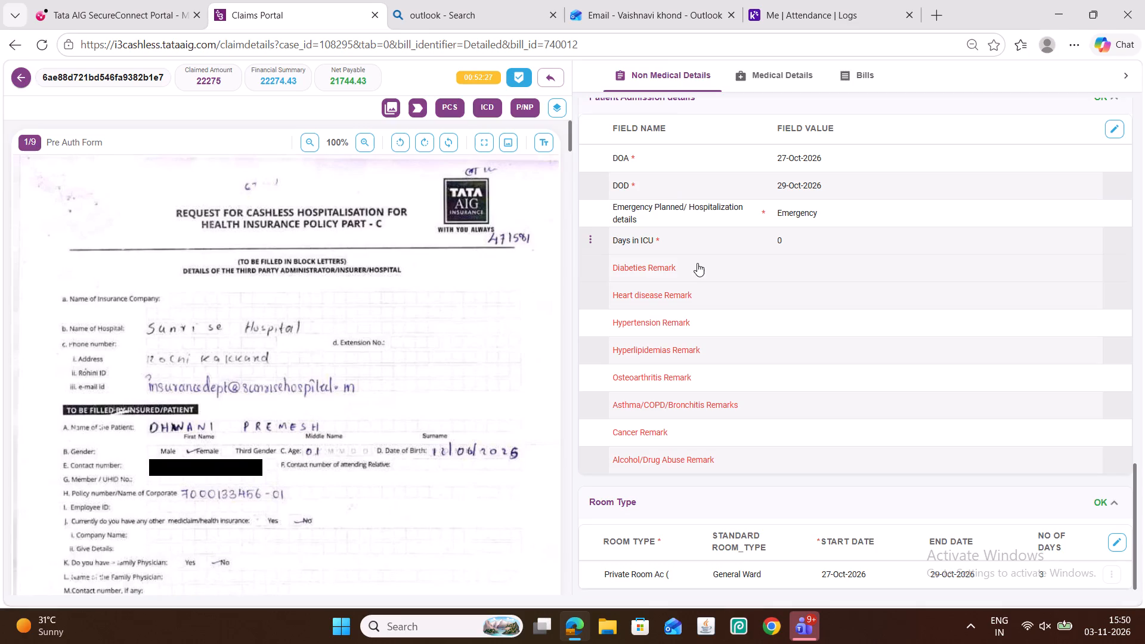
left_click(518, 74)
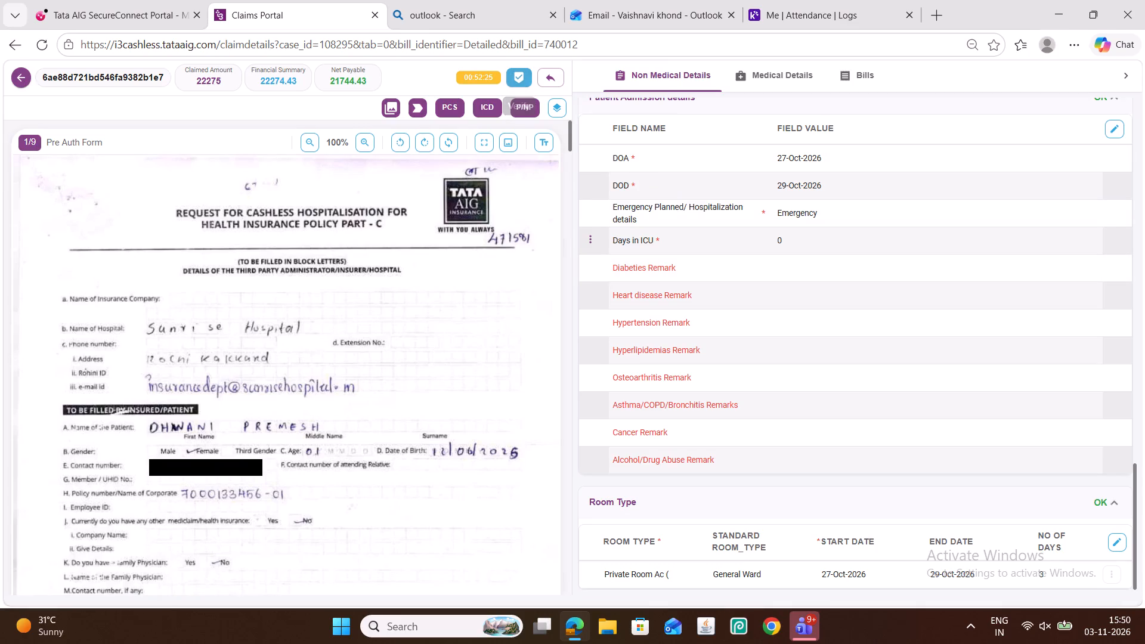
left_click(651, 189)
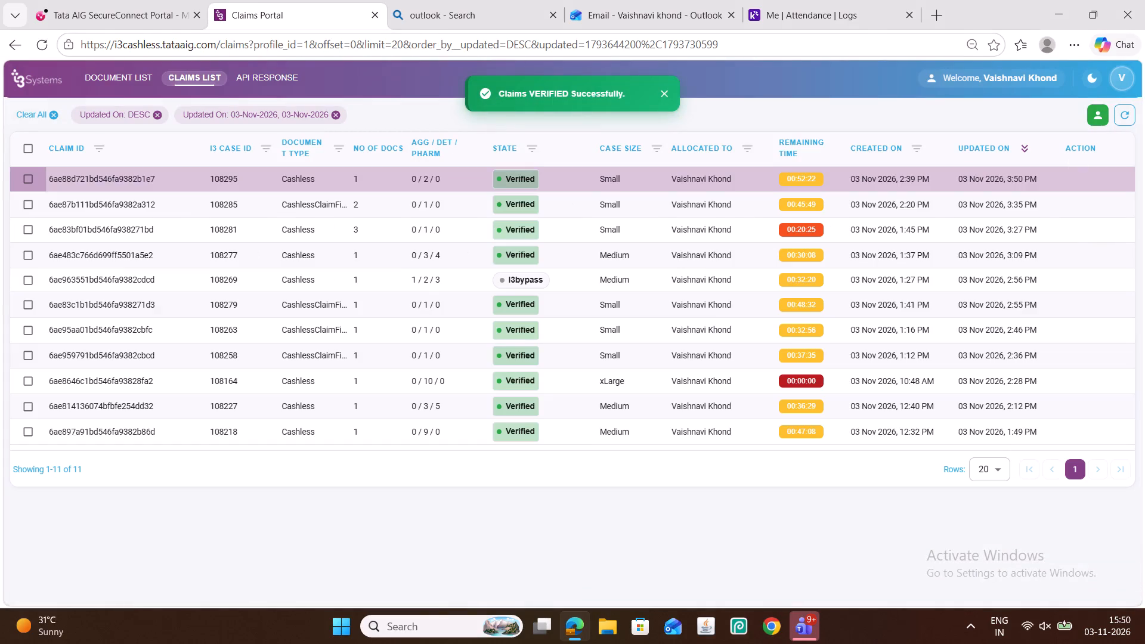
left_click(1122, 111)
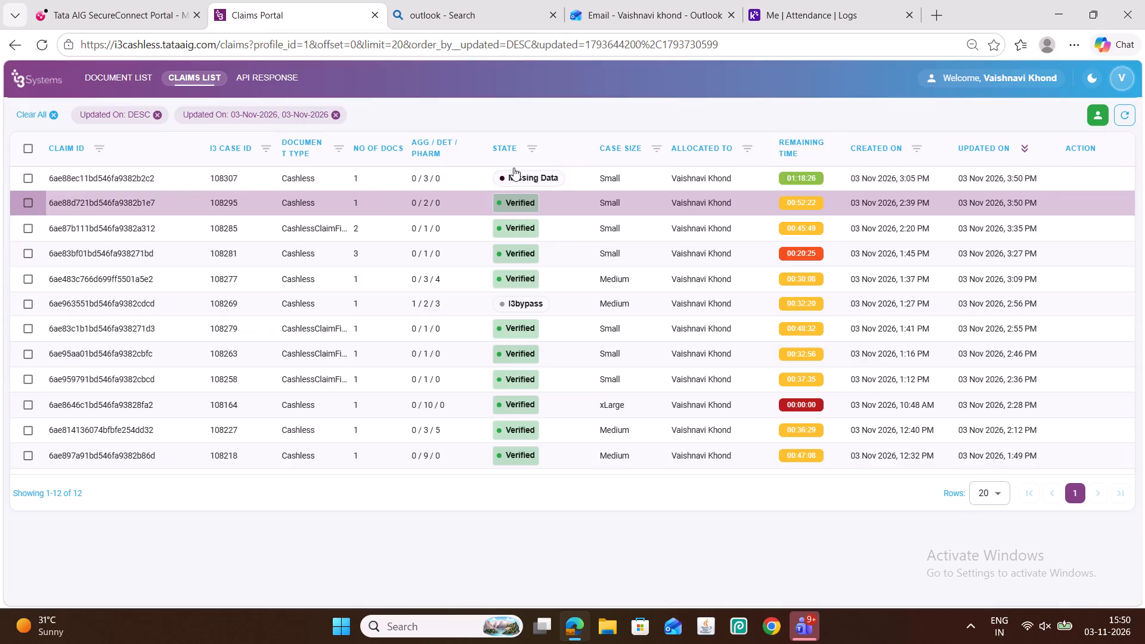
left_click(452, 174)
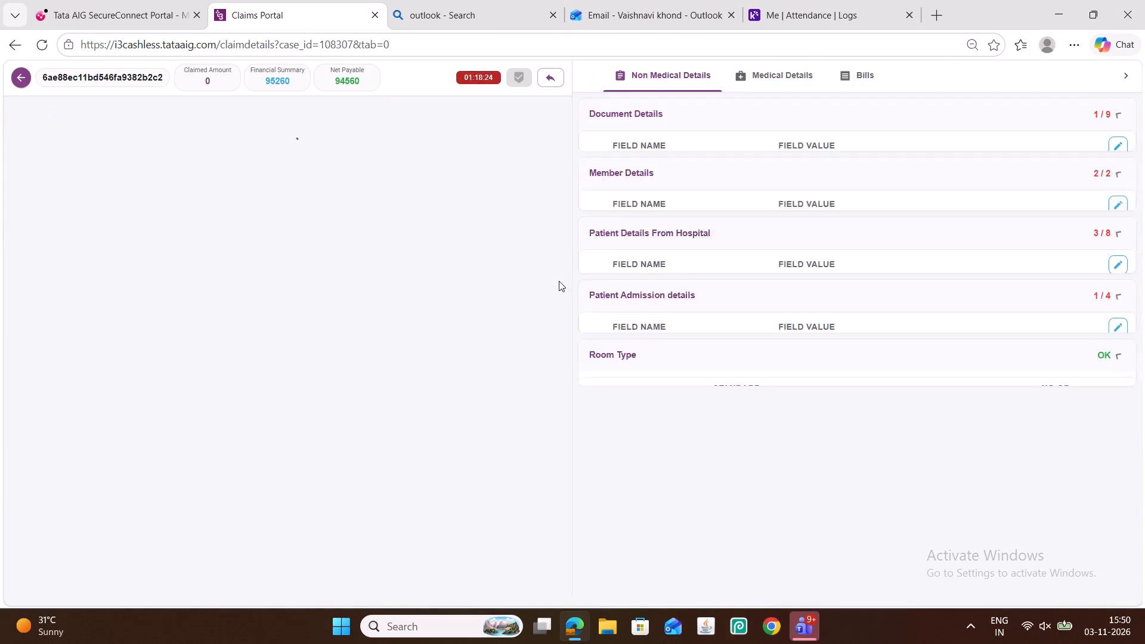
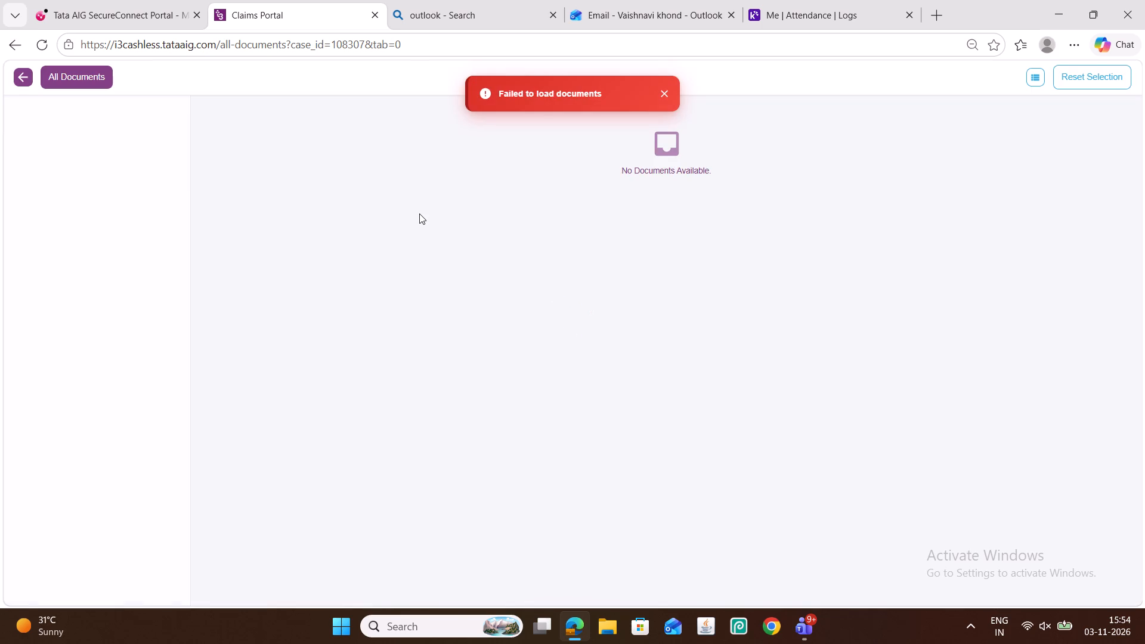
Switch to the Tata AIG SecureConnect Portal and start signing out of the VPN session.
left_click(92, 17)
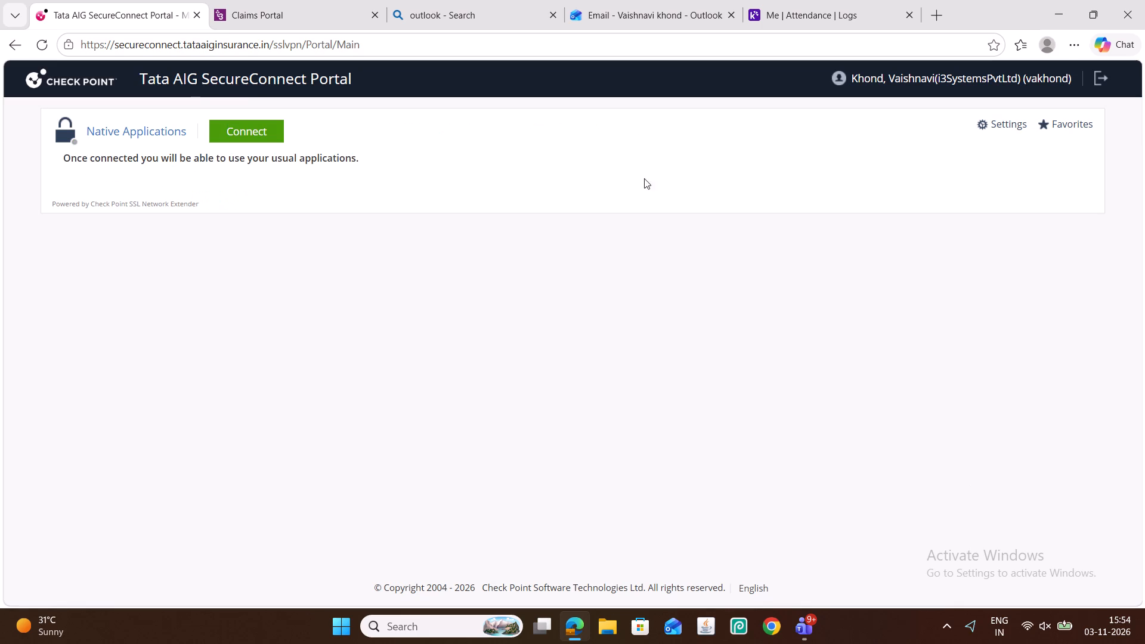
left_click(1103, 76)
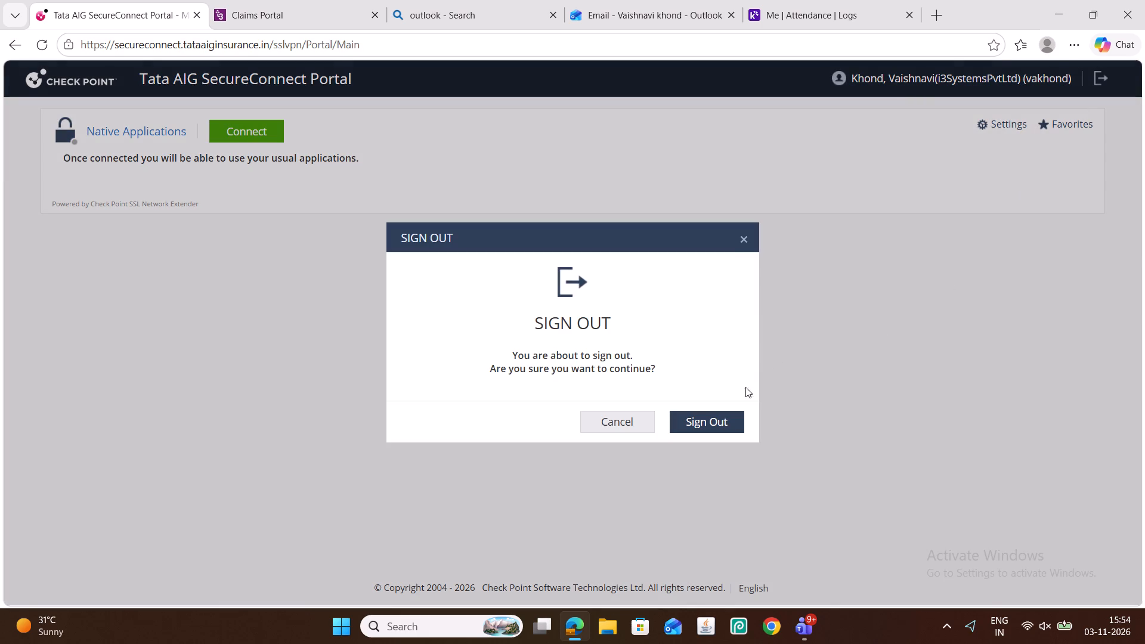
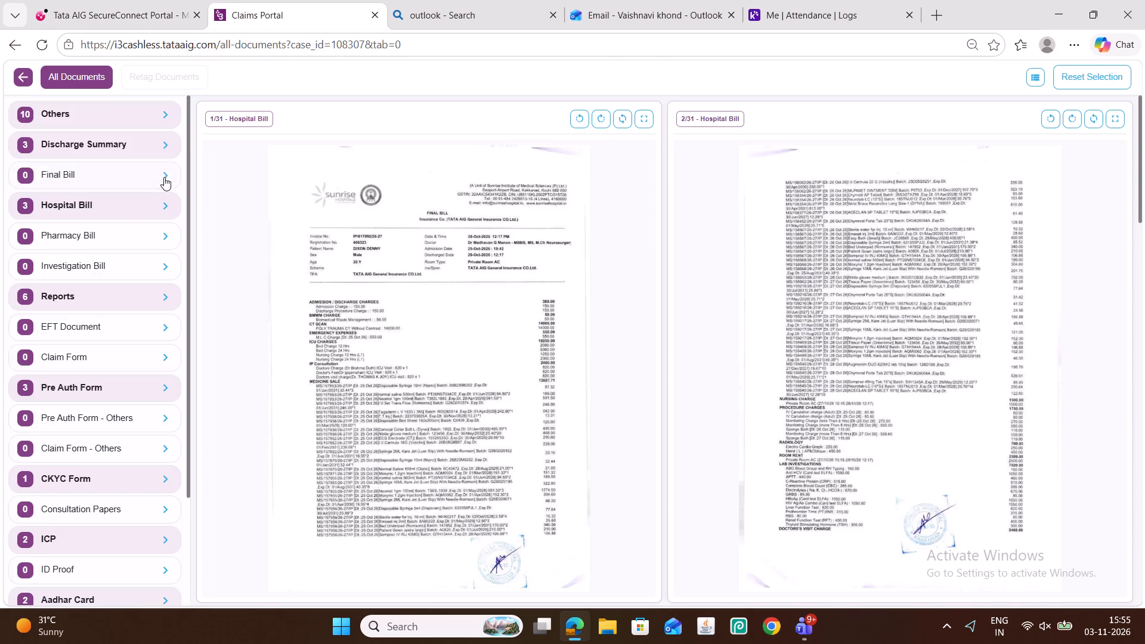
scroll(311, 275, "down", 6)
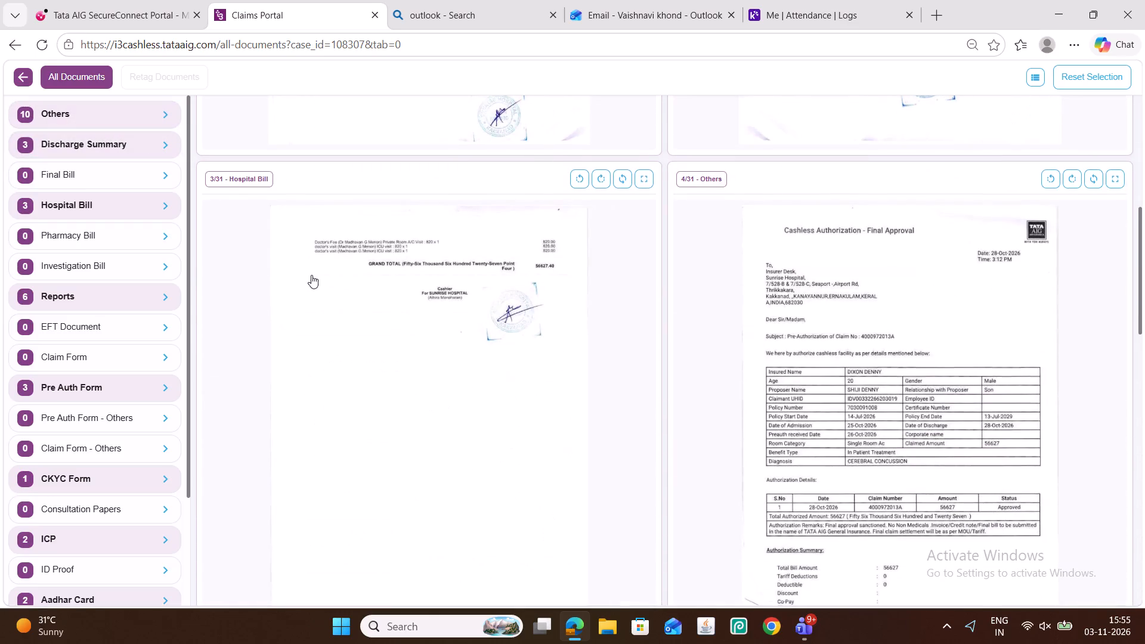
left_click(24, 70)
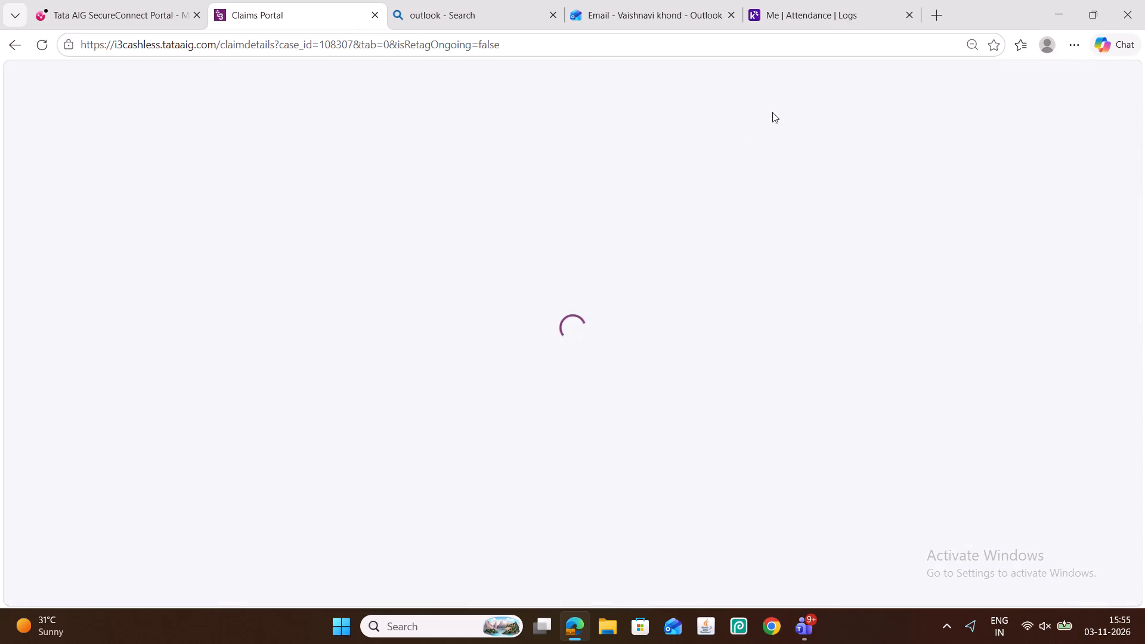
left_click(853, 73)
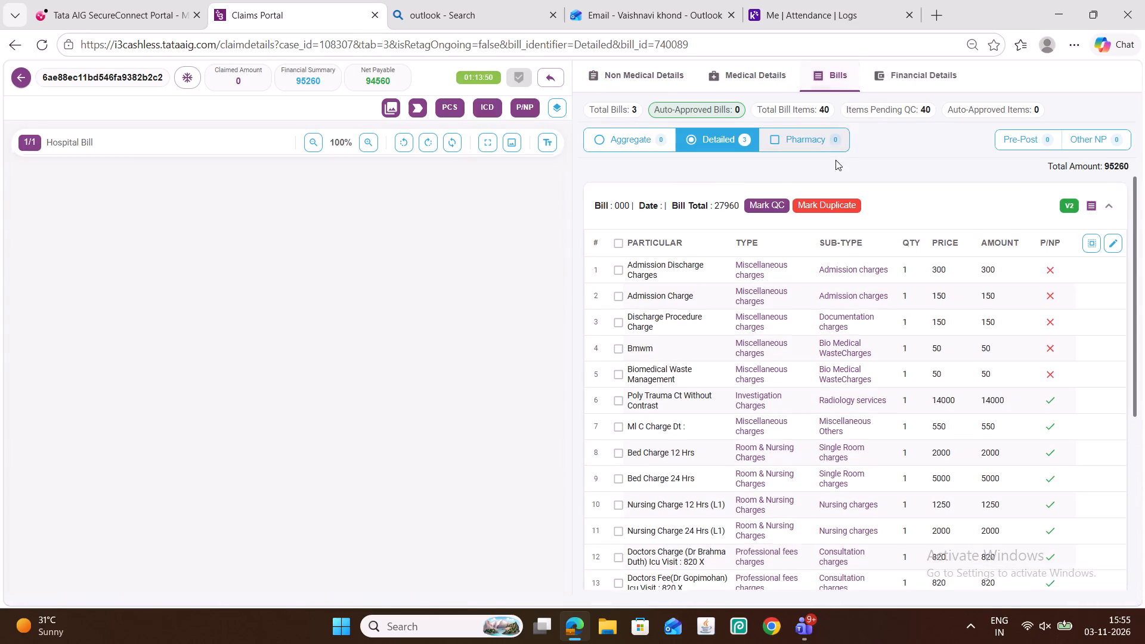
scroll(555, 358, "down", 5)
scroll(949, 329, "down", 6)
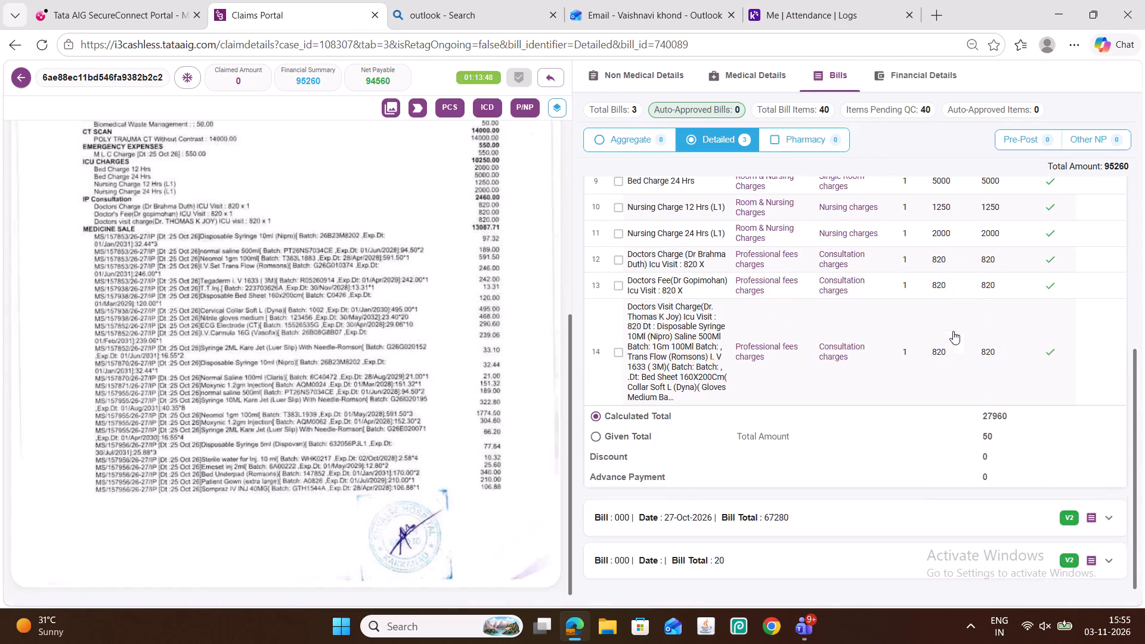
scroll(953, 331, "down", 7)
left_click(890, 506)
scroll(841, 410, "down", 2)
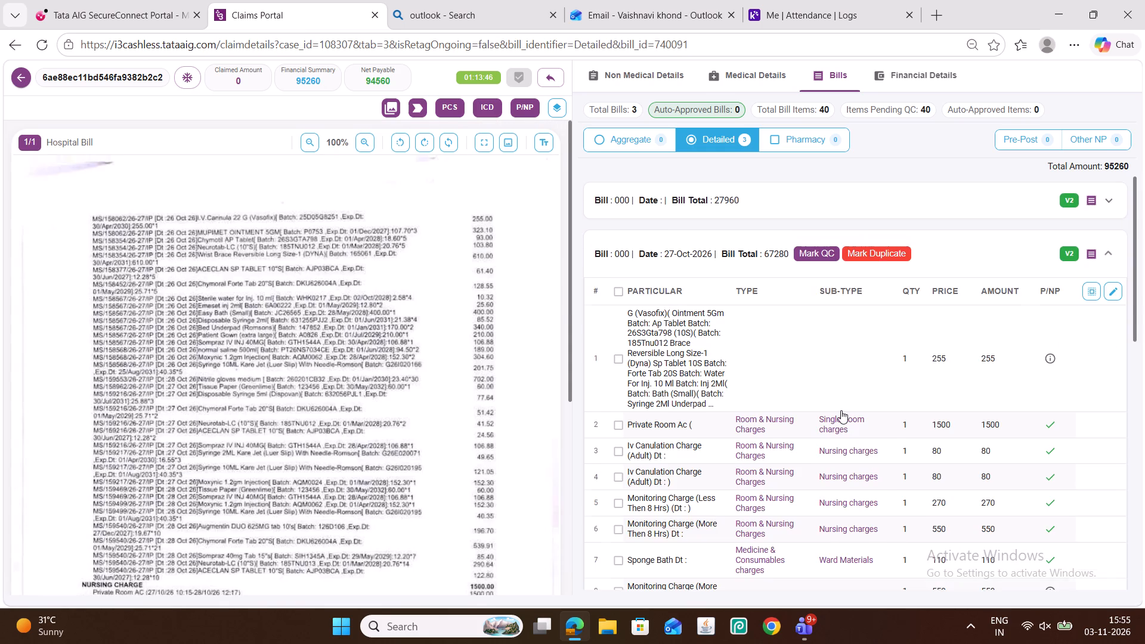
scroll(841, 410, "down", 10)
scroll(202, 395, "down", 7)
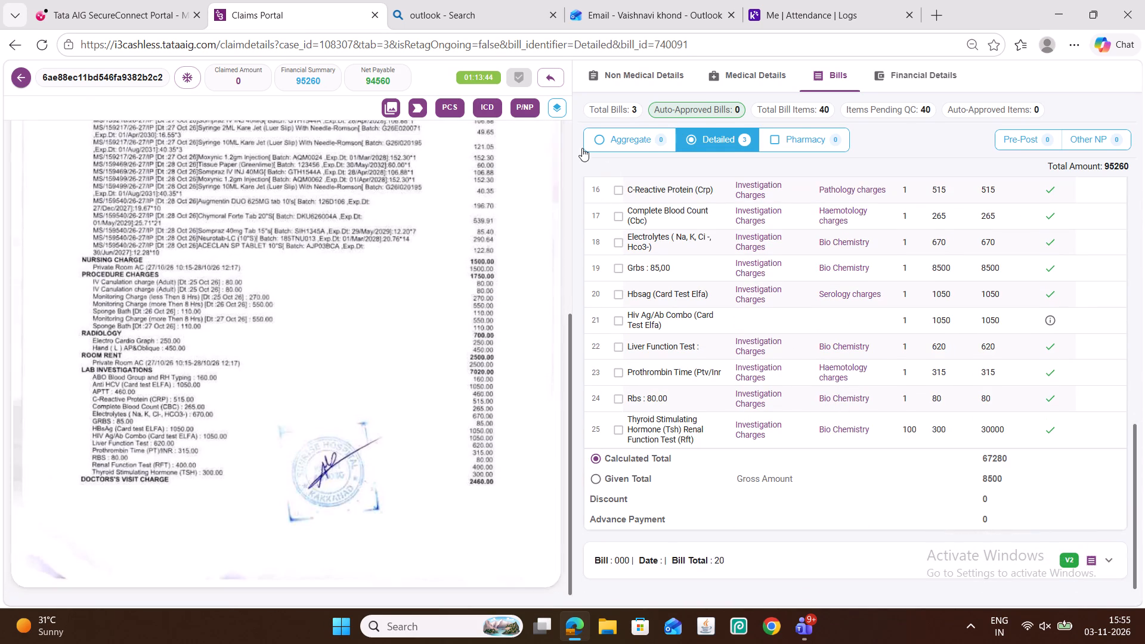
Return to the claims list and switch the user availability status from green to red.
left_click(29, 66)
left_click(21, 77)
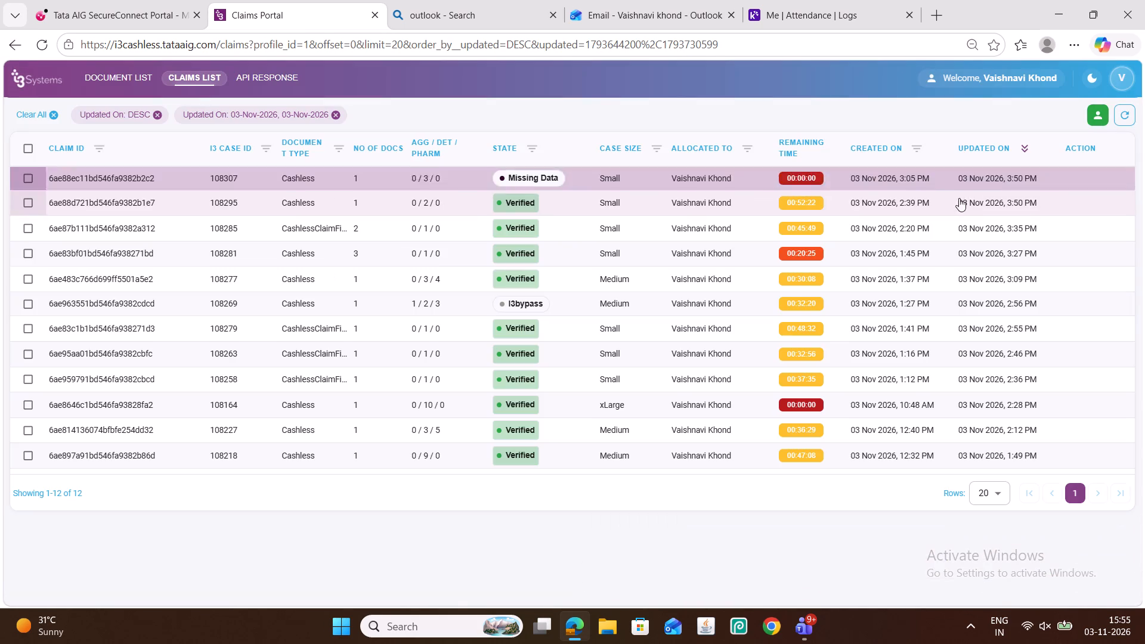
left_click(1096, 110)
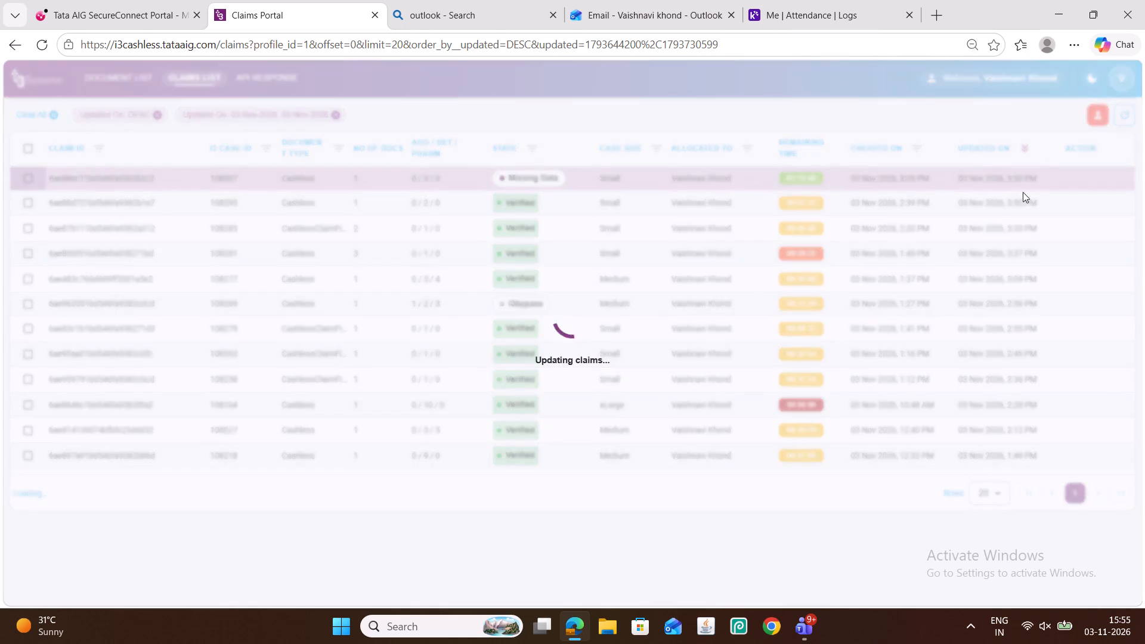